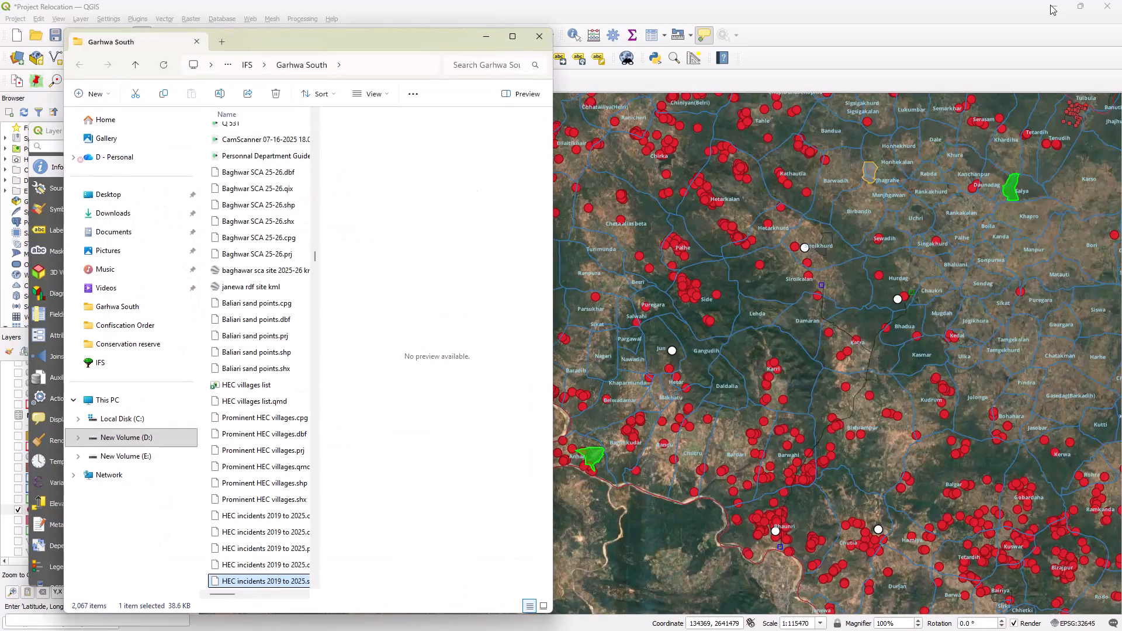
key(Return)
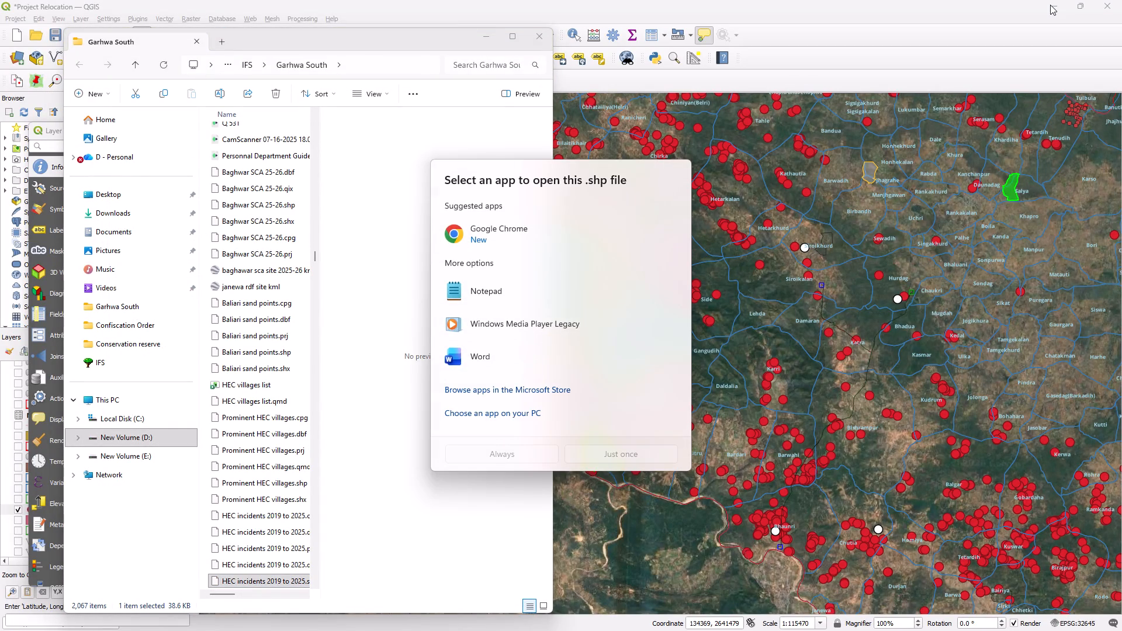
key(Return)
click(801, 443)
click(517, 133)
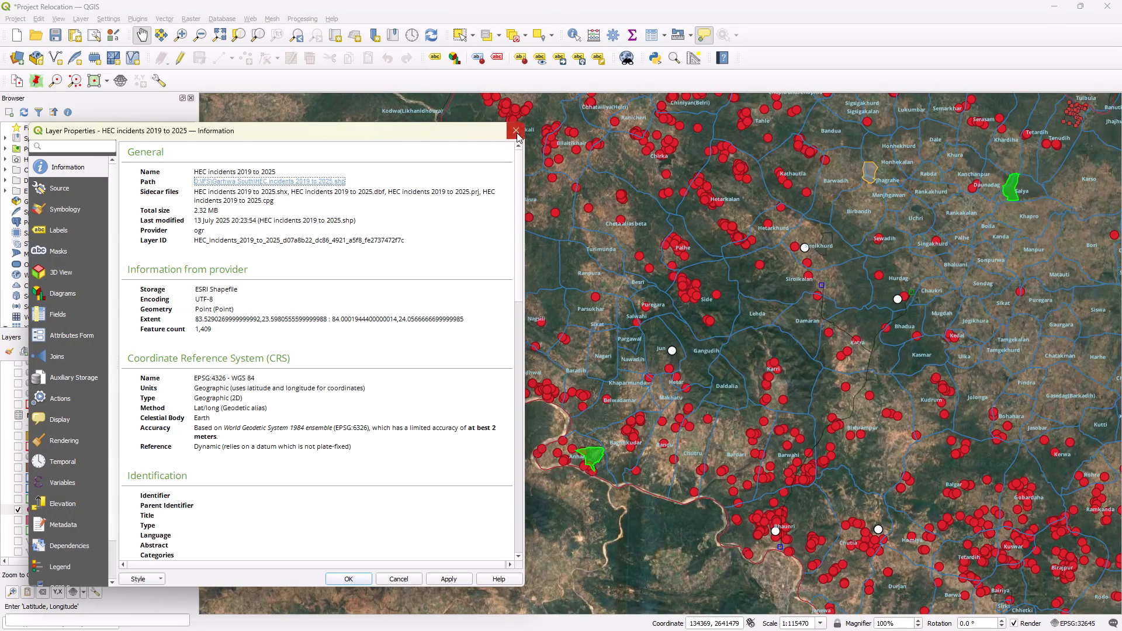
Change the symbology of the HEC incidents 2019 to 2025 layer to Heatmap and open its colour ramp choices.
scroll(458, 266, down, 1)
drag(632, 410, 513, 410)
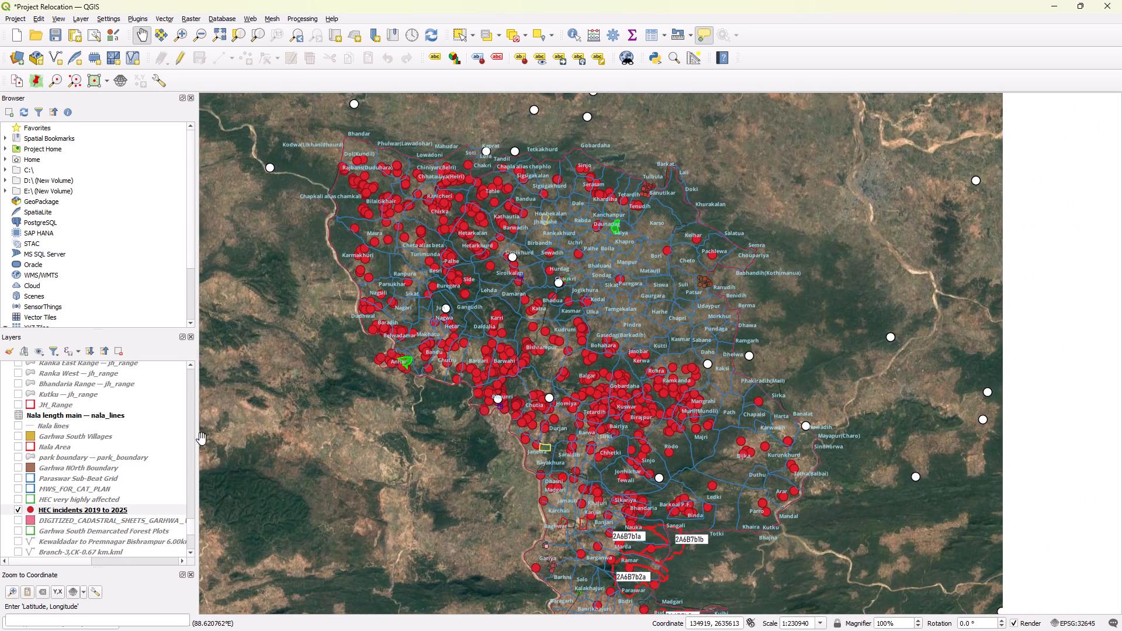
right_click(126, 507)
click(148, 502)
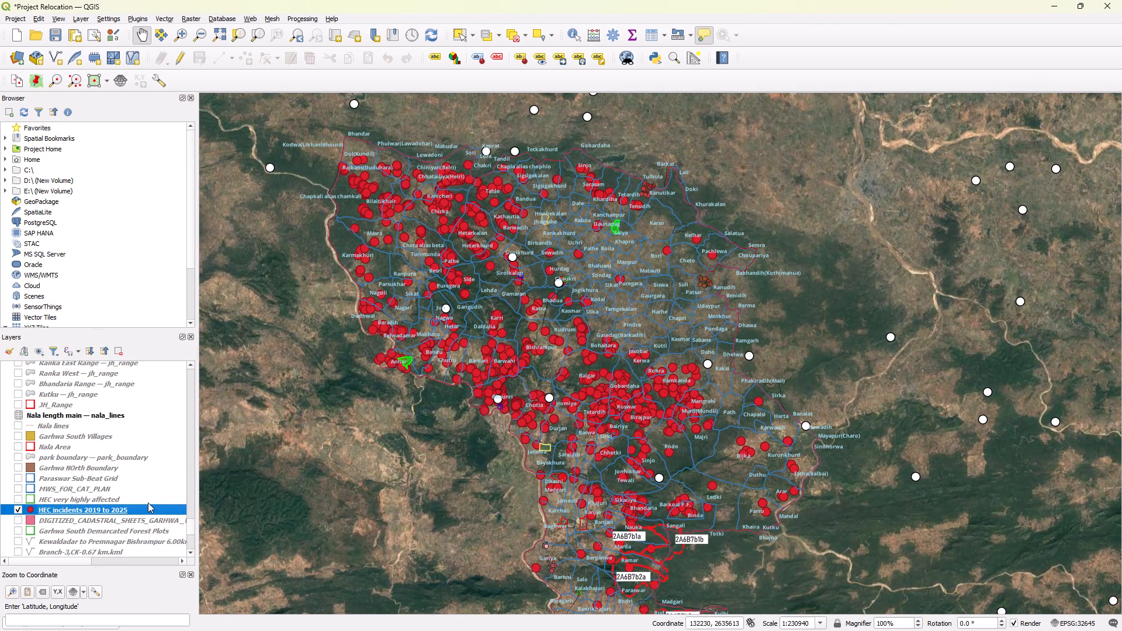
click(70, 212)
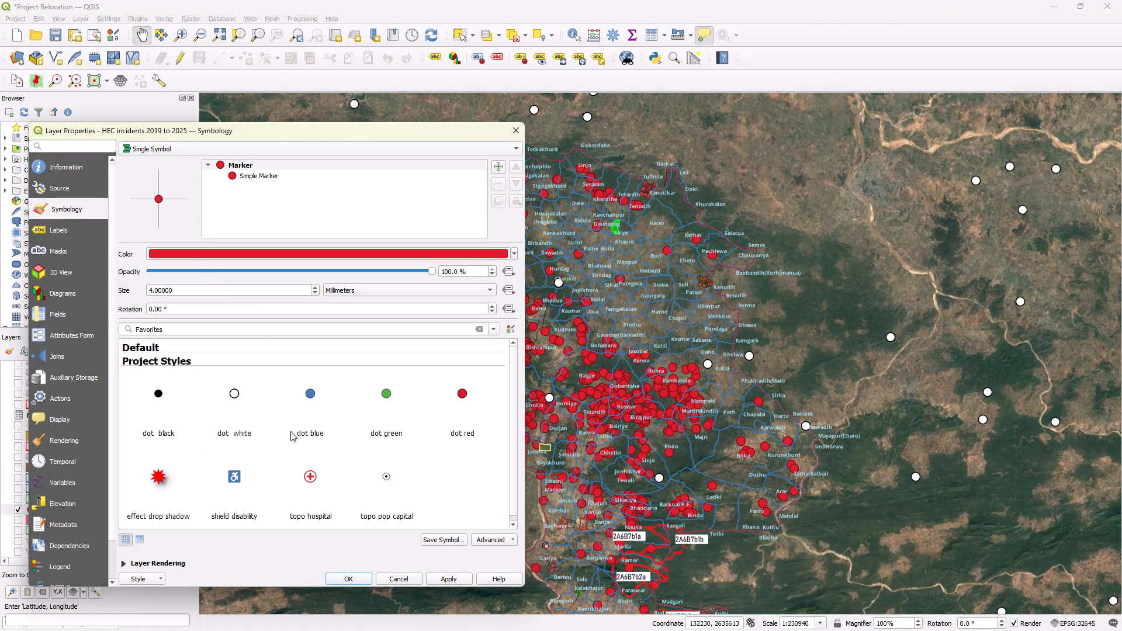
click(237, 147)
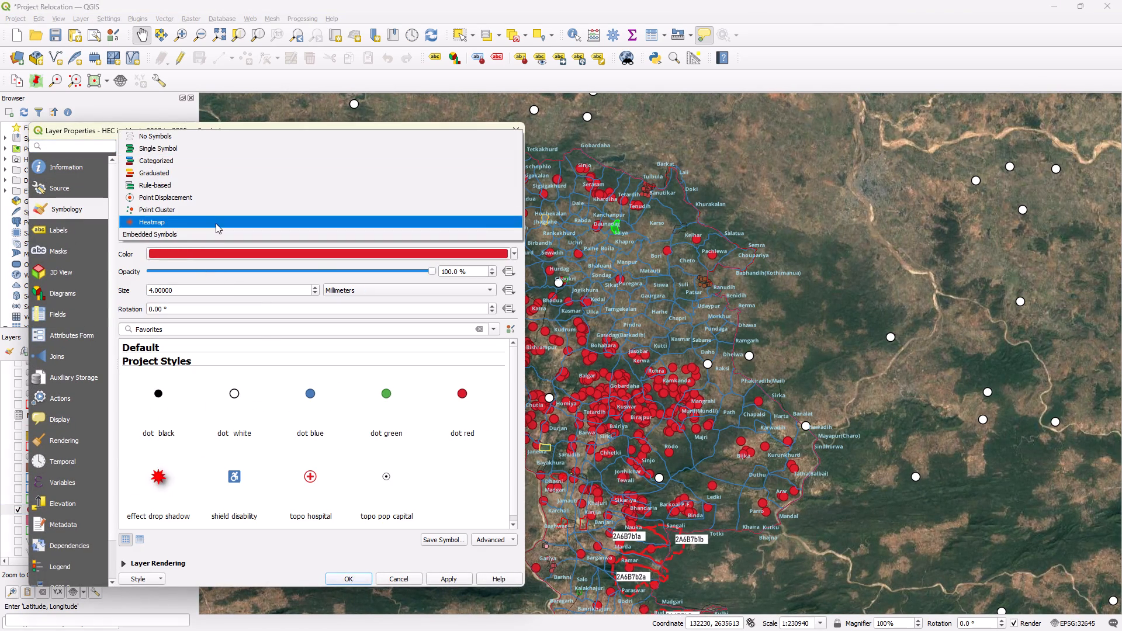
click(216, 223)
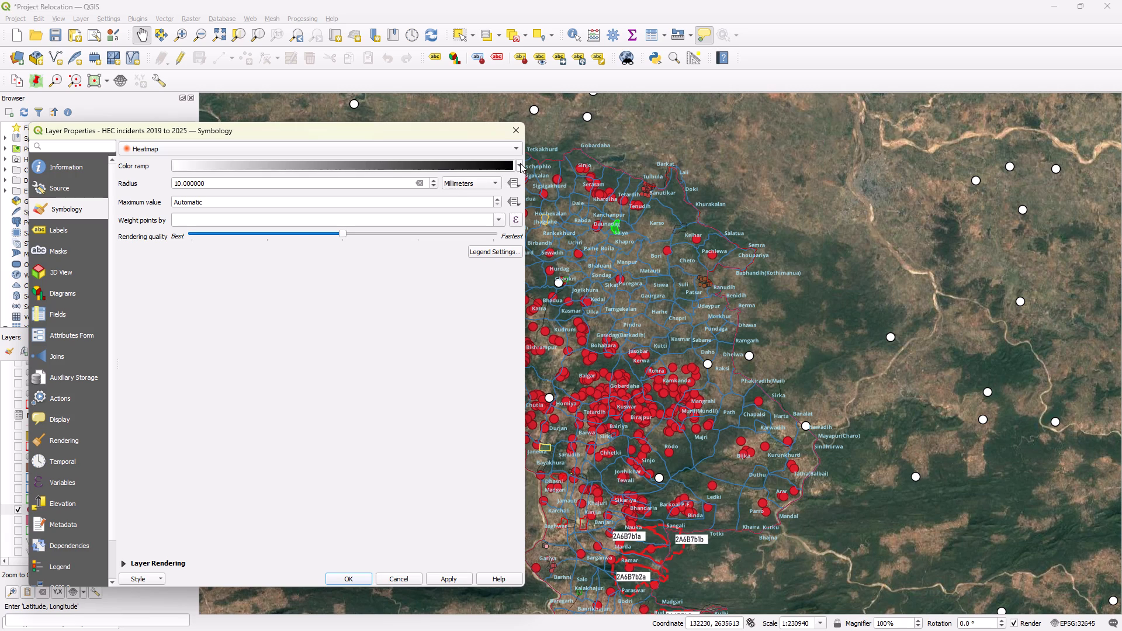
click(520, 163)
click(199, 303)
click(522, 166)
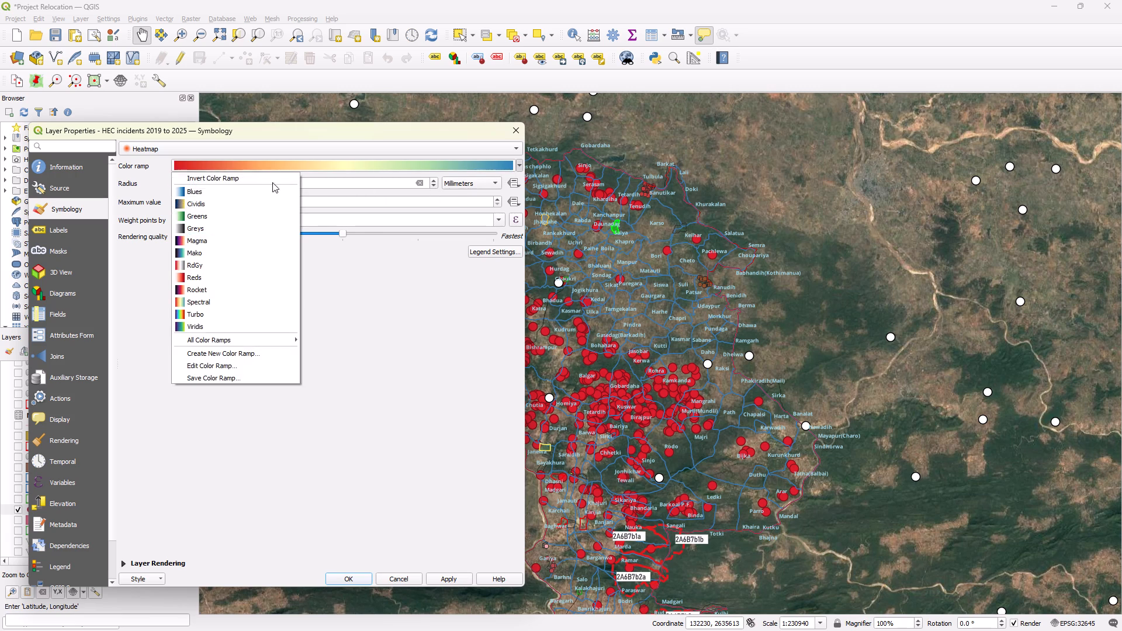
Invert the heatmap's colour ramp and apply it to the HEC incidents 2019 to 2025 layer.
click(269, 182)
click(435, 579)
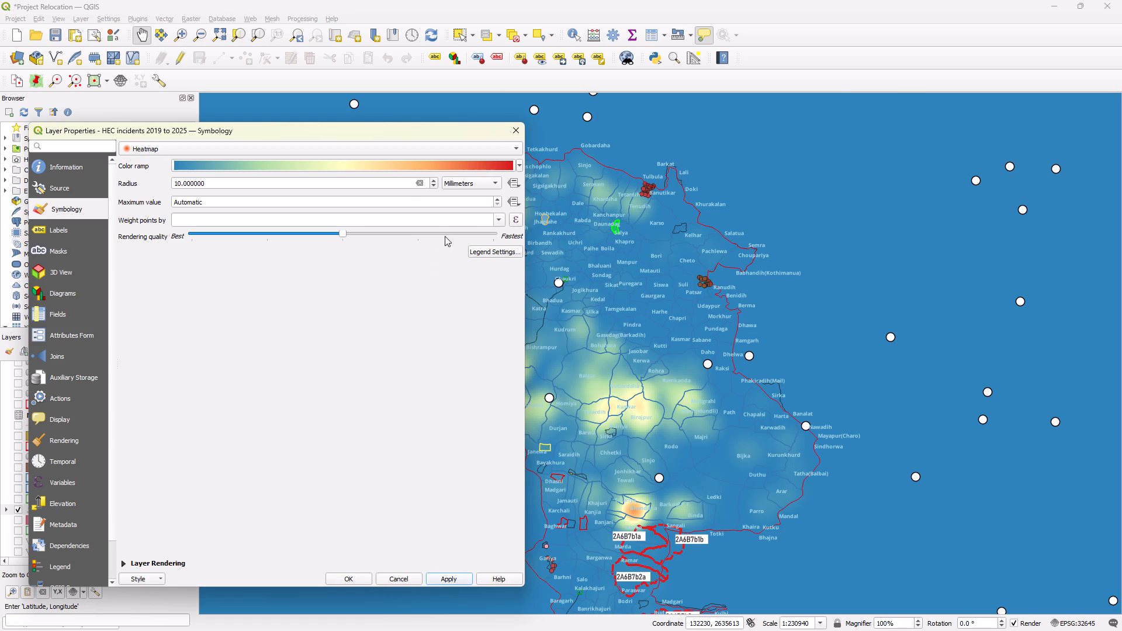
Set the heatmap radius to 20 millimetres and apply the change.
click(176, 186)
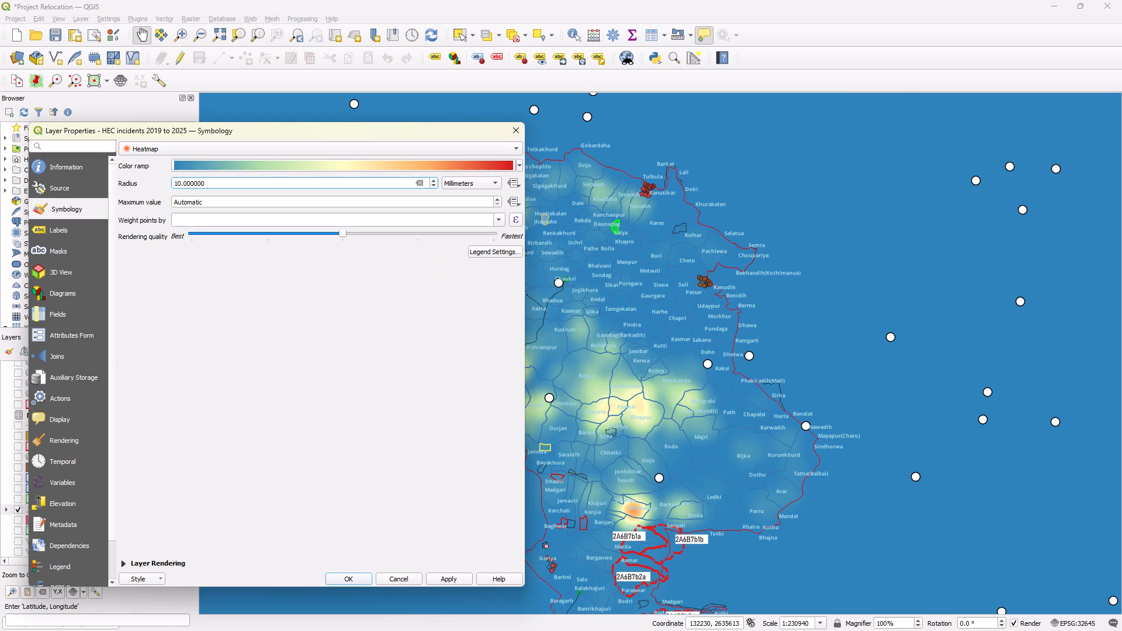
key(BackSpace)
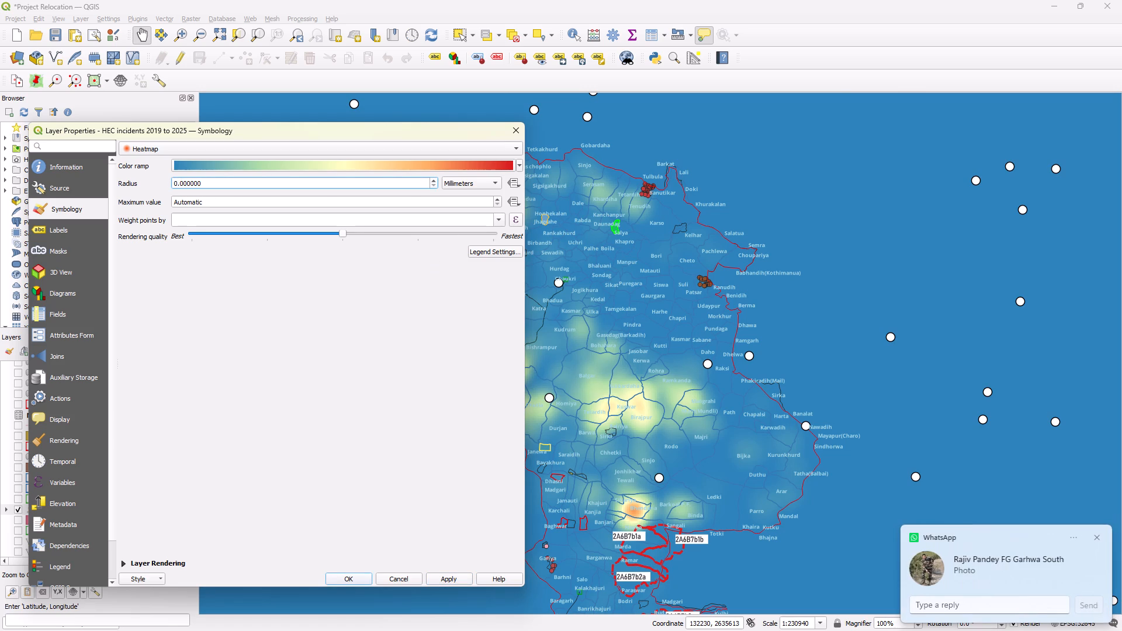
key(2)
click(299, 303)
click(442, 580)
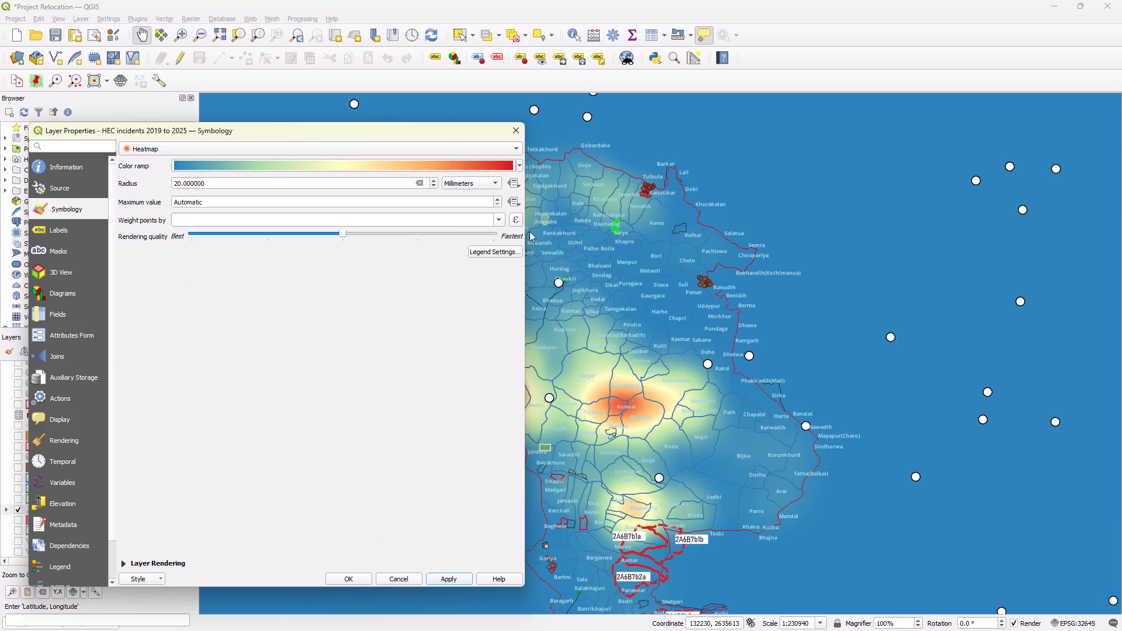
Weight the heatmap points by the Year of HE field, apply it and close the layer properties.
click(499, 219)
click(499, 219)
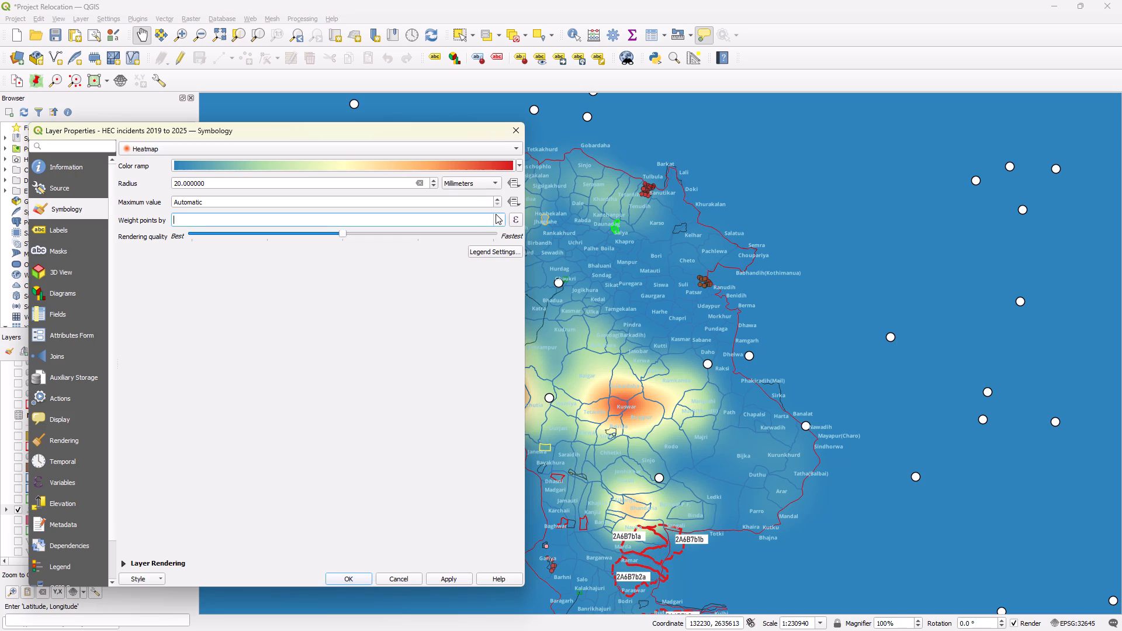
click(497, 217)
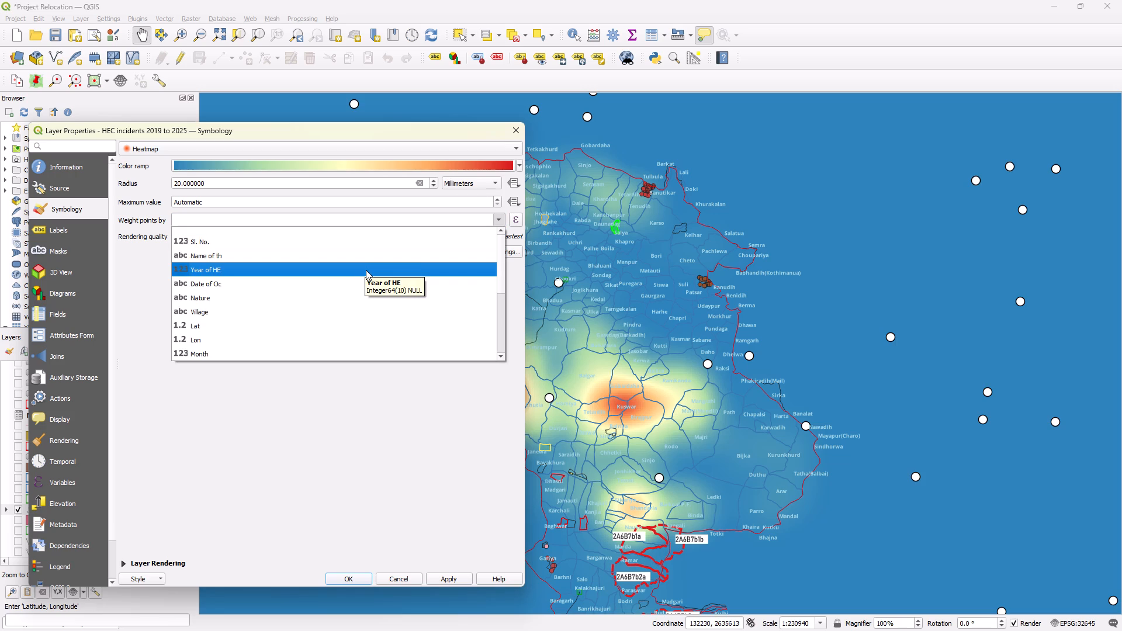
click(366, 270)
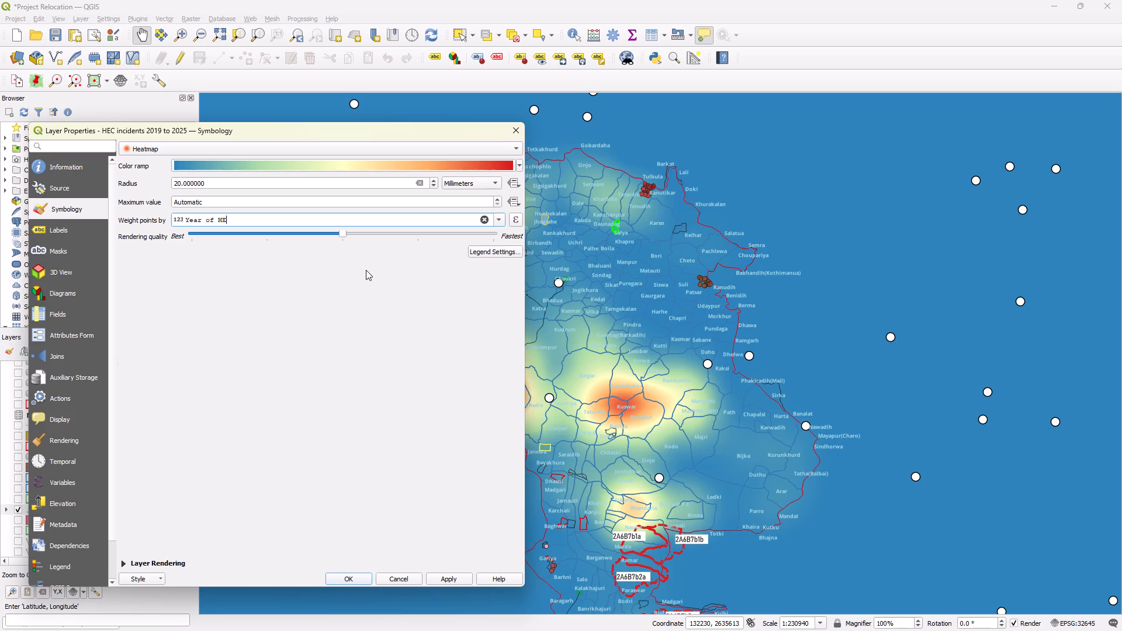
click(460, 583)
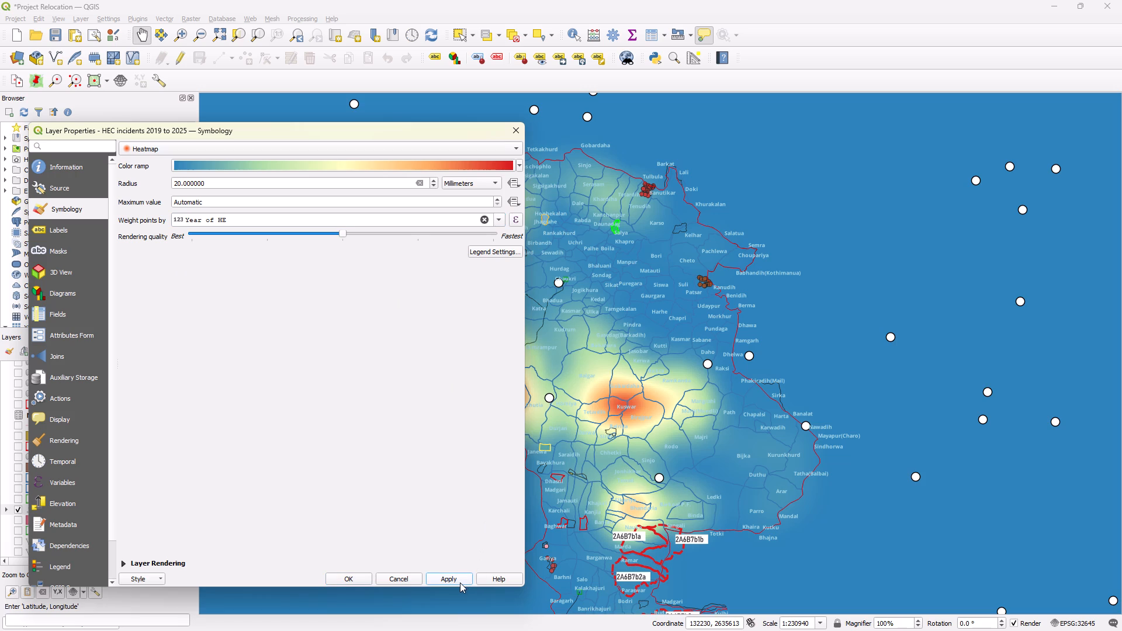
click(458, 580)
click(521, 131)
drag(556, 243, 677, 260)
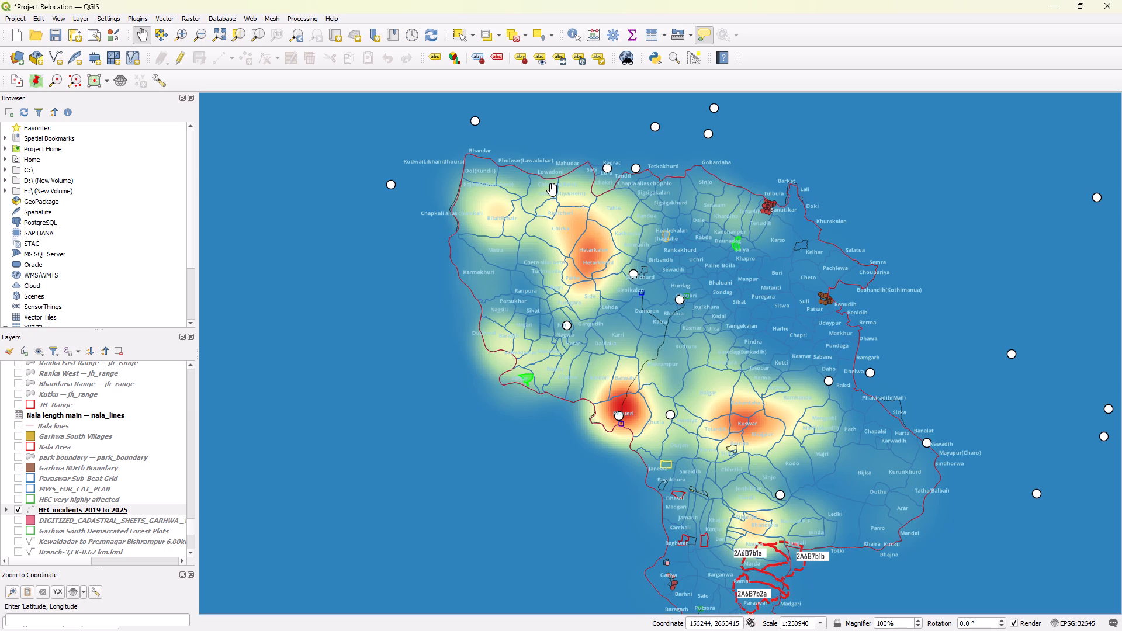
Edit the HEC incidents heatmap's colour ramp: make Color 1 transparent, move the green stop to 36.8 %, and apply it.
right_click(77, 512)
click(99, 502)
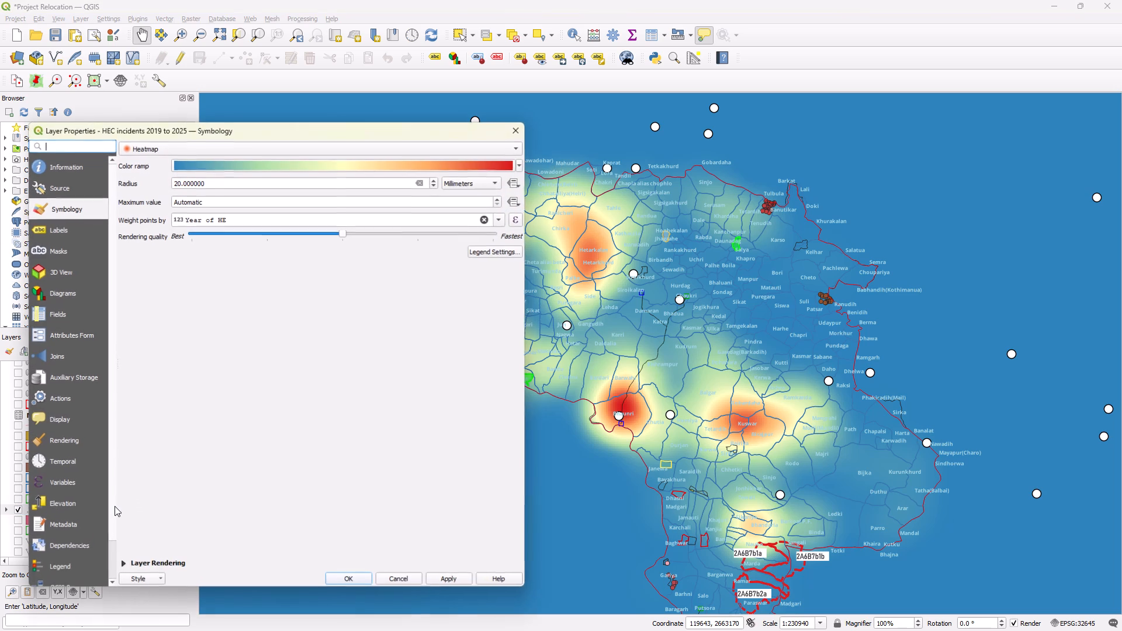
click(191, 165)
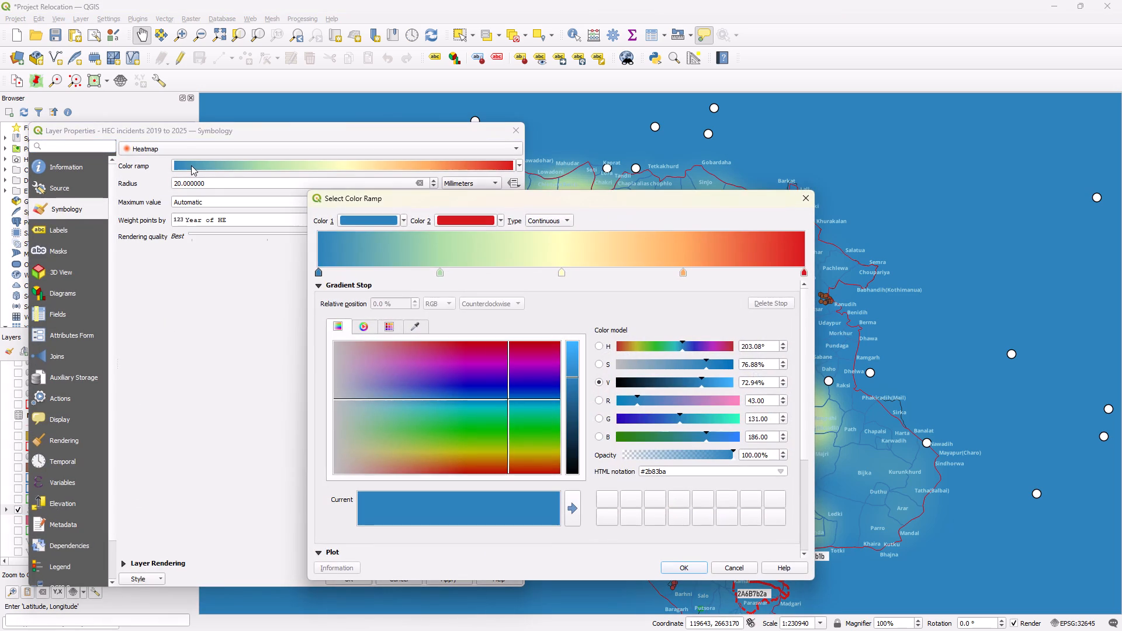
click(407, 221)
click(366, 231)
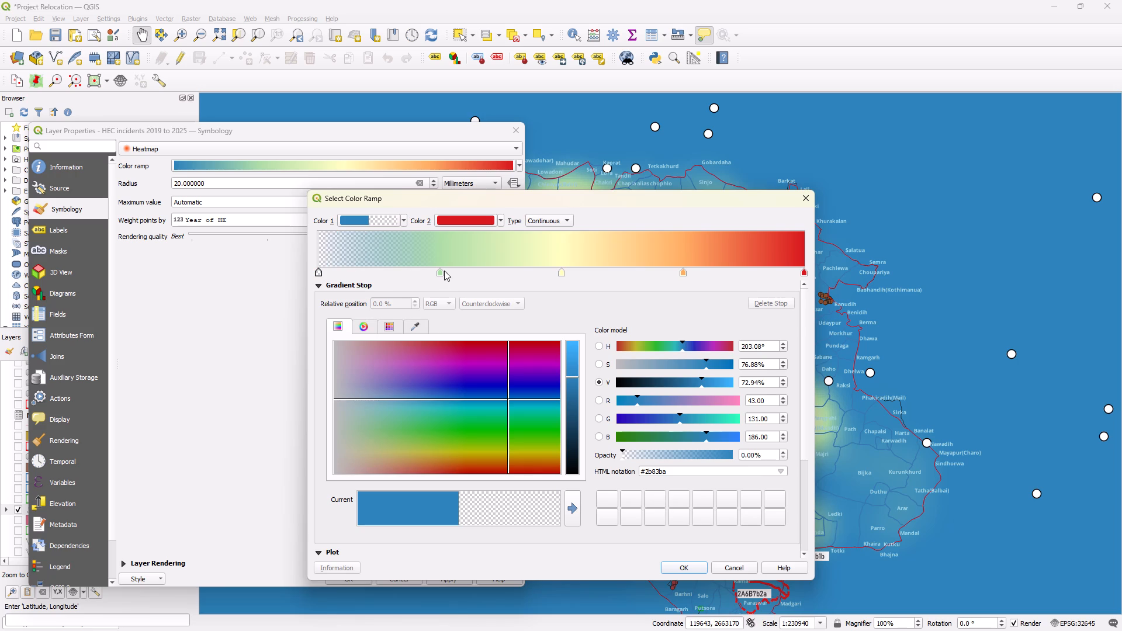
drag(439, 271, 475, 269)
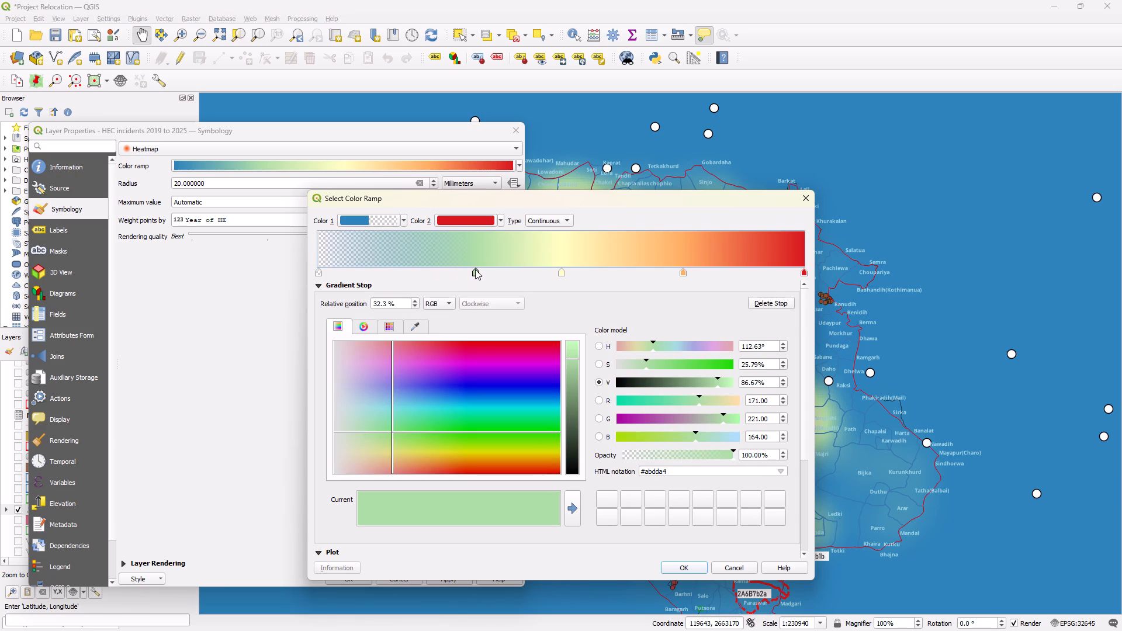
drag(475, 269, 497, 269)
click(697, 563)
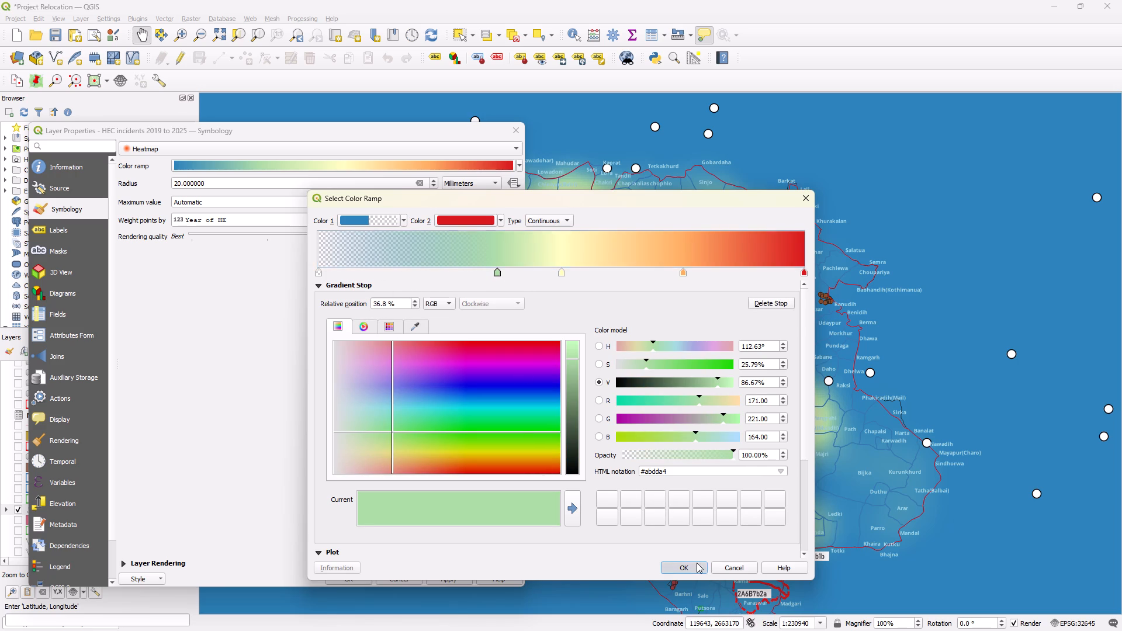
click(457, 574)
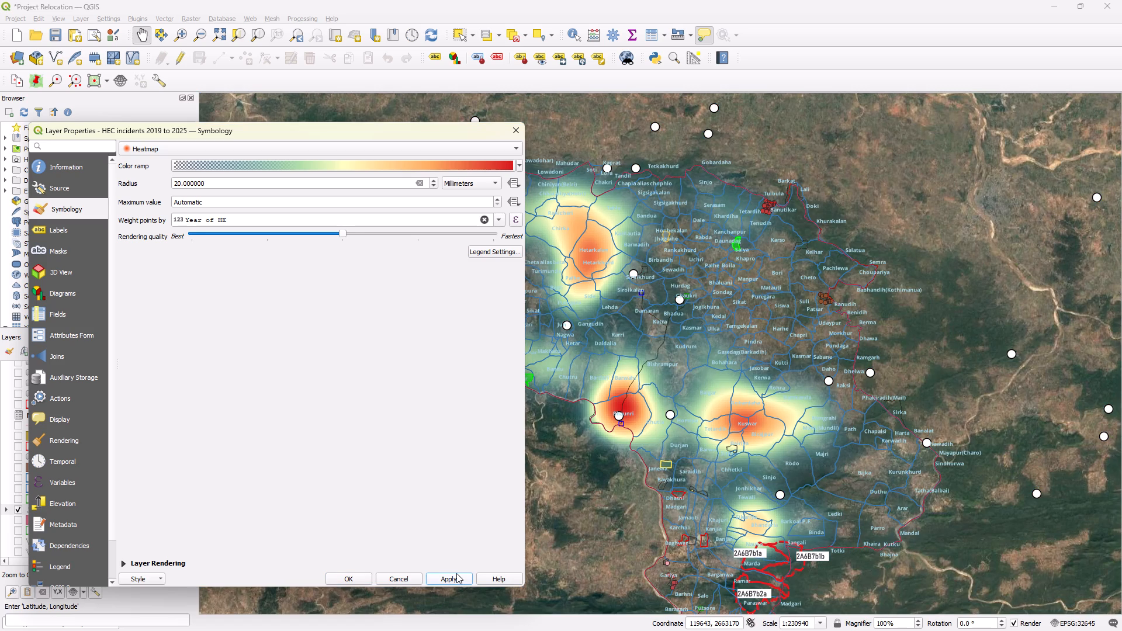
click(514, 131)
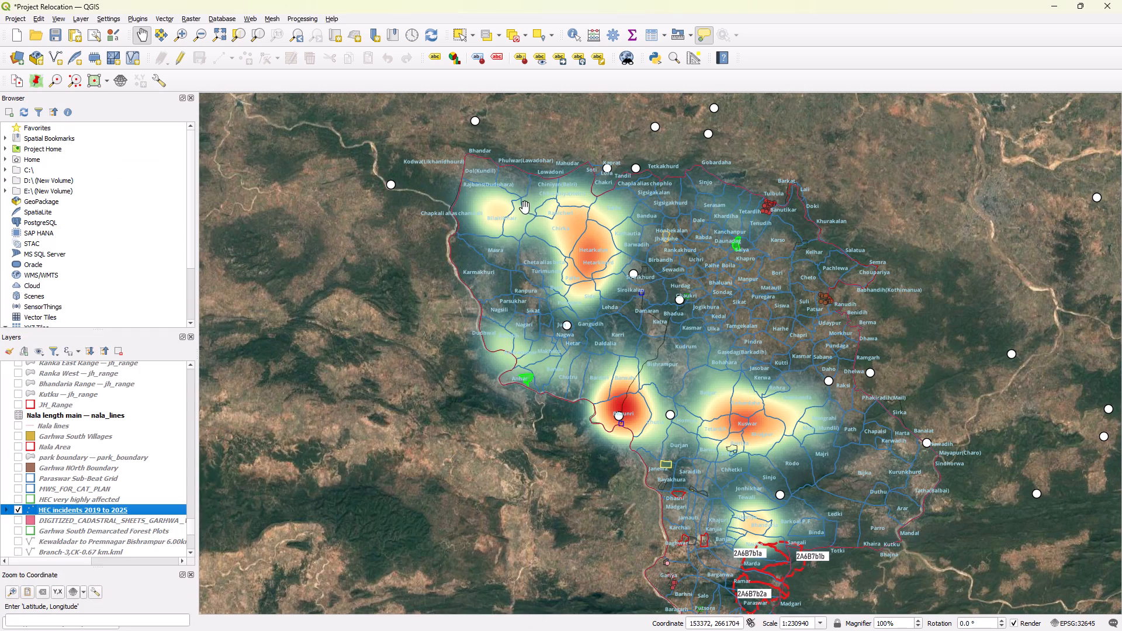
Show the HEC very highly affected layer and hide the HEC incidents 2019 to 2025 heatmap.
click(8, 508)
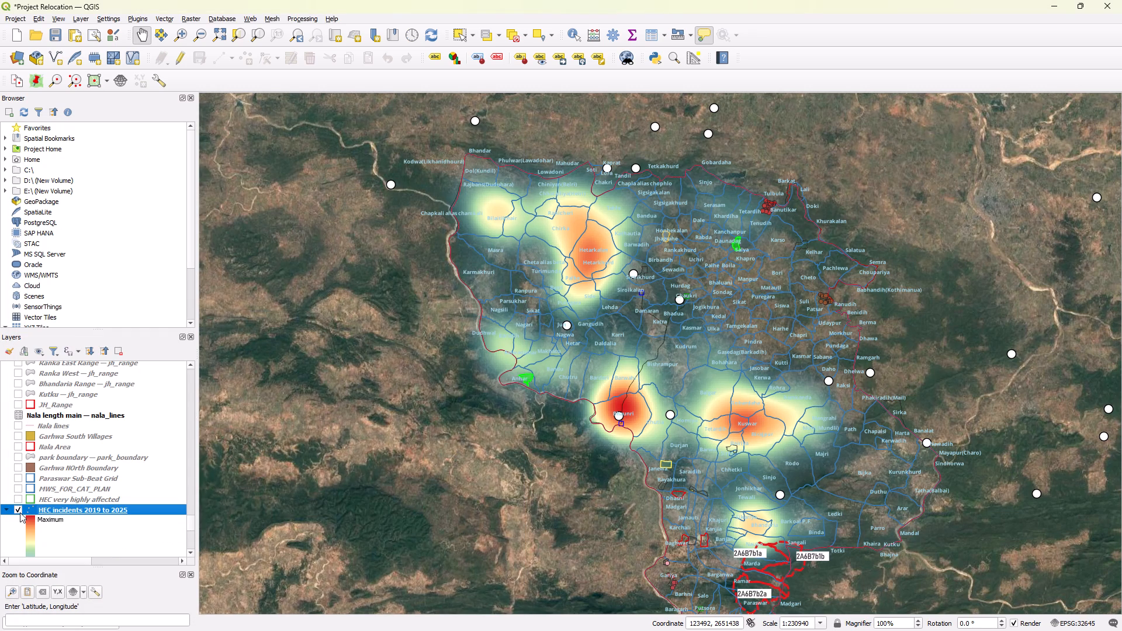
click(13, 497)
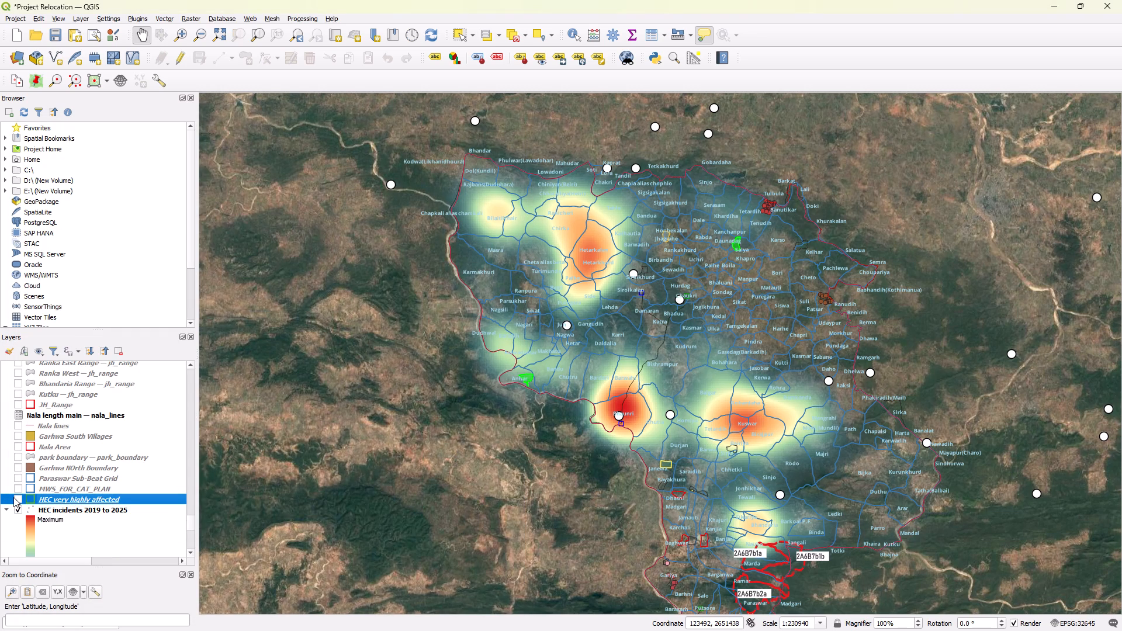
click(18, 497)
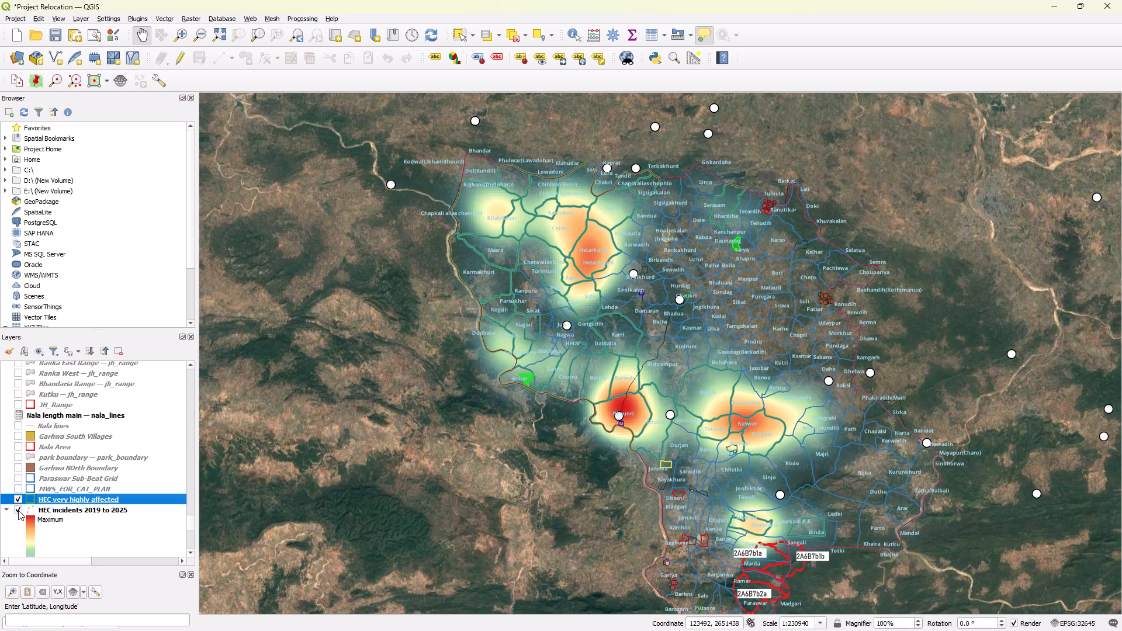
click(18, 510)
Find the Prominent HEC villages layer in the layer list and make it visible on the map.
scroll(698, 390, up, 1)
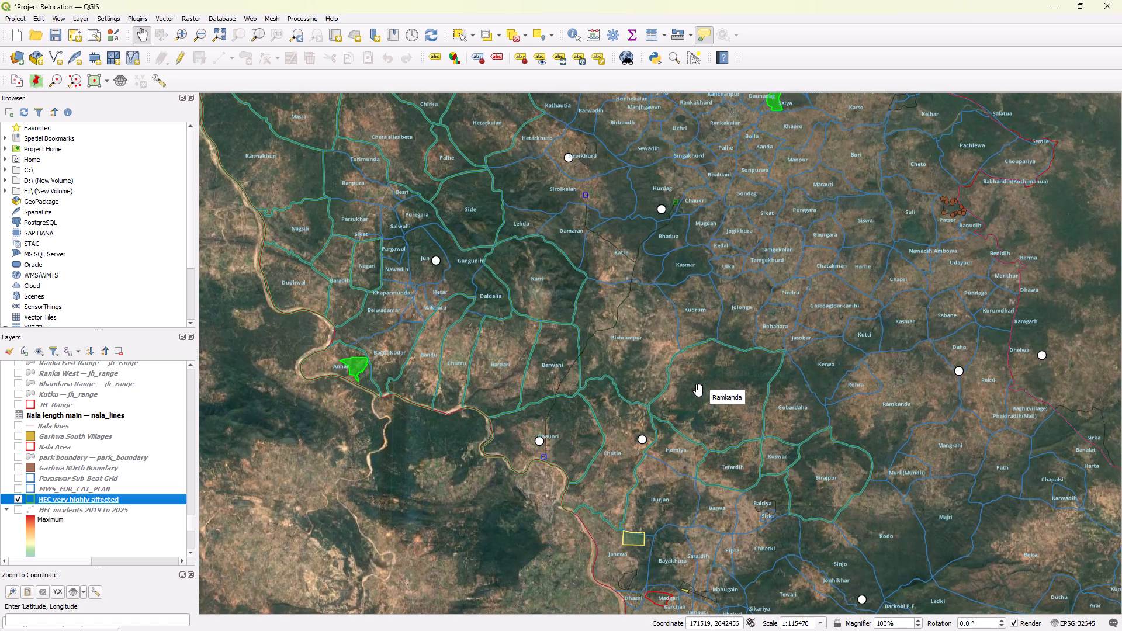
scroll(25, 476, down, 1)
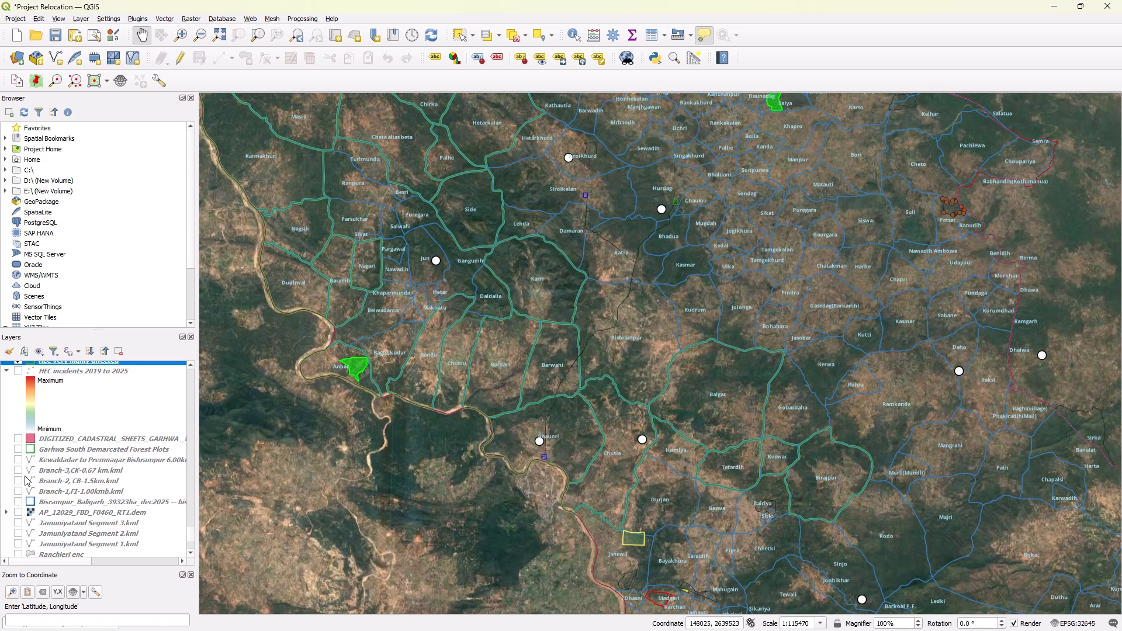
scroll(23, 468, down, 3)
scroll(23, 468, up, 3)
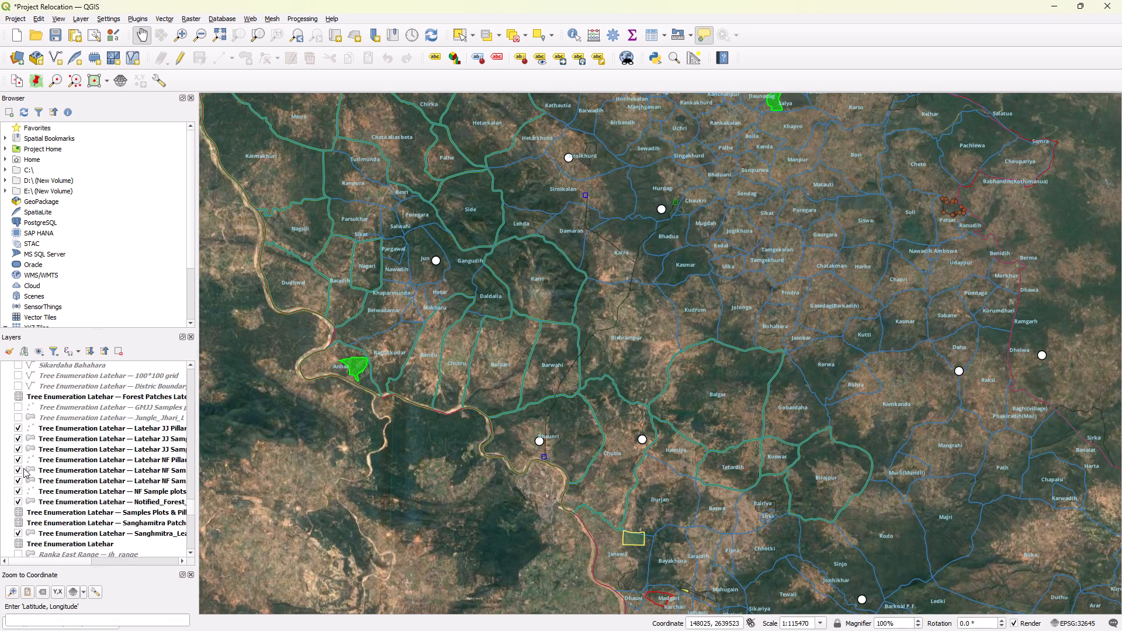
scroll(23, 468, up, 3)
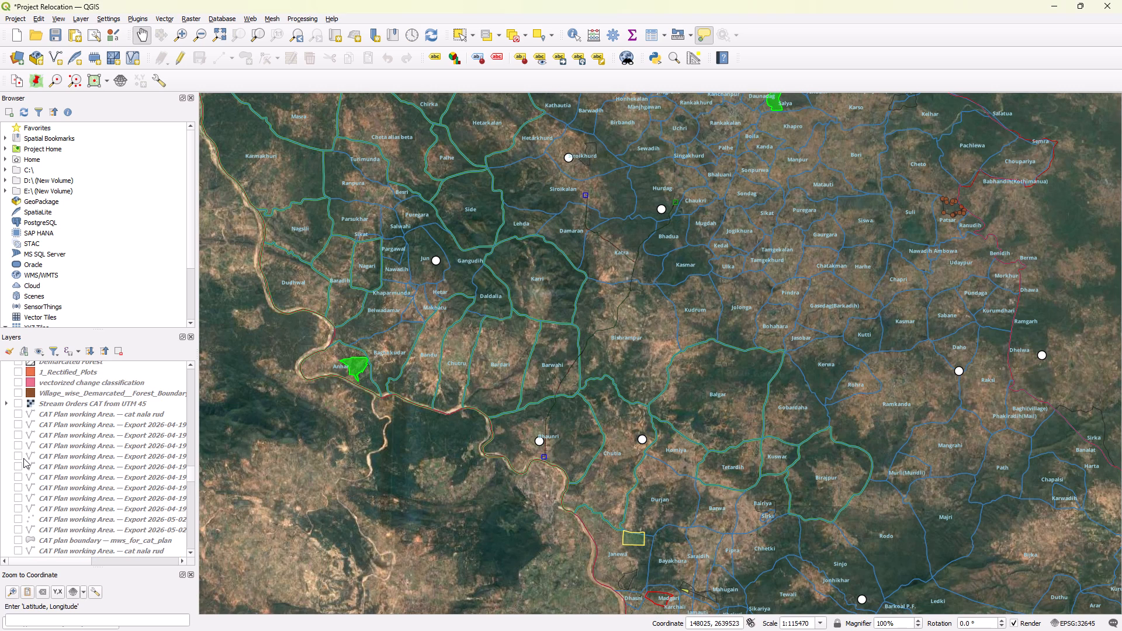
scroll(23, 458, up, 2)
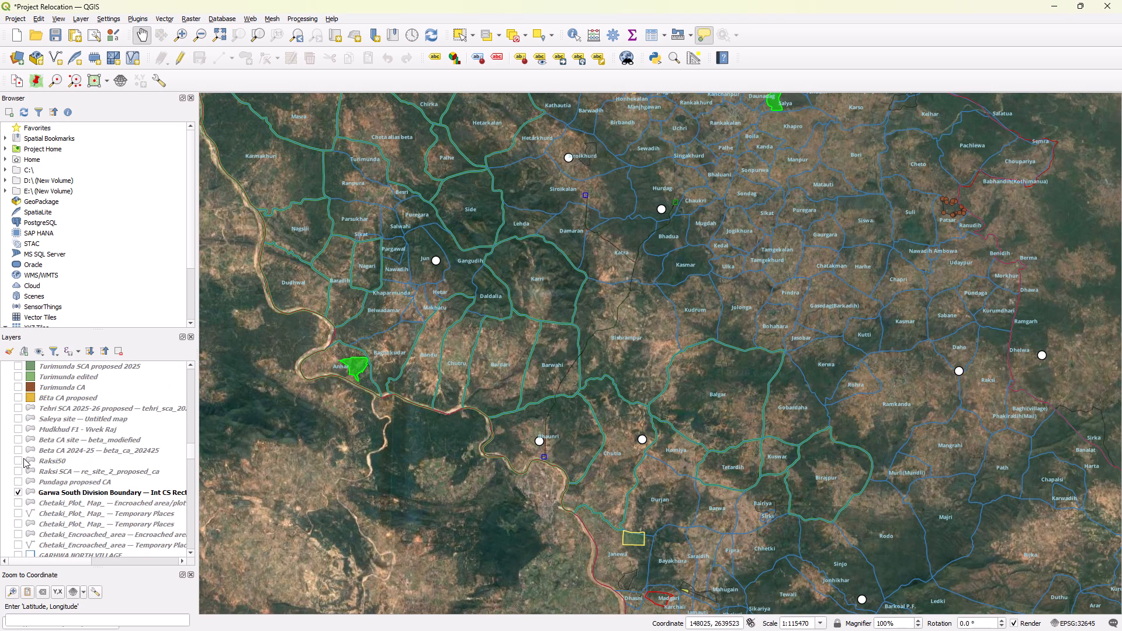
scroll(23, 458, up, 1)
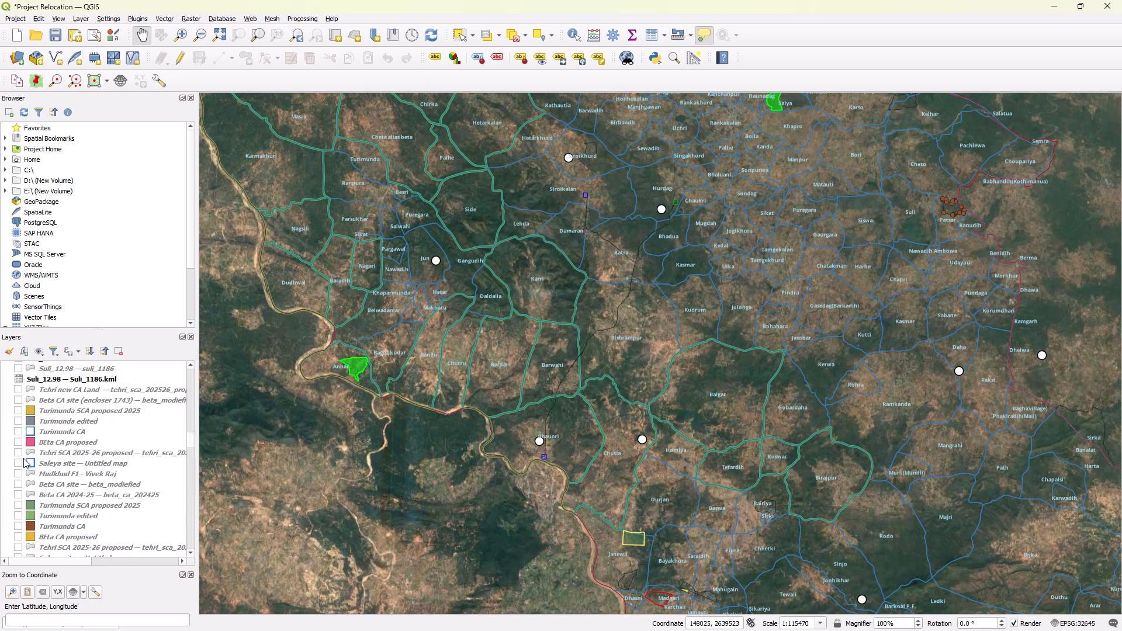
scroll(23, 458, up, 2)
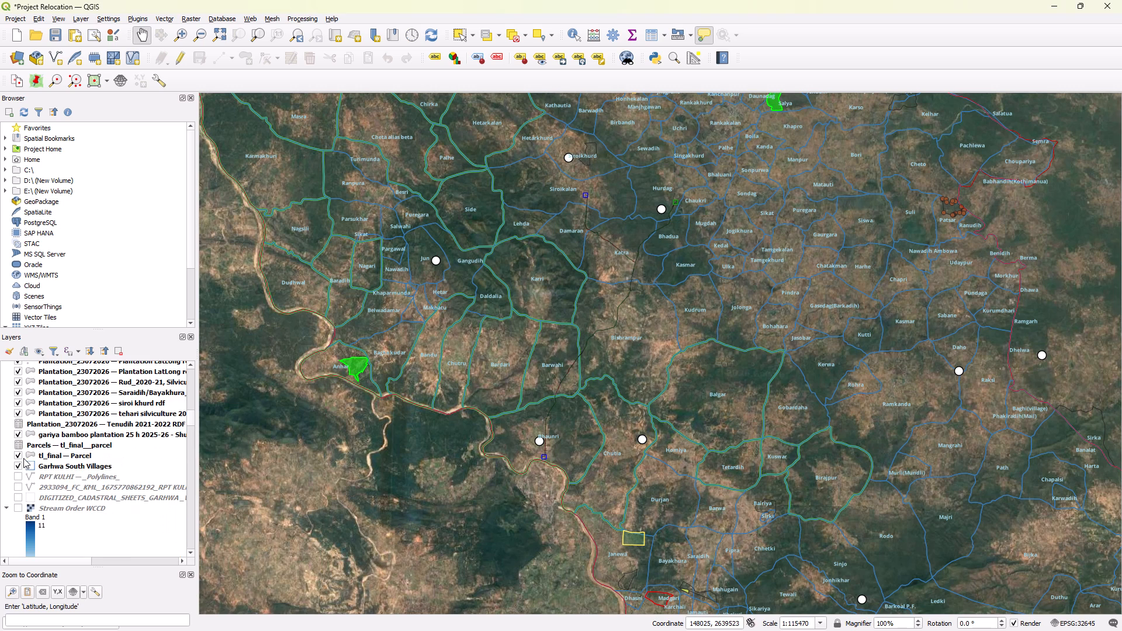
scroll(23, 458, up, 2)
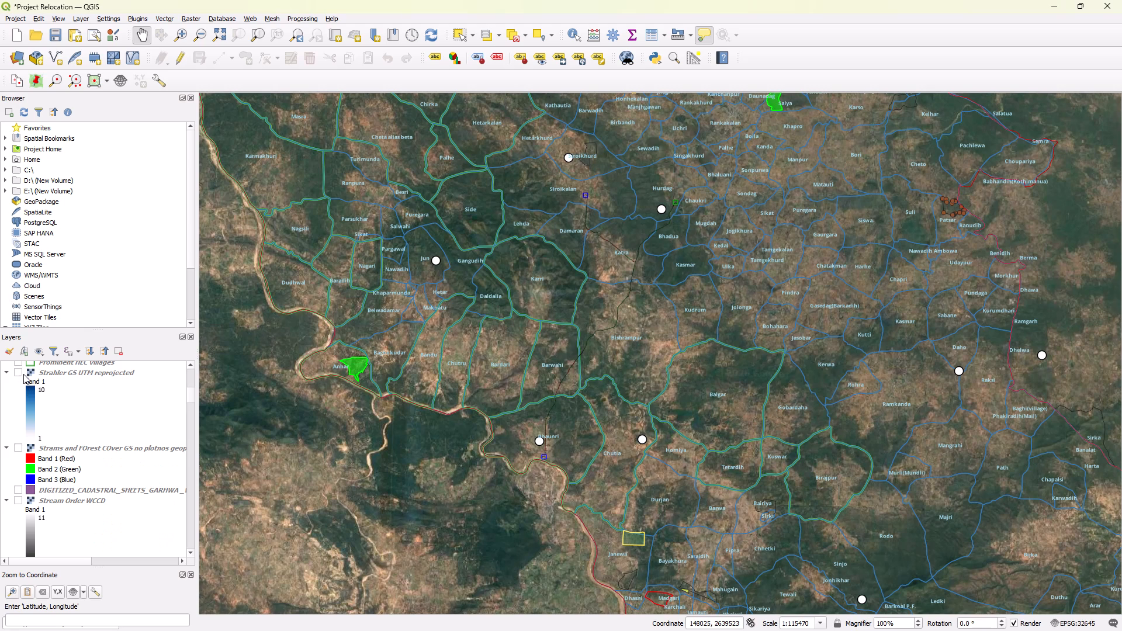
click(18, 363)
Examine the Prominent HEC villages boundaries across the southern, central and northern parts of the division.
scroll(702, 356, down, 1)
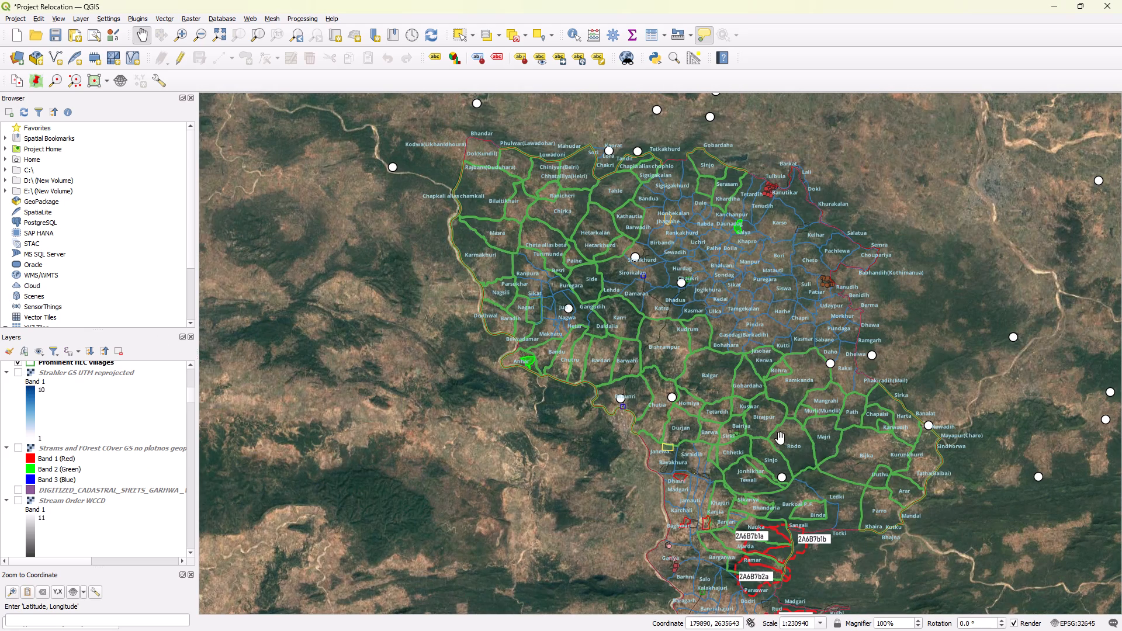
scroll(780, 438, up, 1)
drag(780, 438, 469, 191)
drag(473, 207, 559, 341)
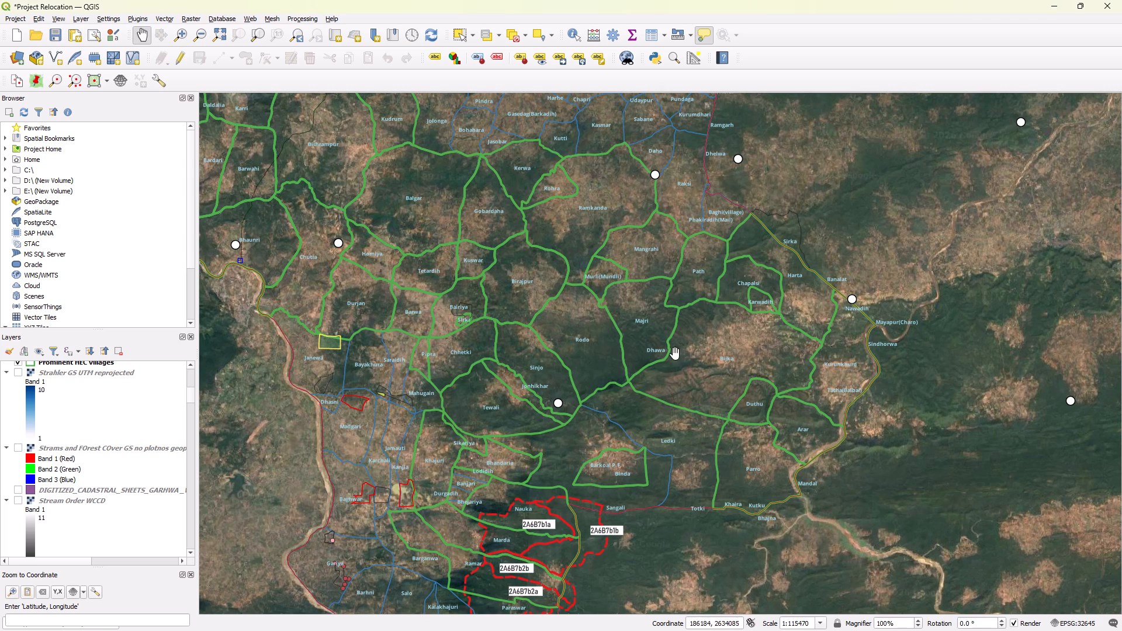
drag(580, 356, 773, 443)
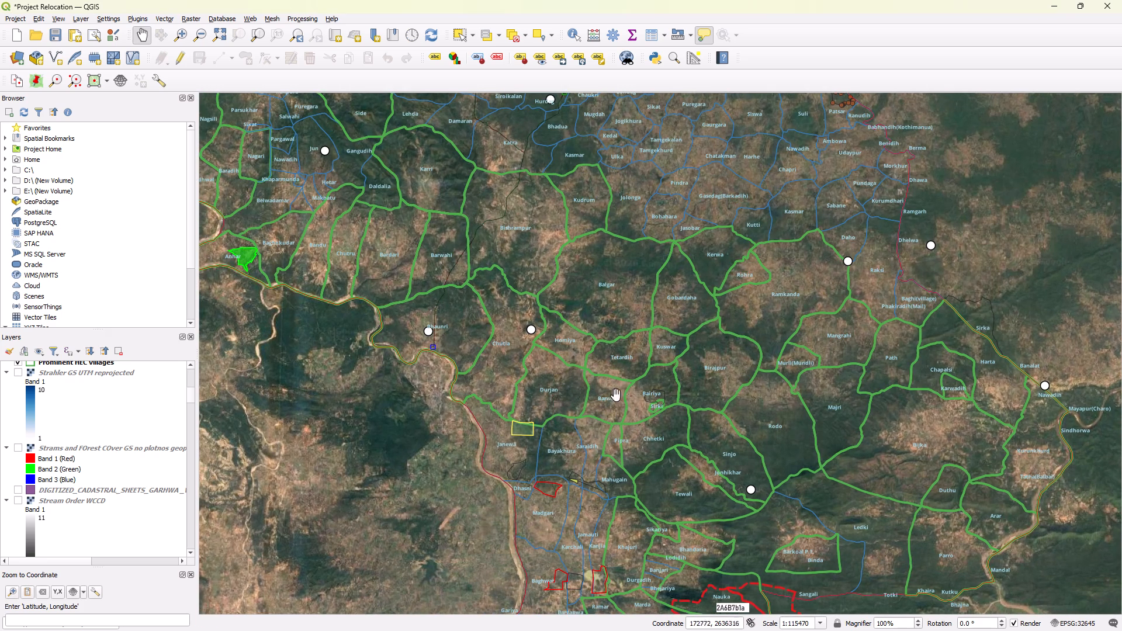
drag(573, 281, 574, 363)
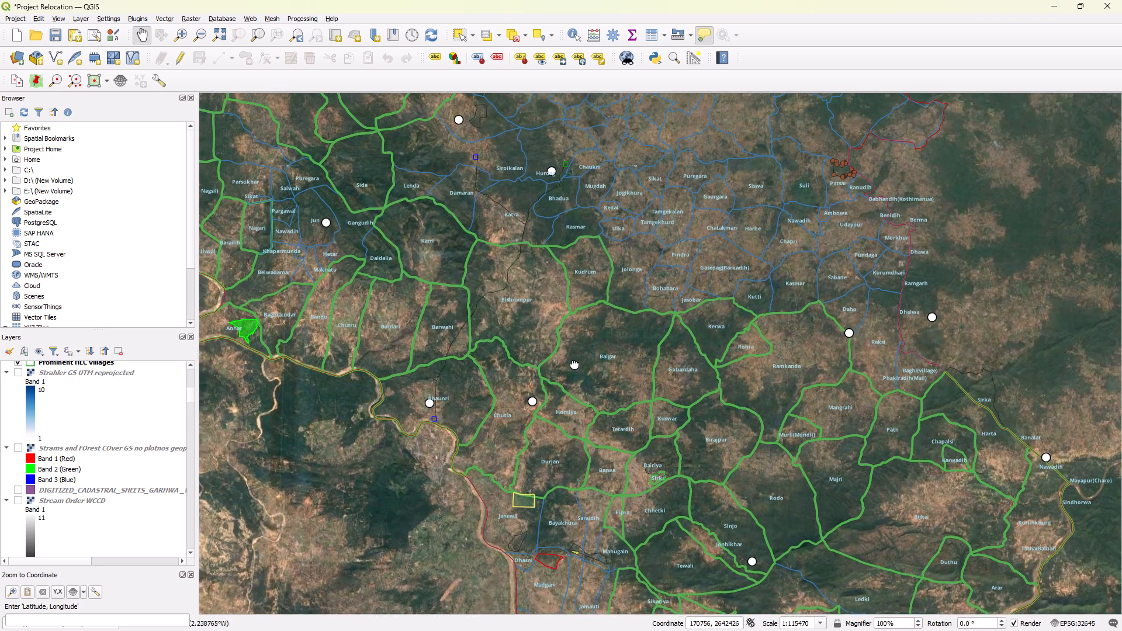
drag(574, 363, 574, 365)
drag(621, 449, 628, 446)
drag(439, 295, 510, 344)
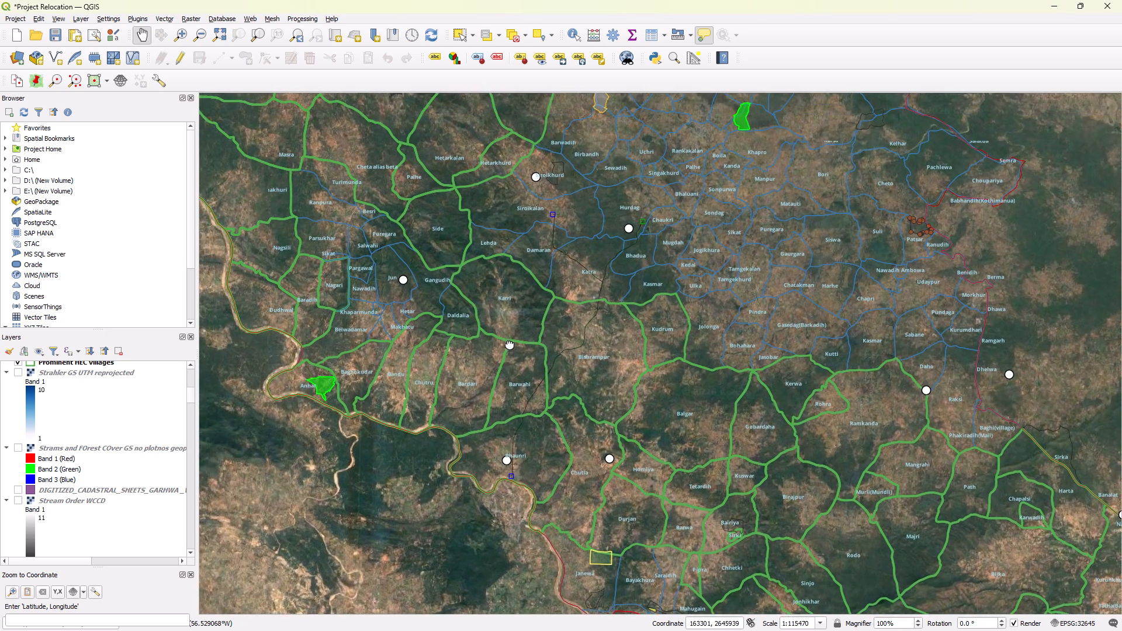
drag(510, 344, 593, 487)
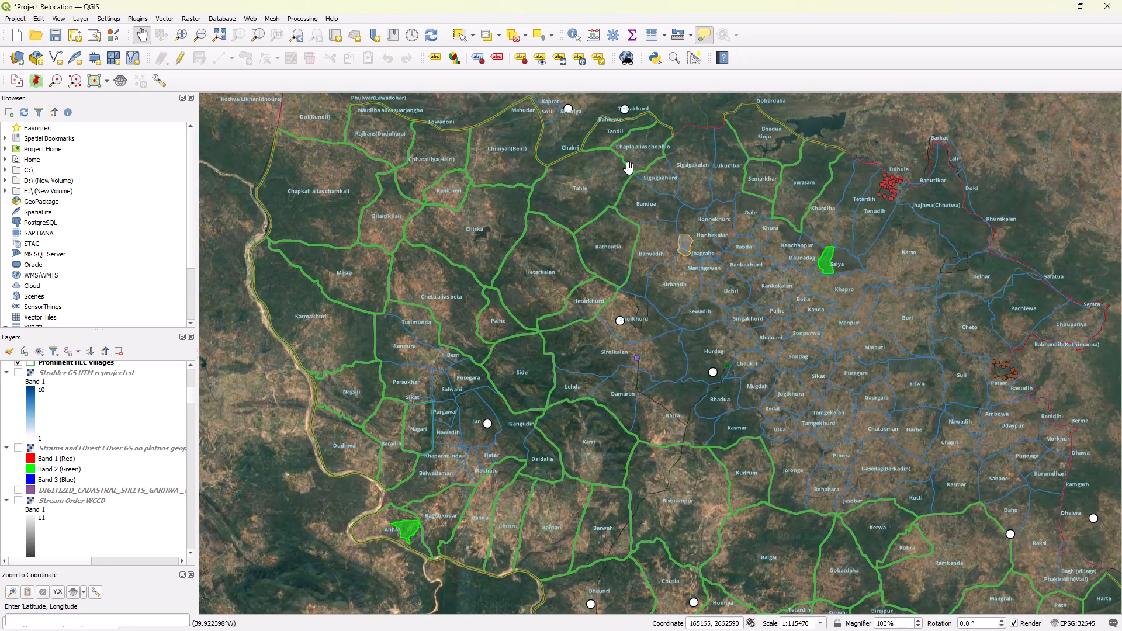
Examine the Prominent HEC villages boundaries and terrain in the north, around Serasam, Khardiha and the green Salya site.
scroll(690, 204, up, 1)
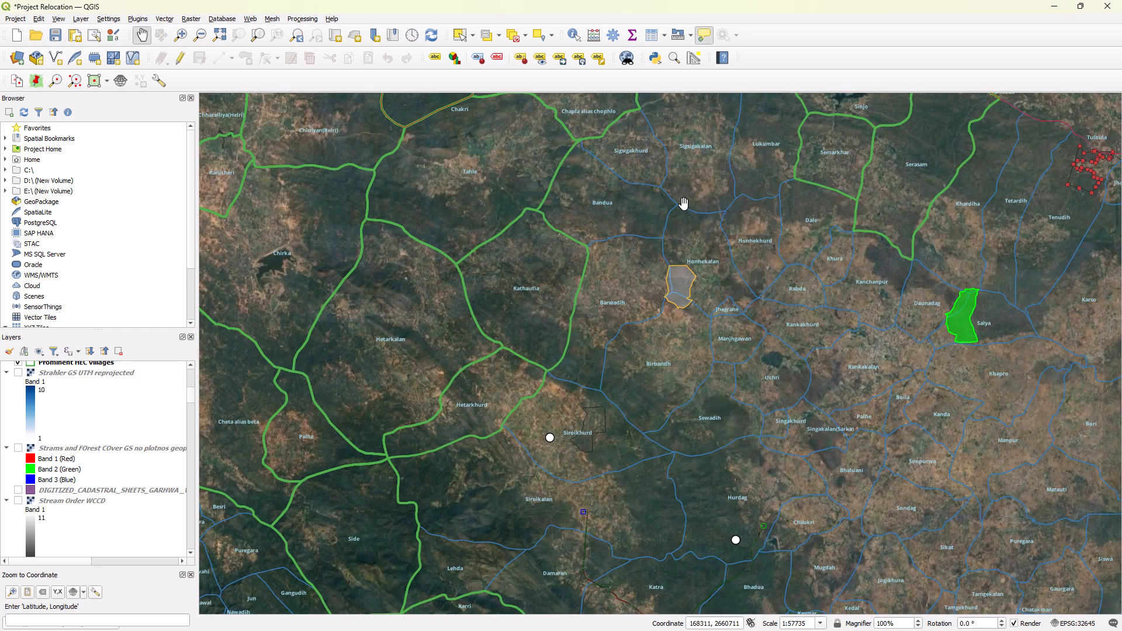
drag(673, 205, 632, 378)
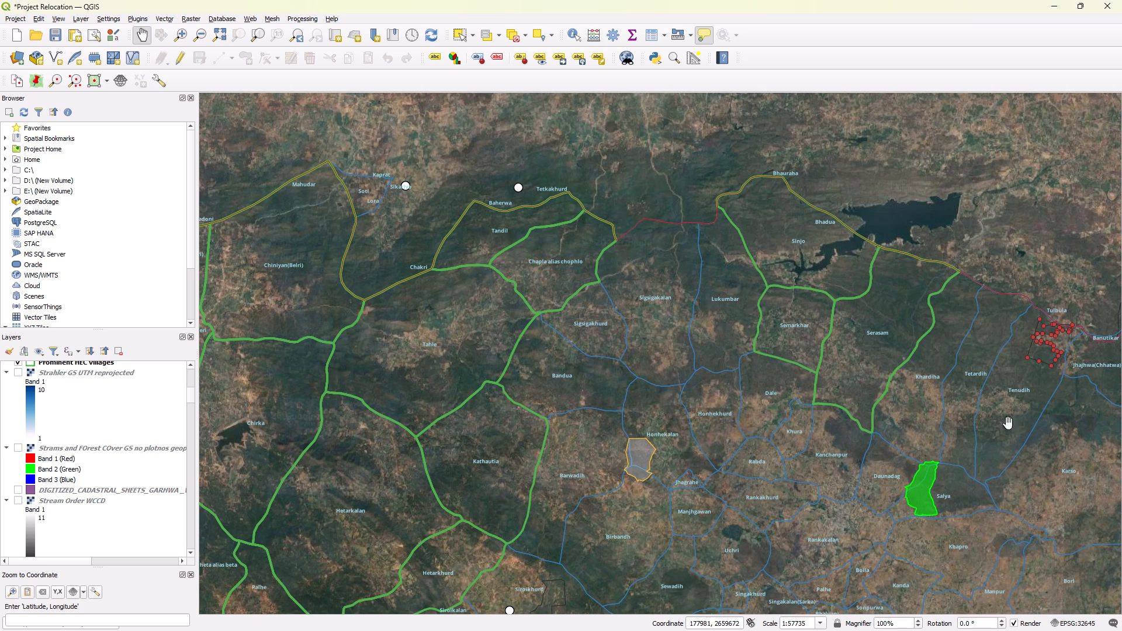
drag(978, 442, 805, 358)
scroll(815, 295, up, 1)
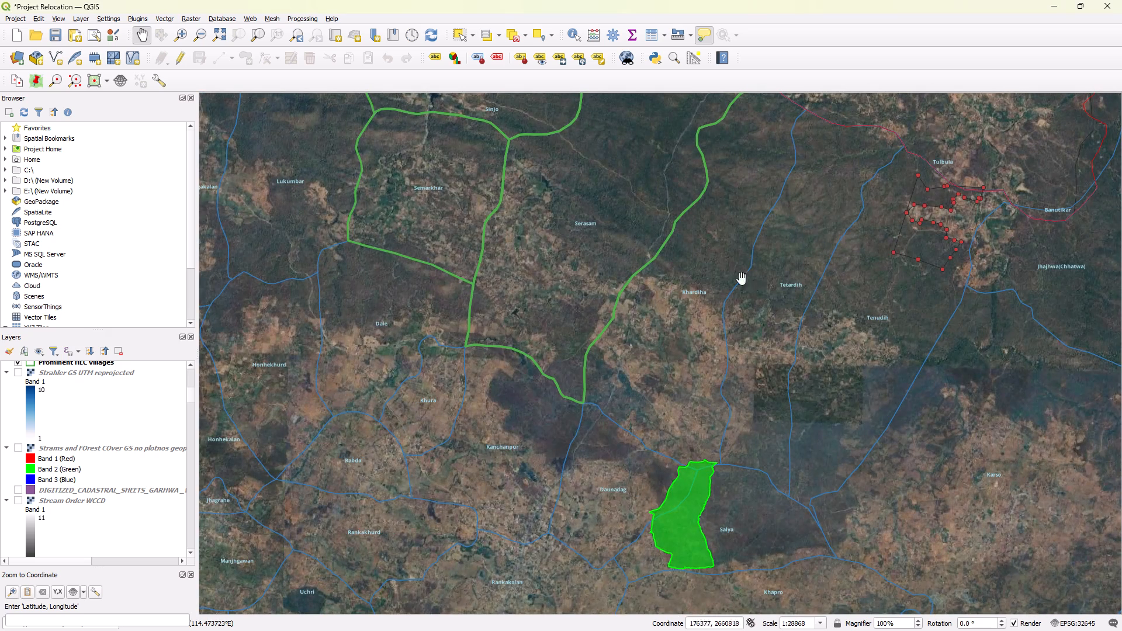
drag(671, 216, 632, 345)
scroll(633, 264, up, 1)
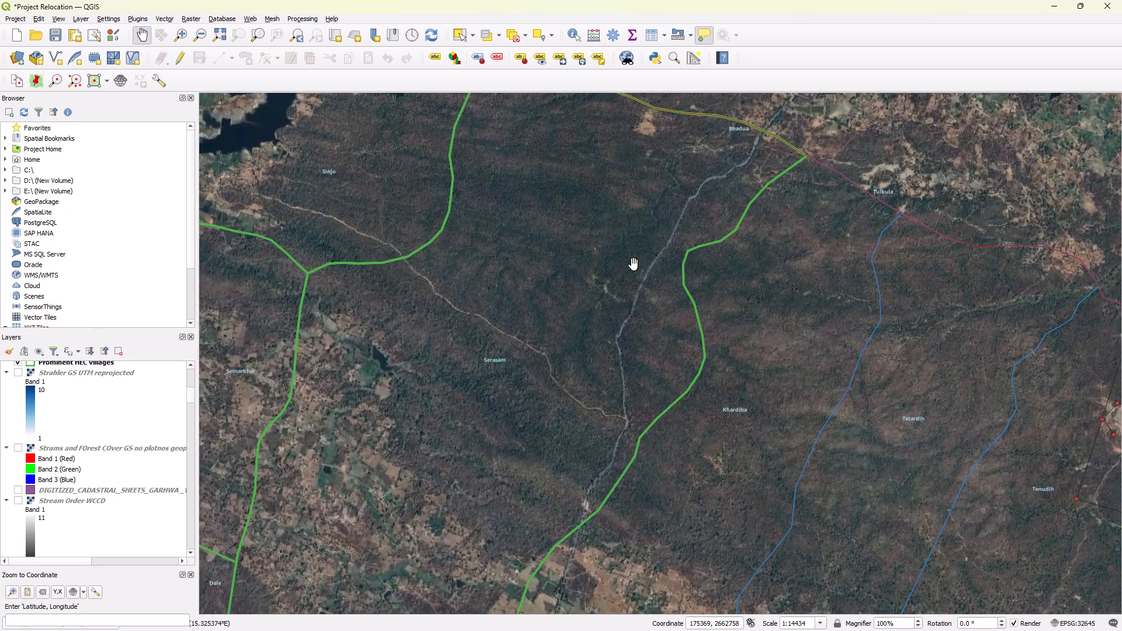
scroll(633, 264, down, 1)
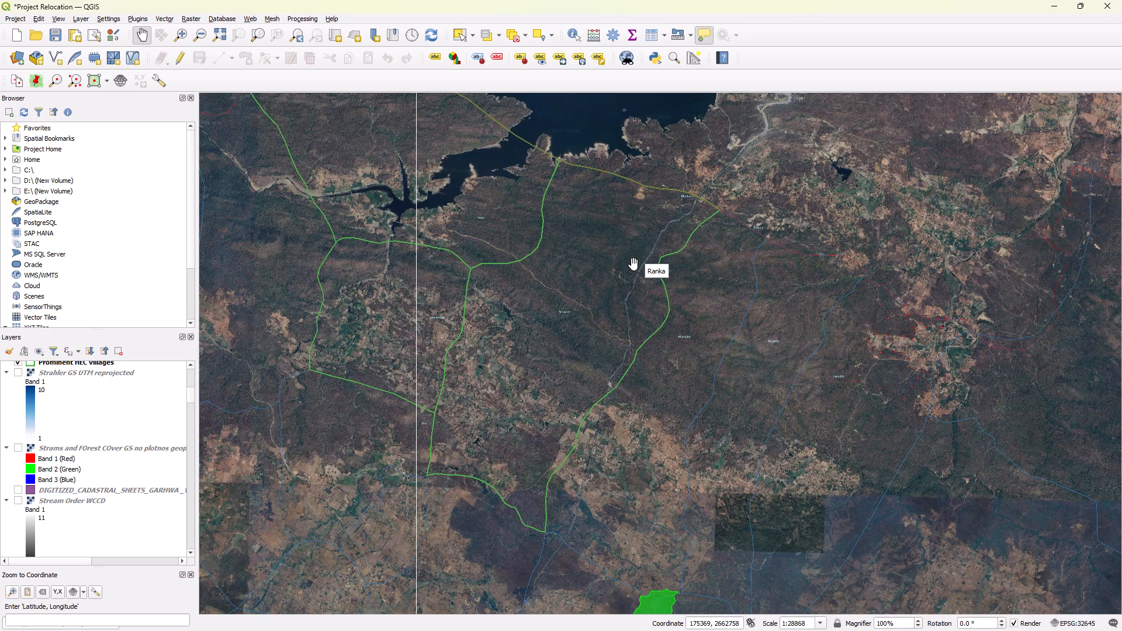
drag(587, 454, 571, 277)
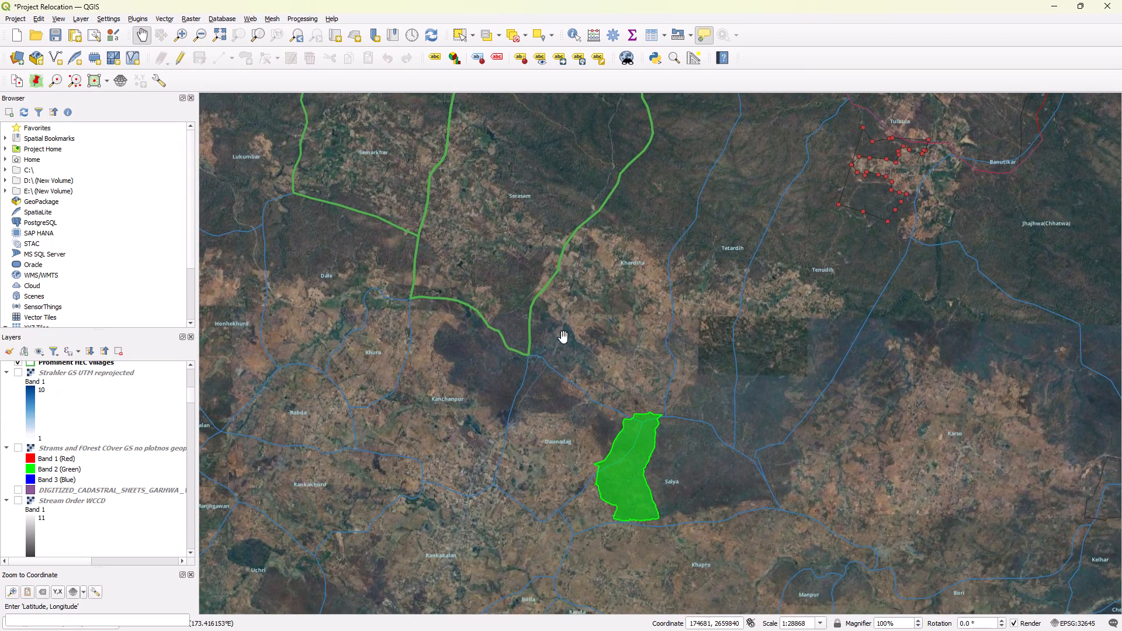
scroll(558, 399, up, 3)
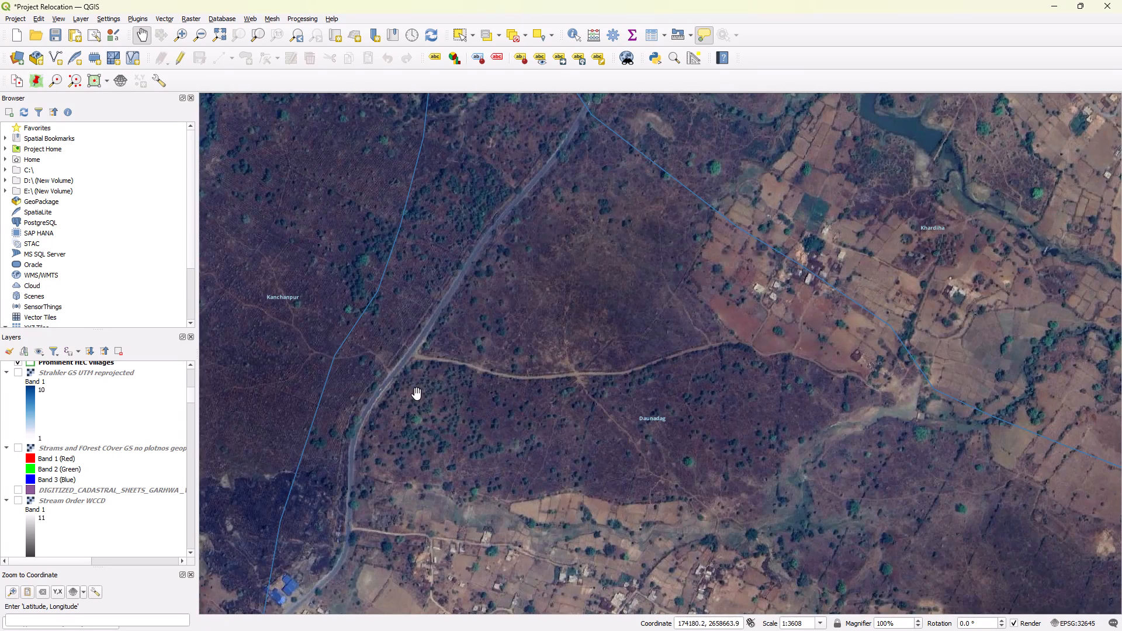
scroll(417, 394, down, 2)
drag(468, 318, 452, 630)
scroll(475, 426, down, 1)
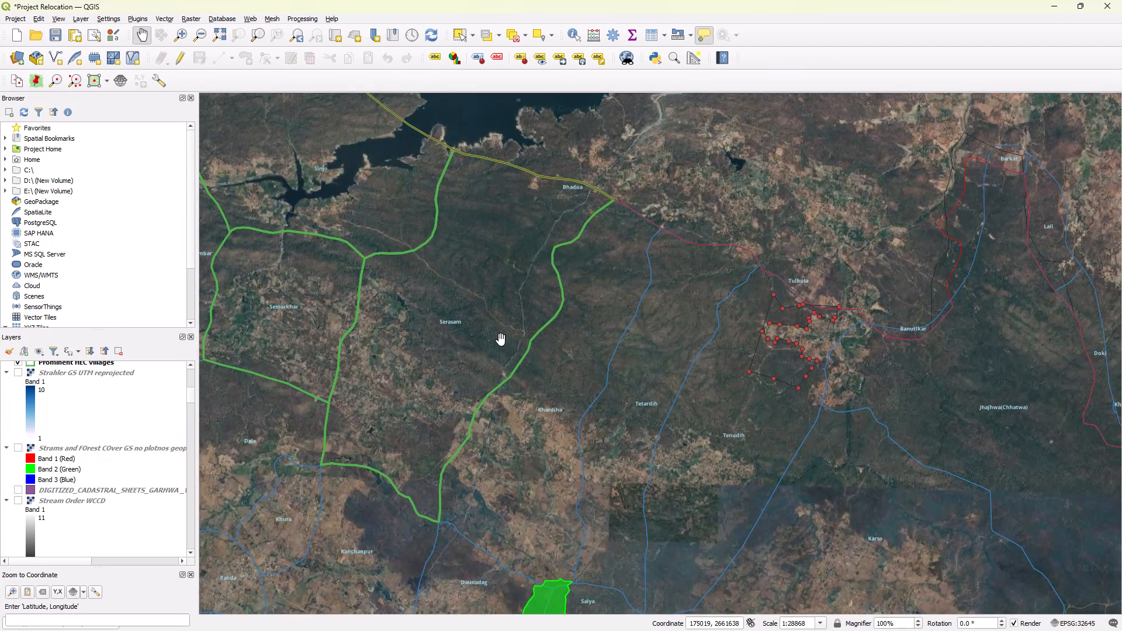
Inspect the forested terrain at Serasam up close, and review the village boundaries across the whole division.
scroll(482, 320, up, 2)
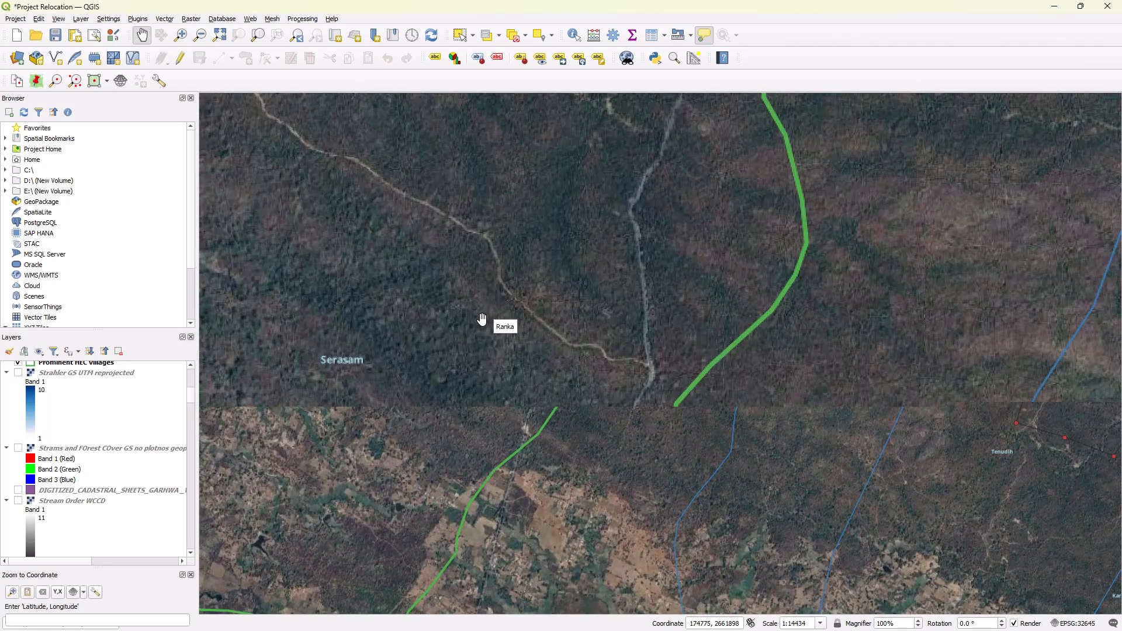
scroll(482, 320, down, 4)
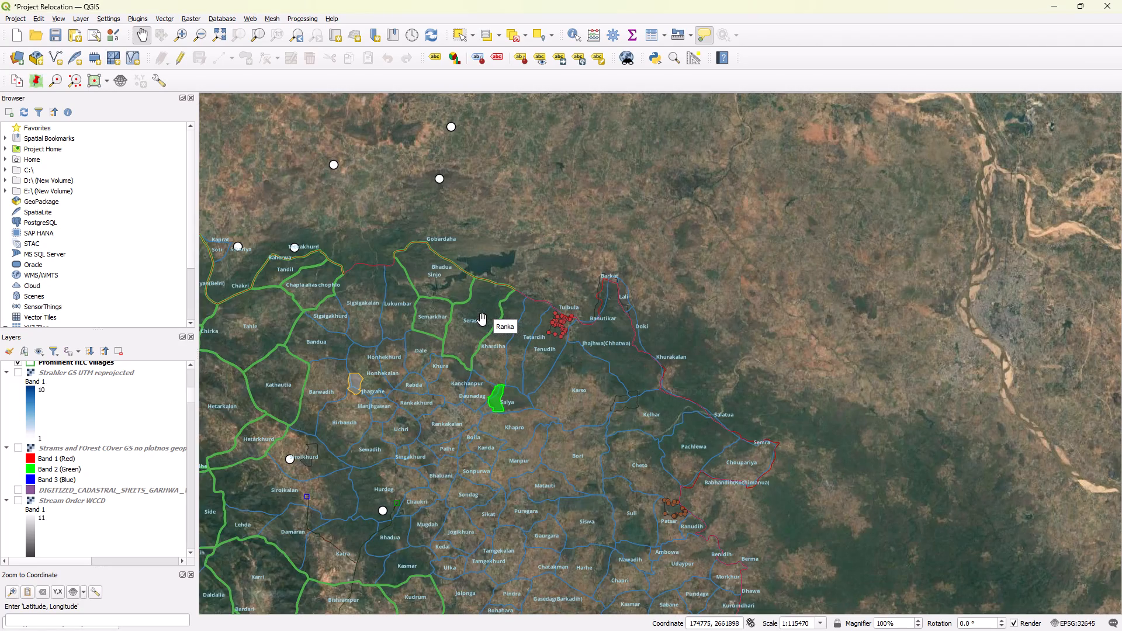
scroll(477, 321, up, 1)
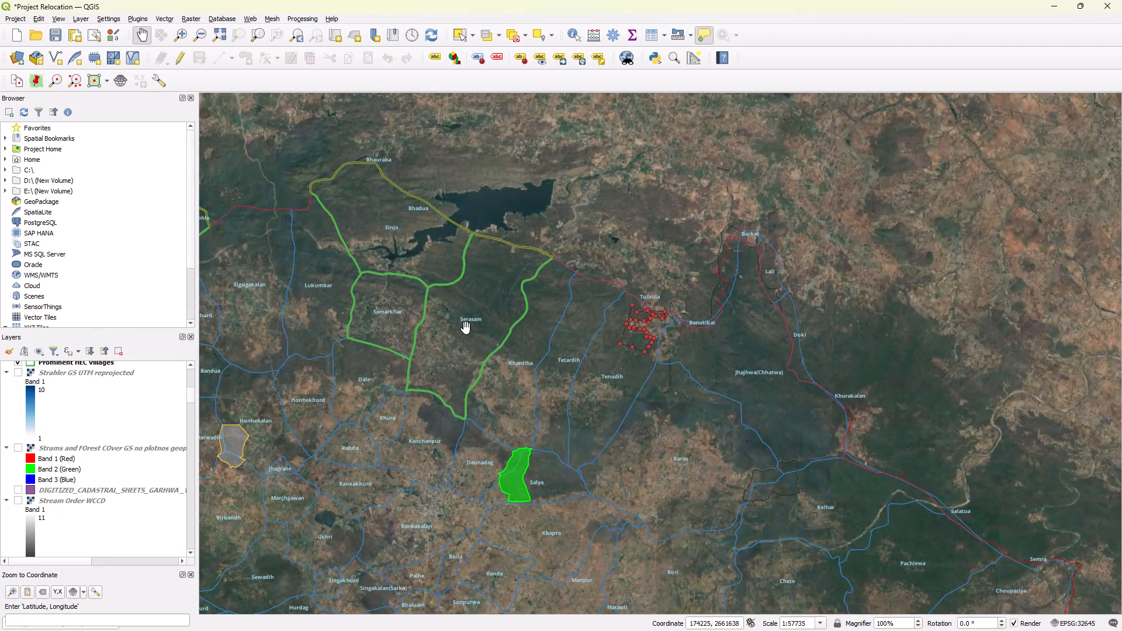
drag(499, 363, 556, 332)
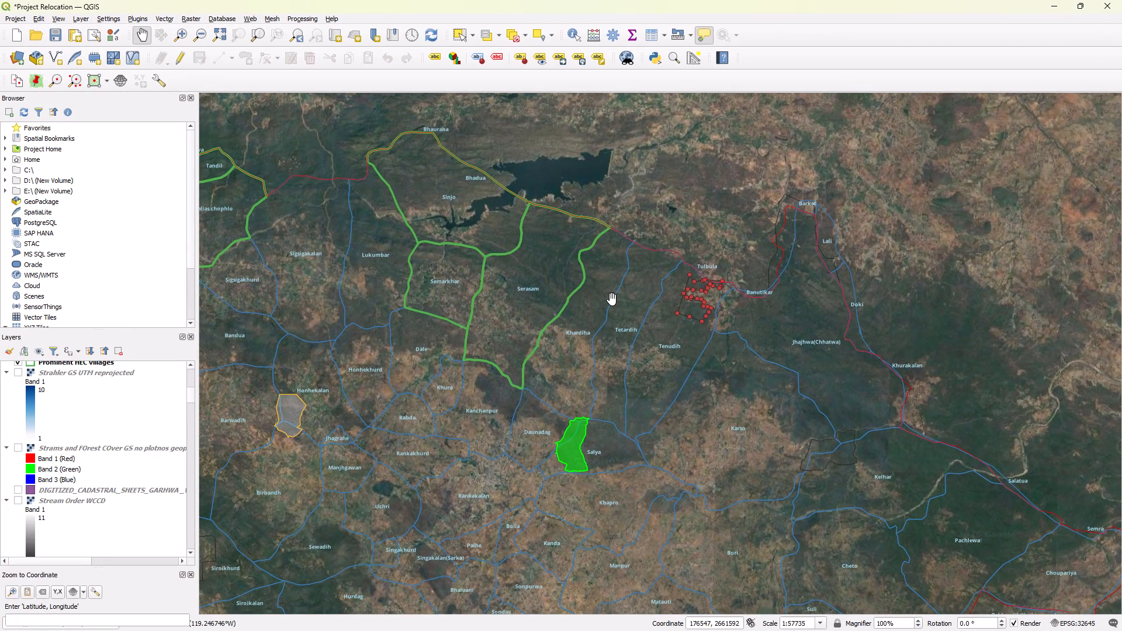
scroll(531, 343, down, 1)
drag(543, 396, 725, 212)
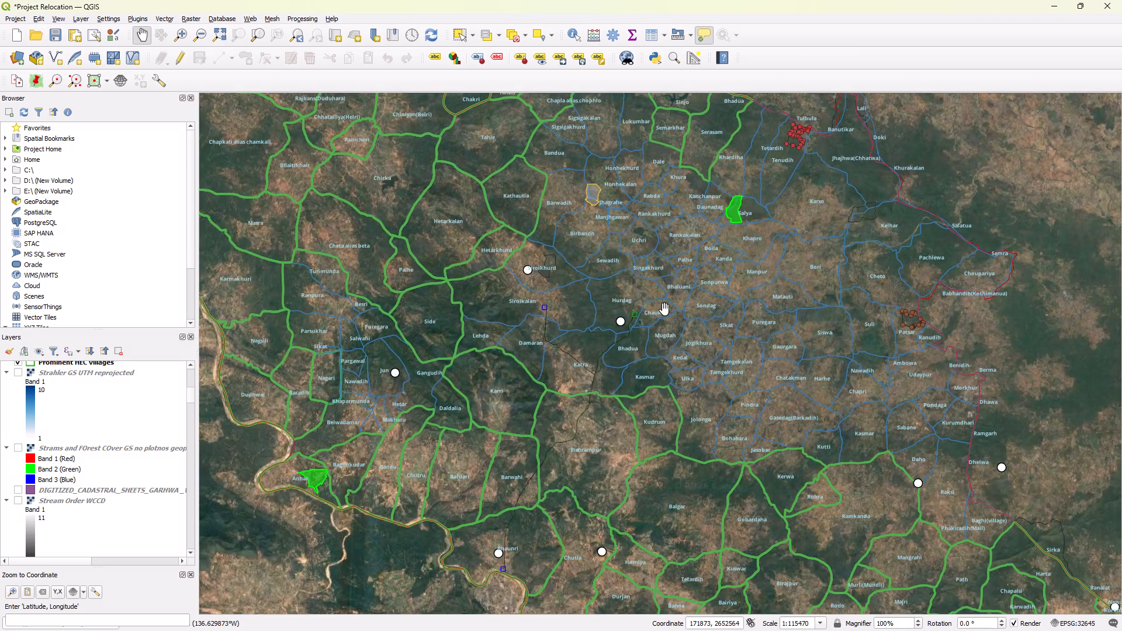
scroll(663, 310, down, 1)
scroll(646, 327, up, 1)
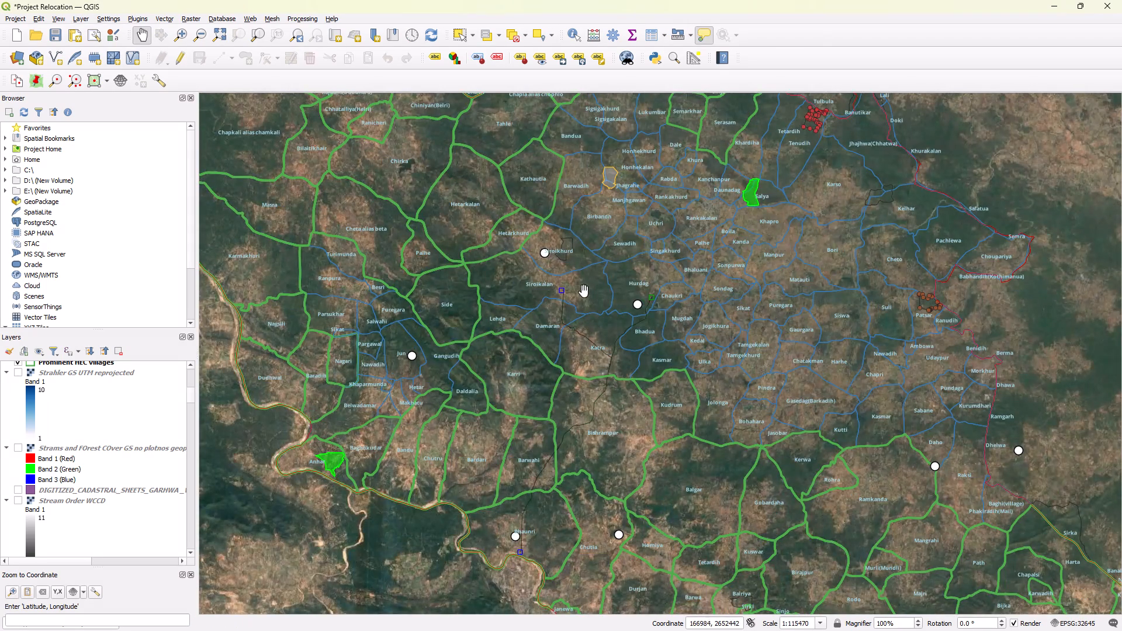
scroll(579, 288, down, 1)
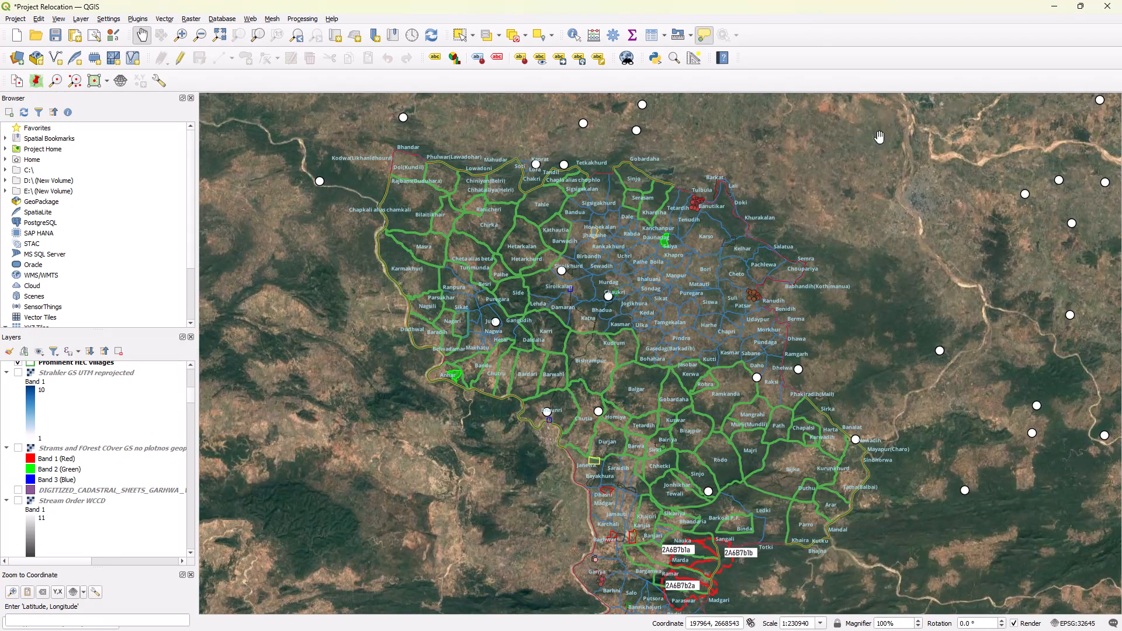
Activate feature selection and try to select the village near Chapkali alias chamkali in the division's northwest.
click(461, 39)
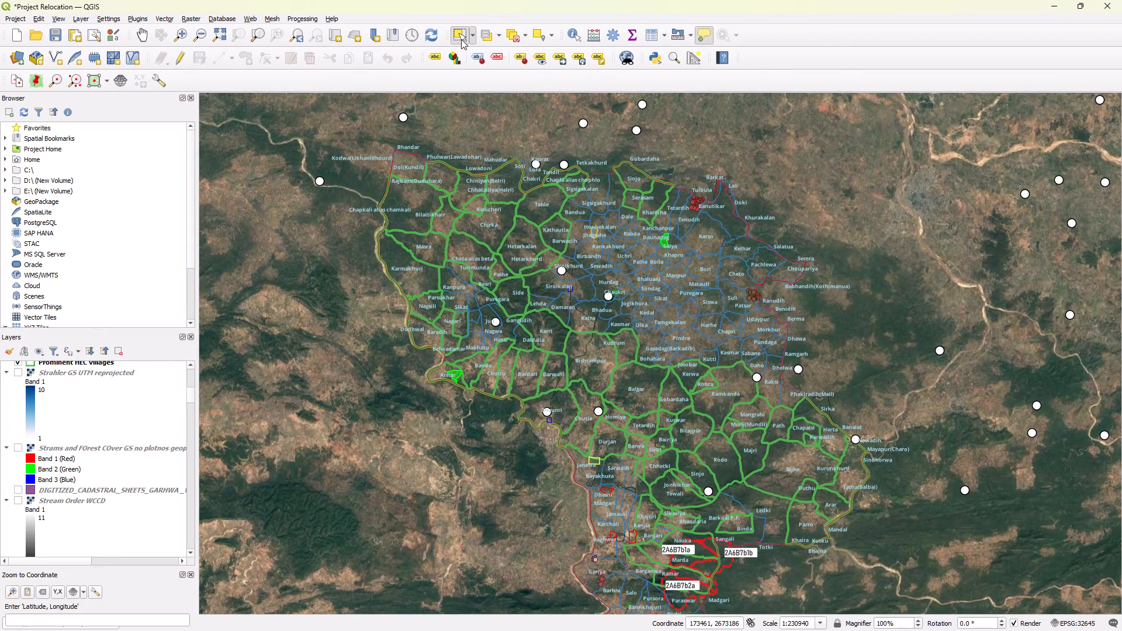
ctrl+click(416, 211)
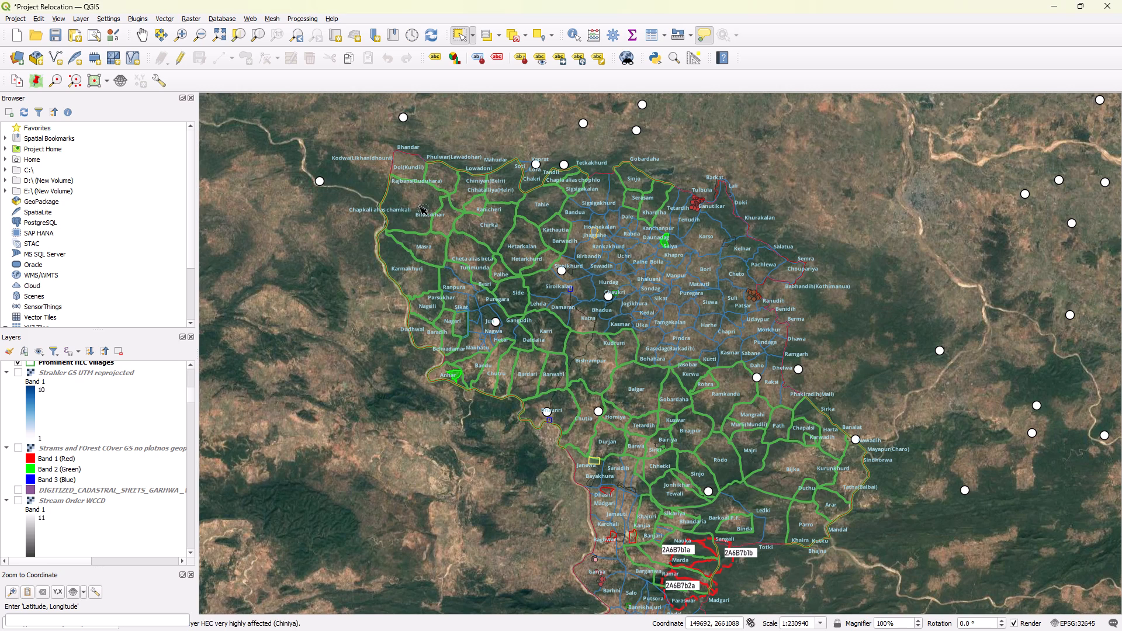
Find the HEC very highly affected layer in the layer list and toggle its visibility off and on to check which boundaries it draws.
scroll(125, 450, down, 5)
scroll(125, 450, up, 1)
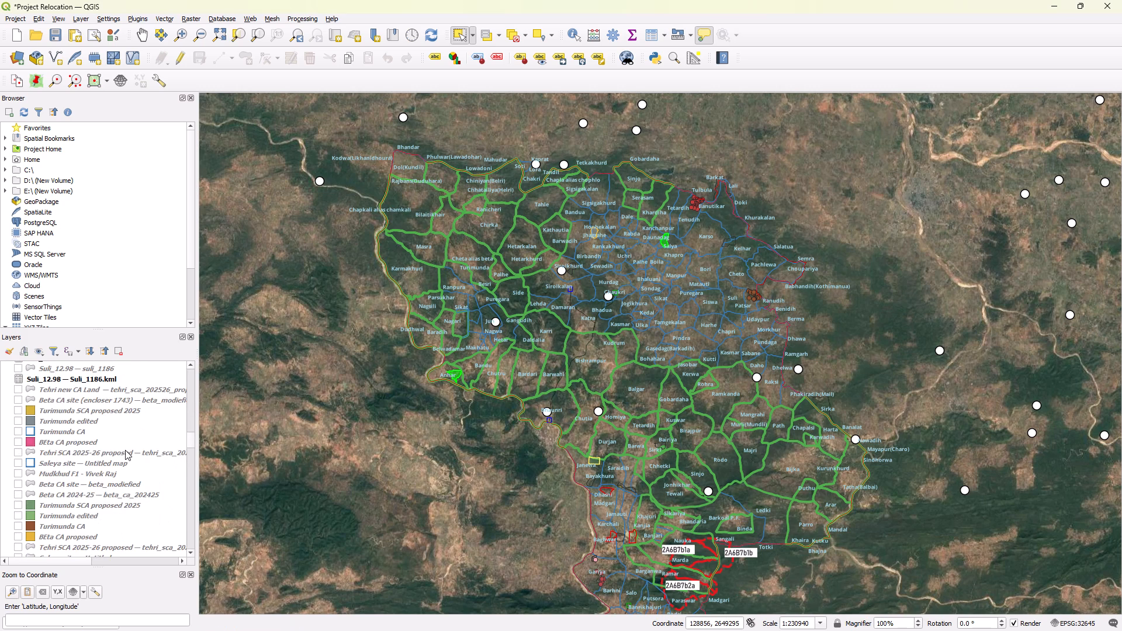
scroll(125, 450, up, 1)
scroll(125, 450, down, 2)
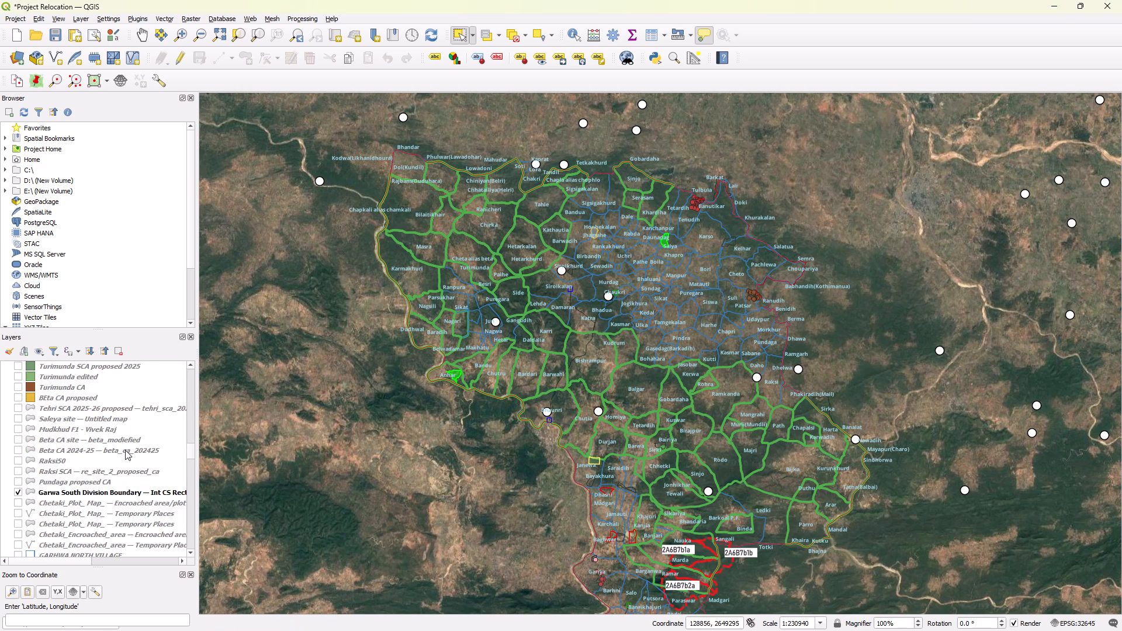
scroll(125, 450, down, 3)
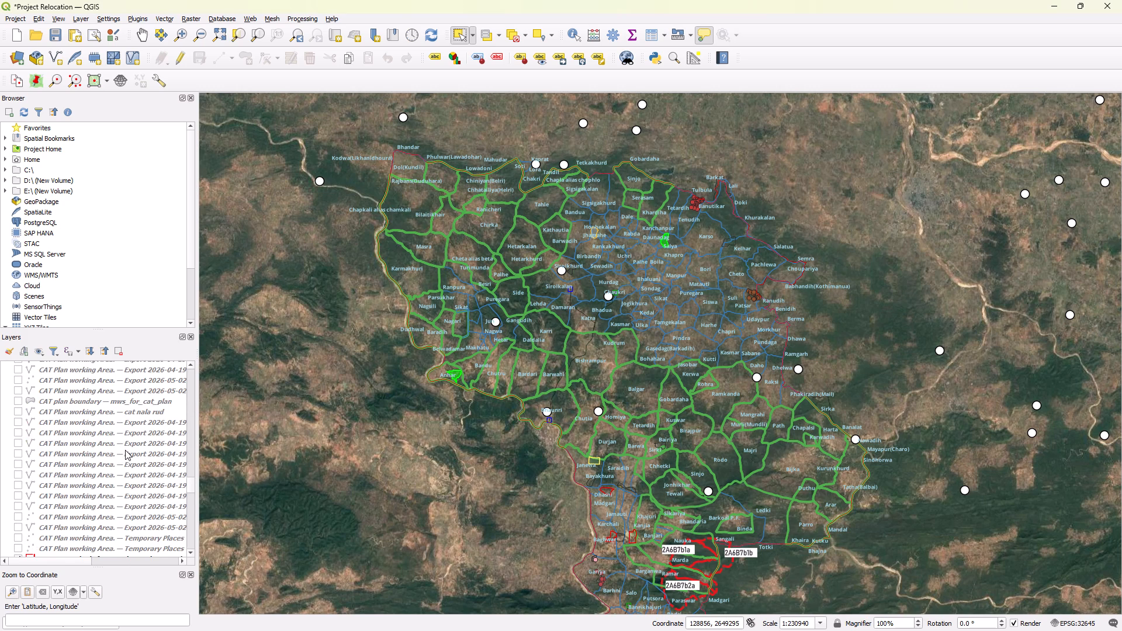
scroll(125, 450, down, 3)
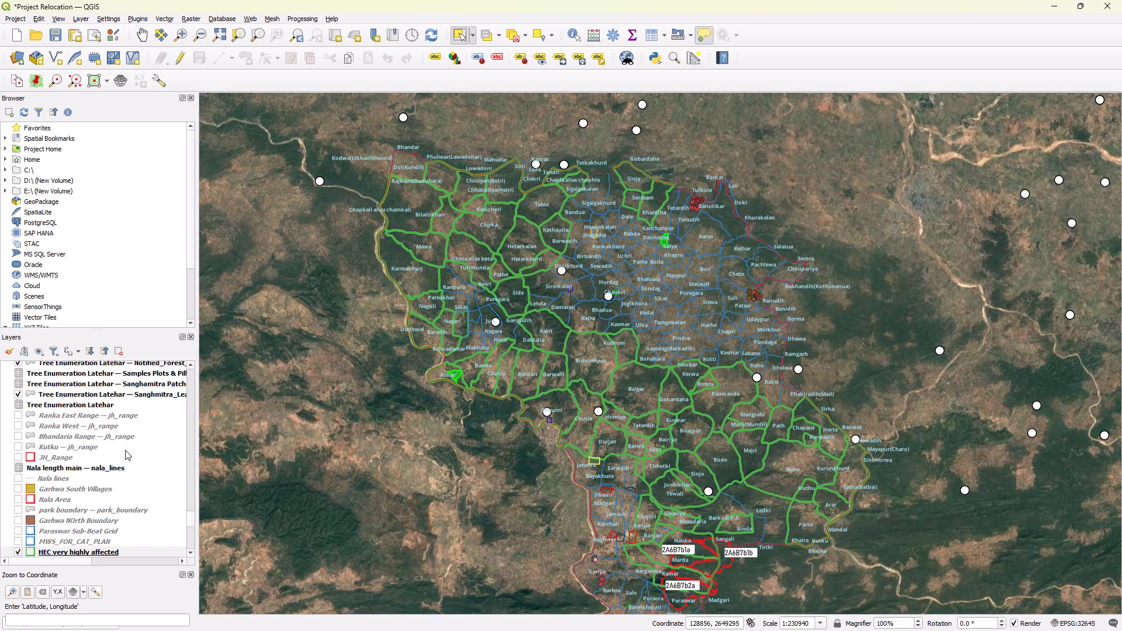
scroll(125, 450, down, 2)
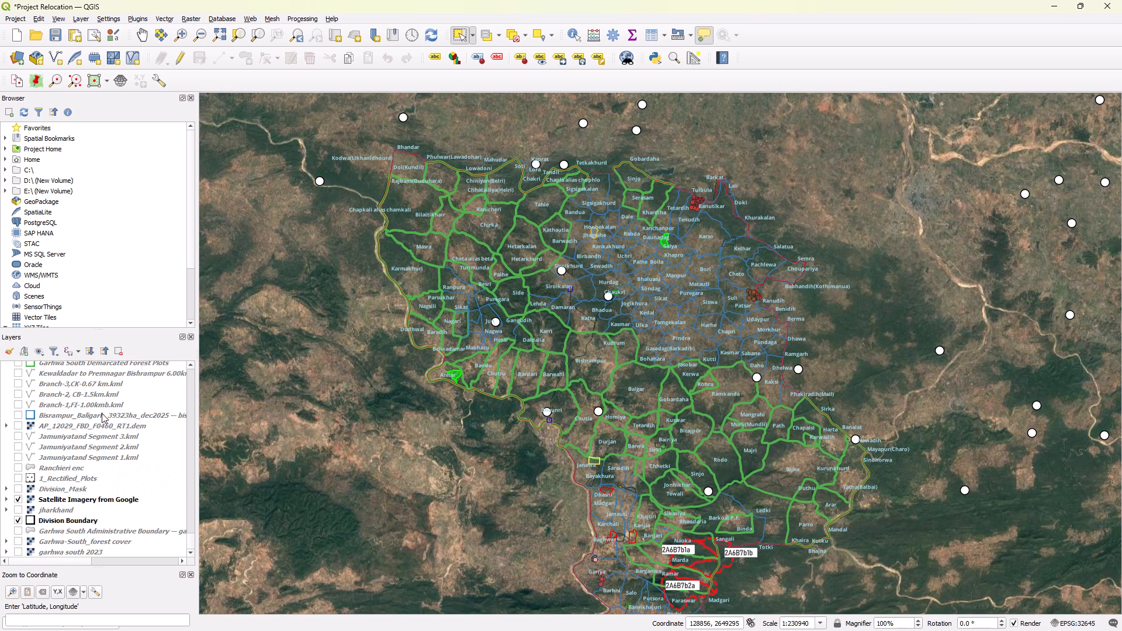
scroll(110, 380, down, 2)
scroll(110, 432, up, 1)
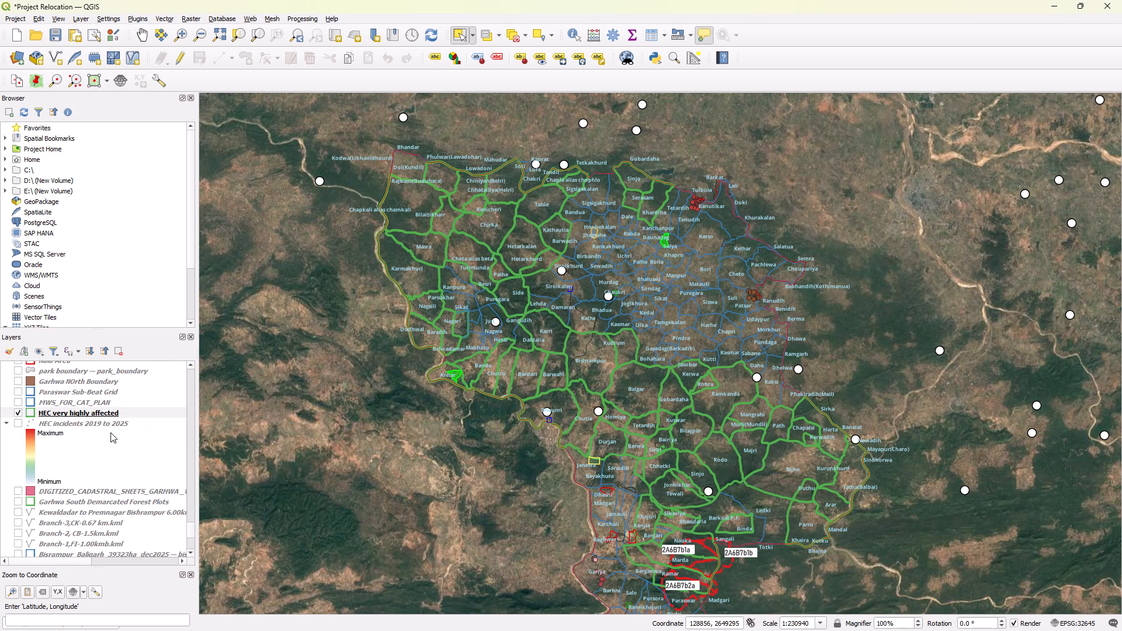
click(18, 411)
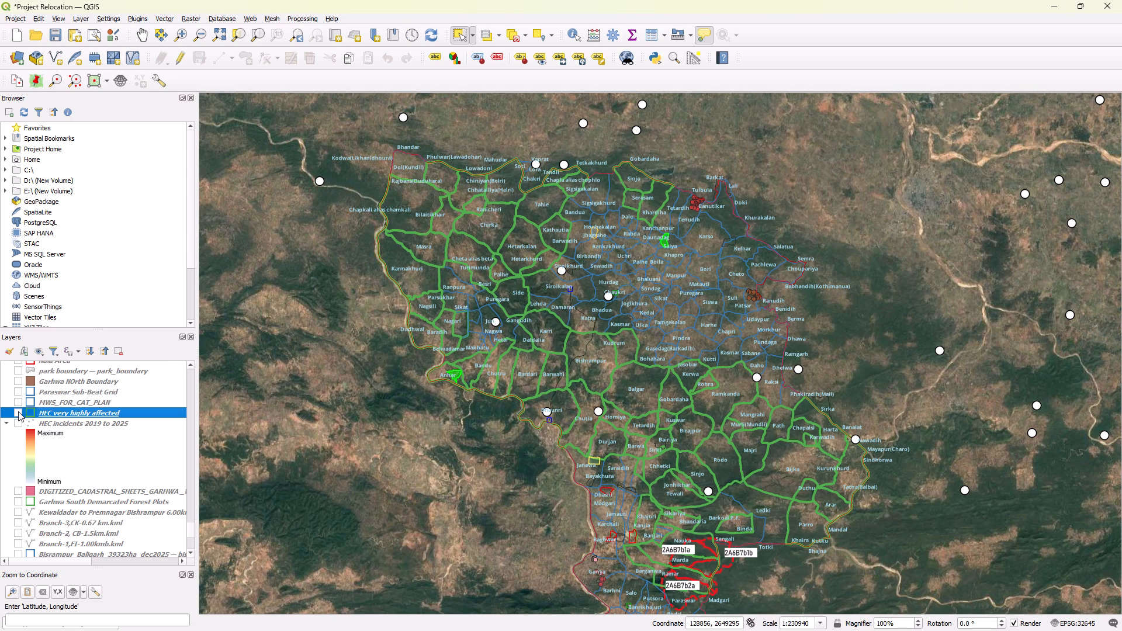
click(17, 410)
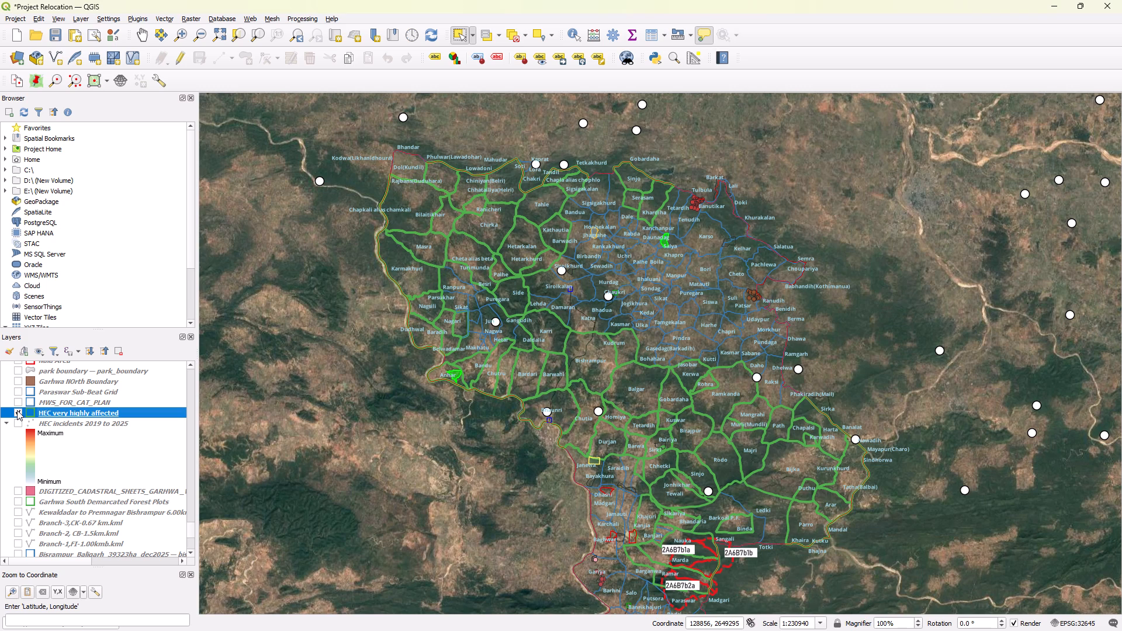
click(17, 410)
click(17, 410)
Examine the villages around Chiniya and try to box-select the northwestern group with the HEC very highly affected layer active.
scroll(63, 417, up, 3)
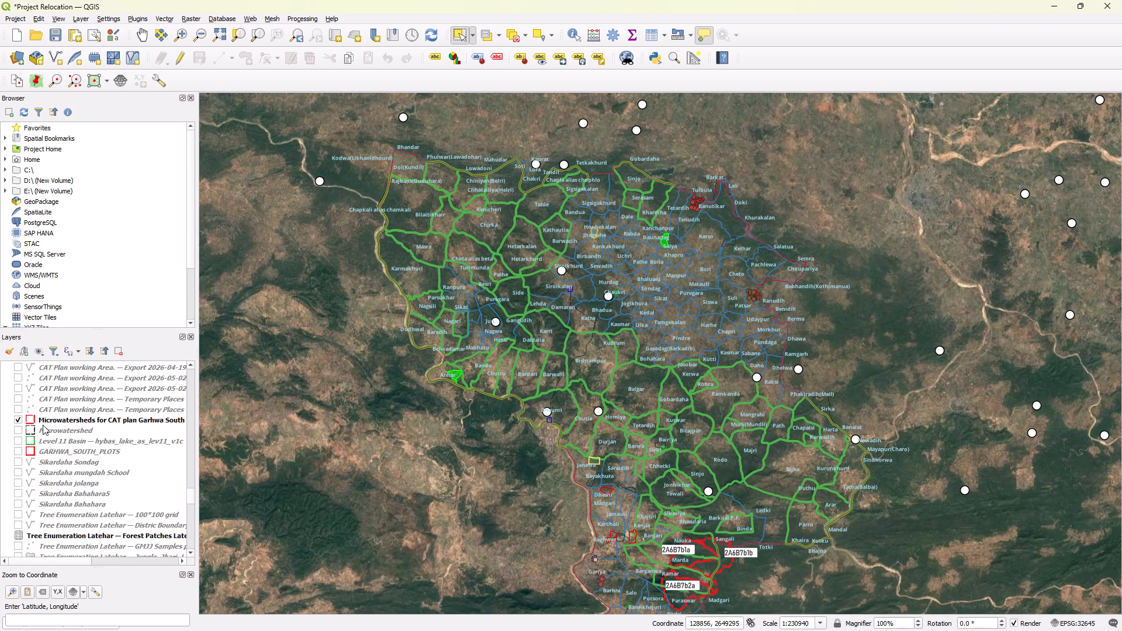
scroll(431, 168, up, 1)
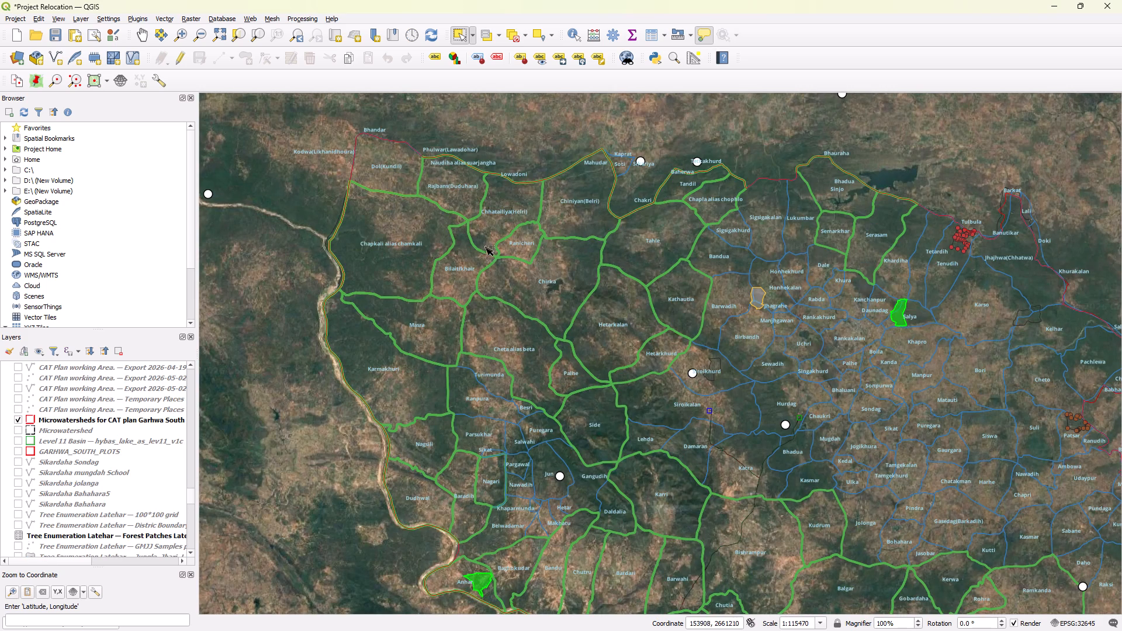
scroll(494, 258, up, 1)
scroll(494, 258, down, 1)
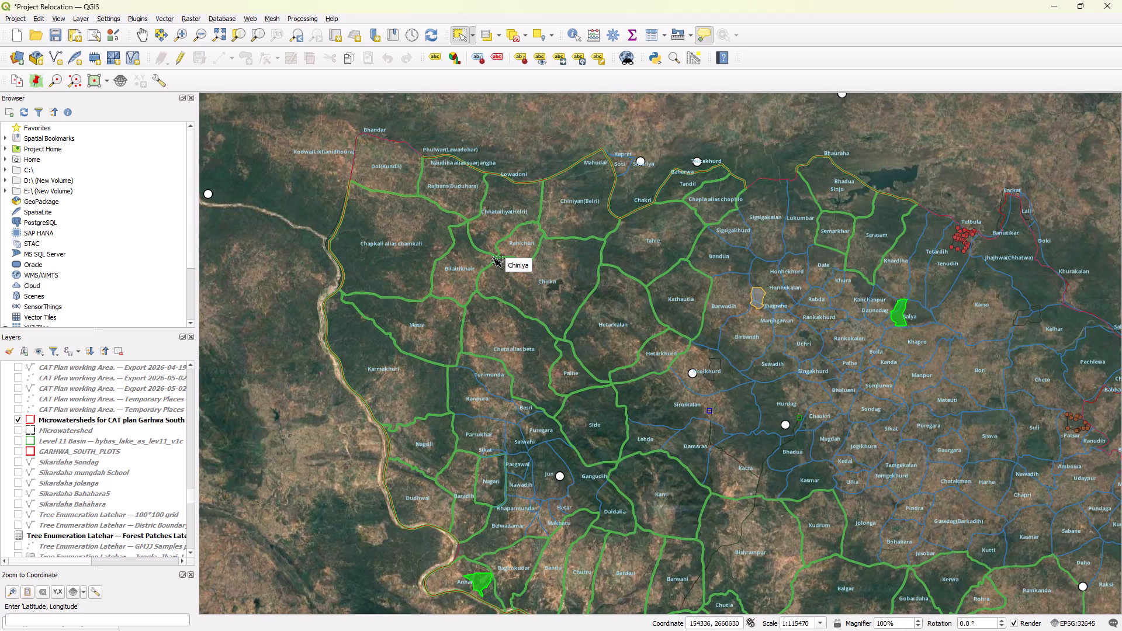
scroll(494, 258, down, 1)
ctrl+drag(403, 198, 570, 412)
Find the Prominent HEC villages layer in the layer list and make it the active layer.
scroll(85, 474, up, 2)
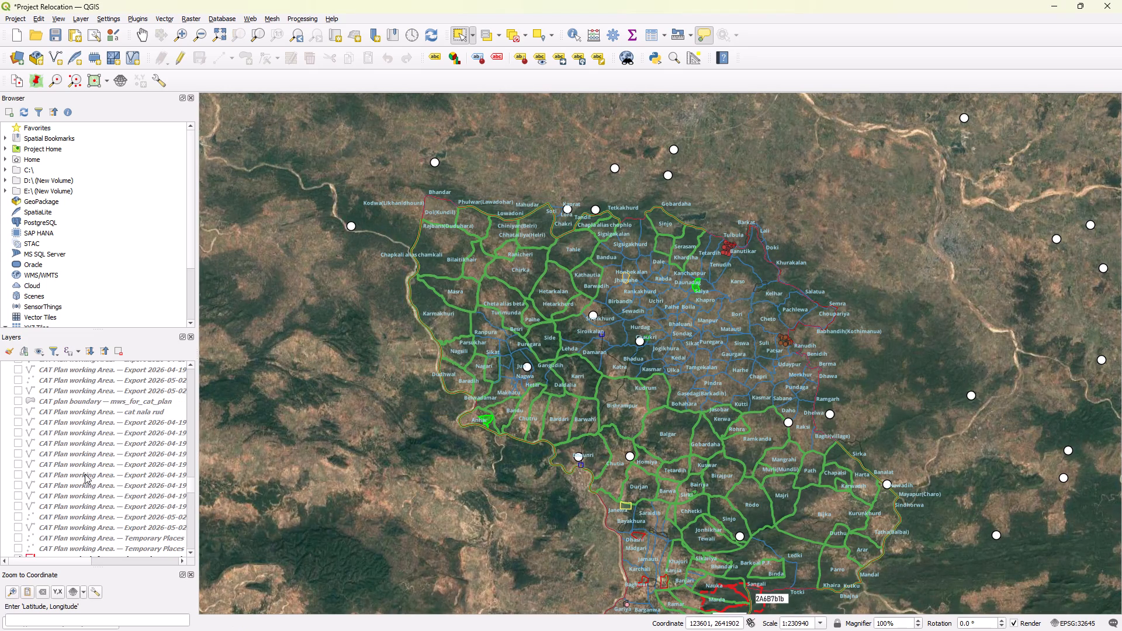
scroll(85, 474, down, 1)
scroll(85, 474, up, 4)
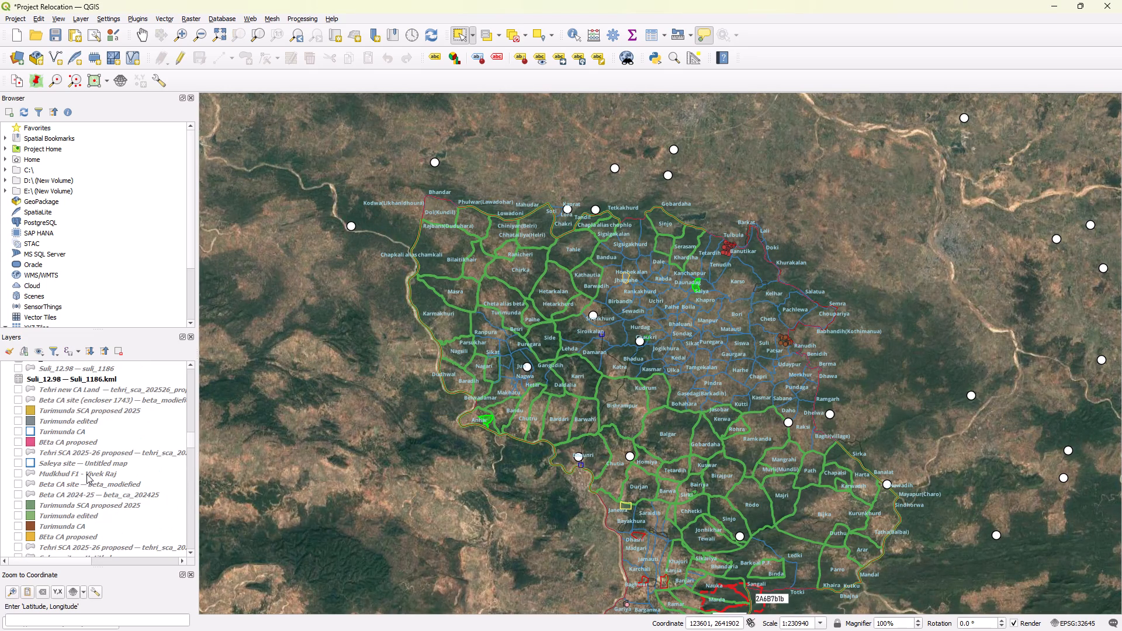
scroll(86, 474, up, 4)
click(89, 360)
click(104, 363)
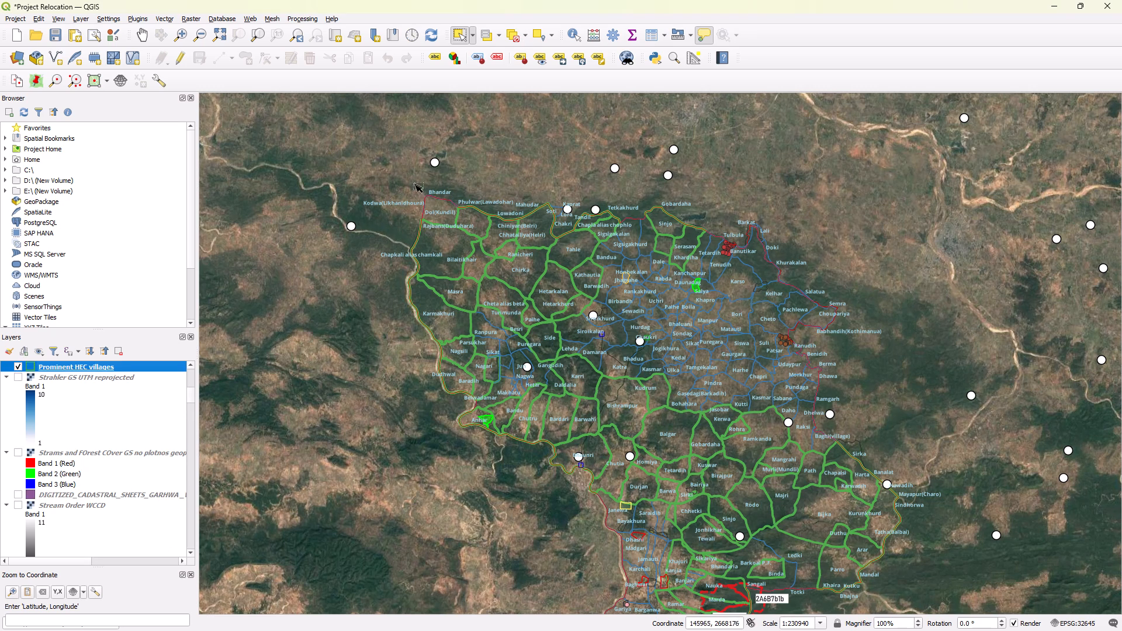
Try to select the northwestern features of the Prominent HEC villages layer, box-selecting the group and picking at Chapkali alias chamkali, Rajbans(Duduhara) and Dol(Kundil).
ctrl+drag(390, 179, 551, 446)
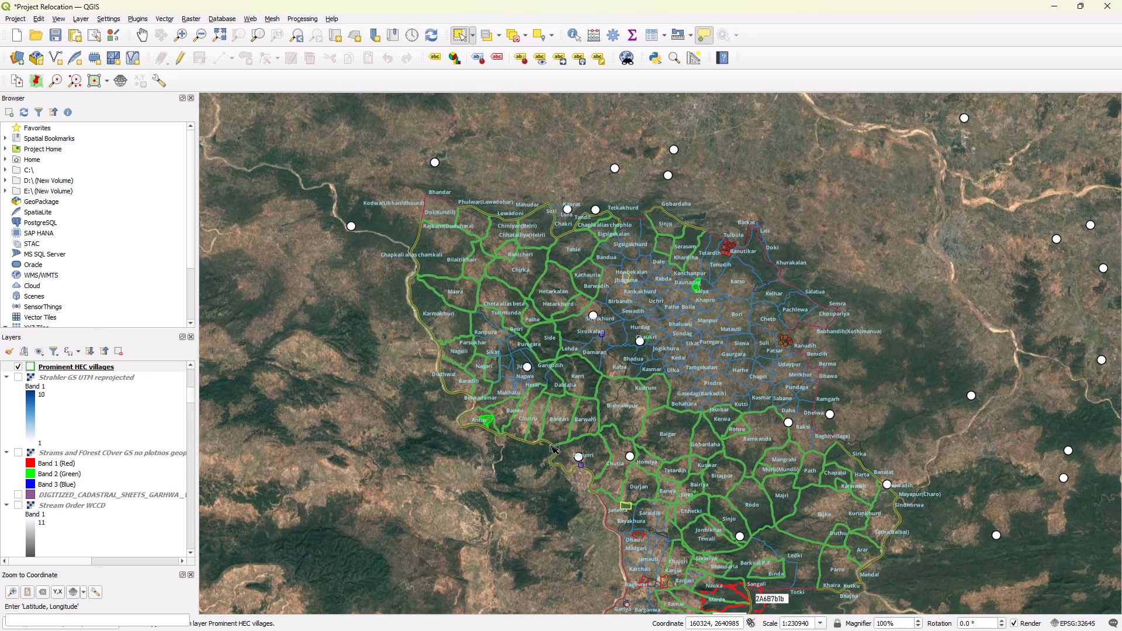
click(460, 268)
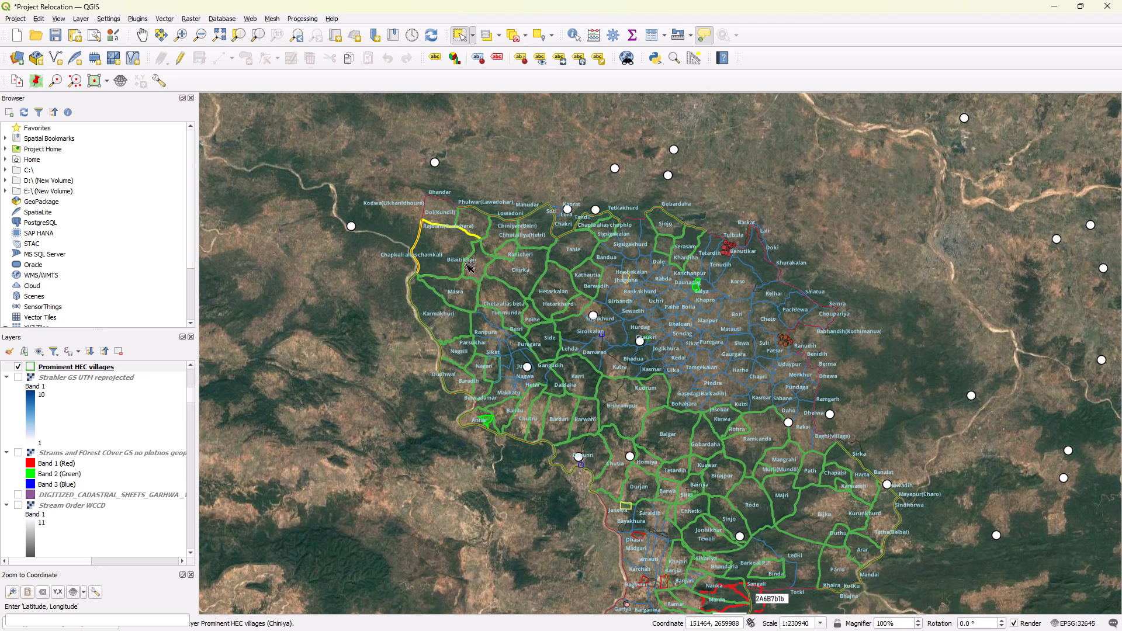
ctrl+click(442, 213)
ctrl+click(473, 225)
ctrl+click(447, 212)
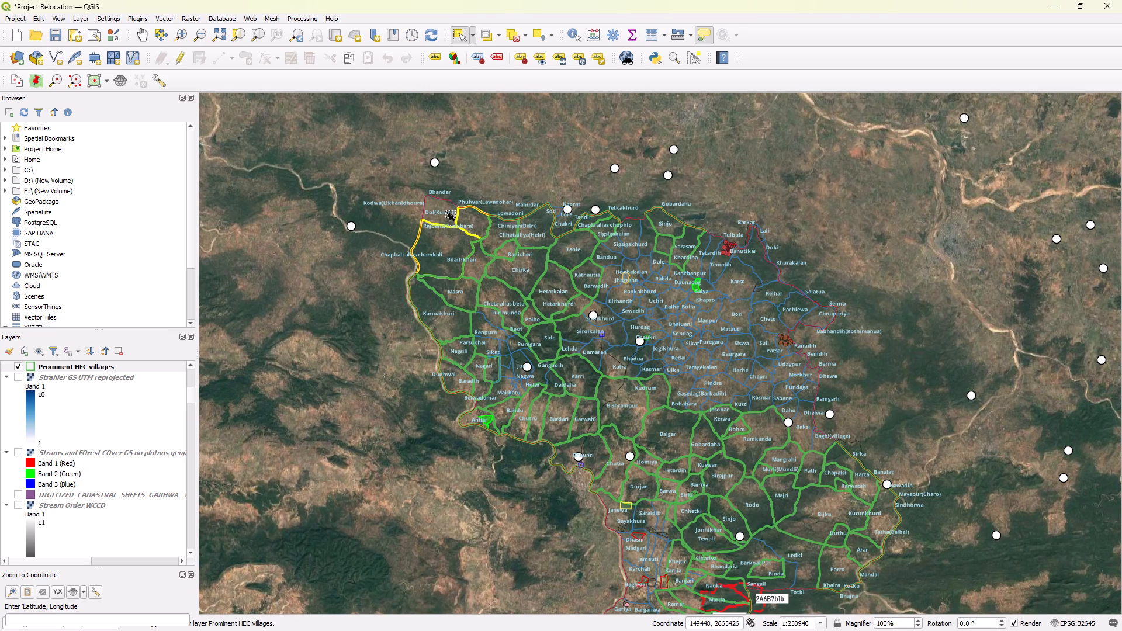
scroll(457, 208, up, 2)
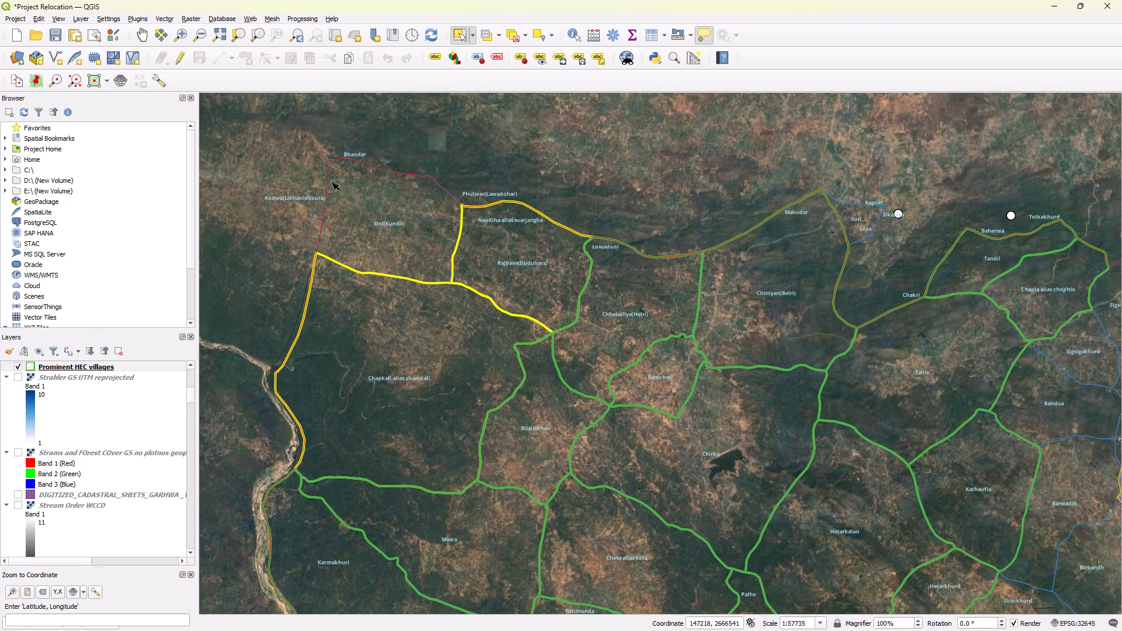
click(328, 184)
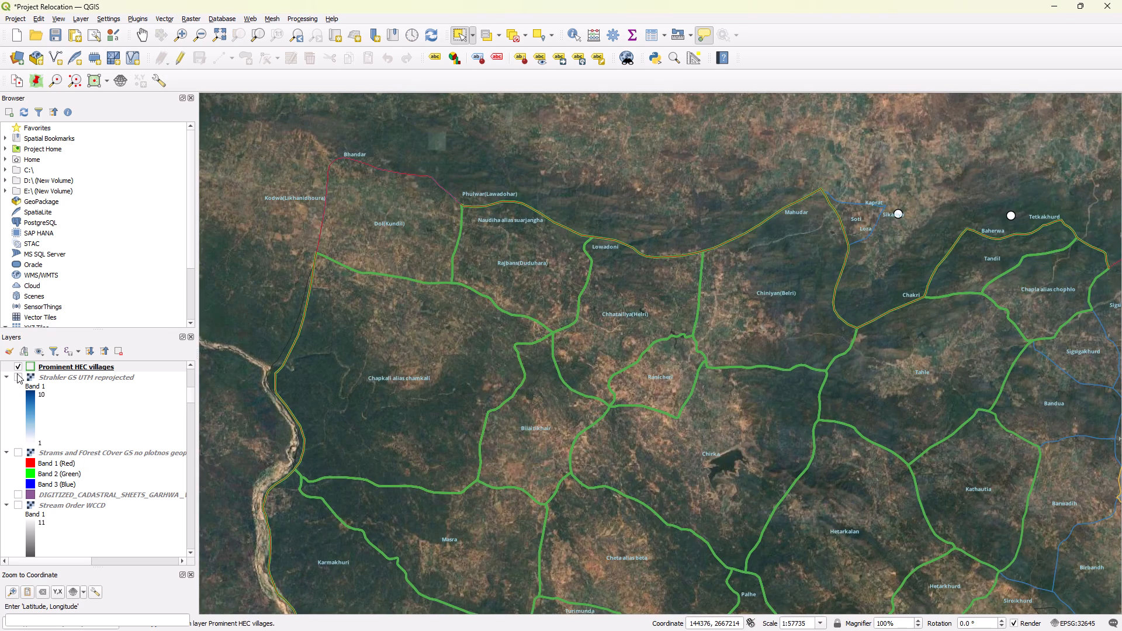
Examine the boundaries around Dol(Kundil), Bhandar and Chapkali alias chamkali against the satellite imagery, at close range and in overview.
scroll(384, 222, up, 1)
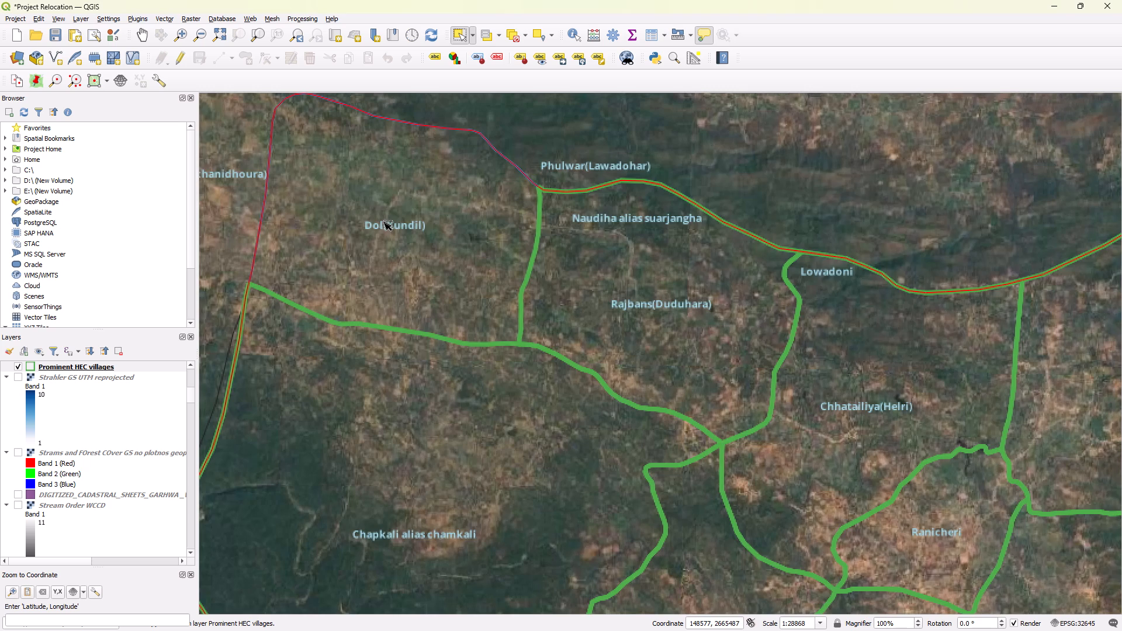
scroll(384, 222, down, 2)
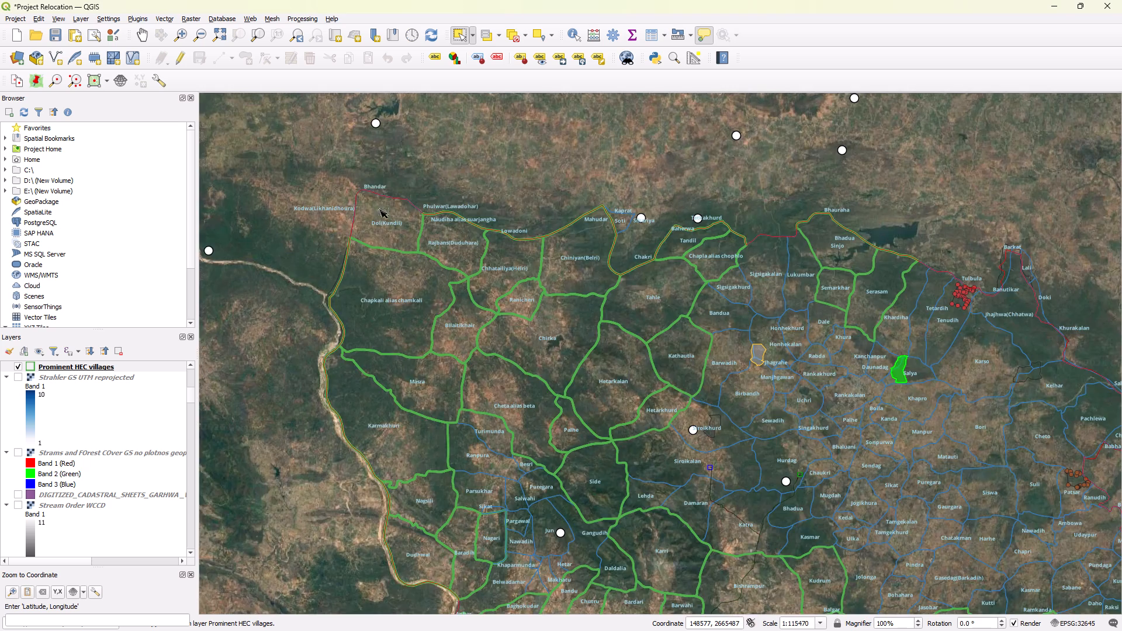
scroll(369, 198, up, 2)
scroll(366, 265, up, 1)
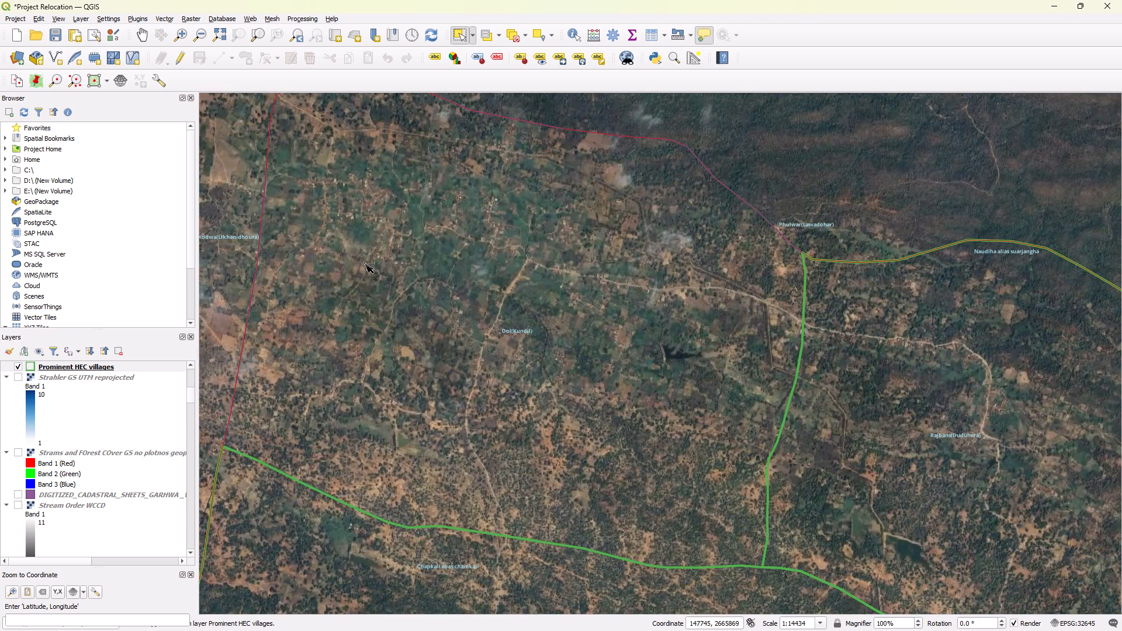
scroll(366, 265, down, 2)
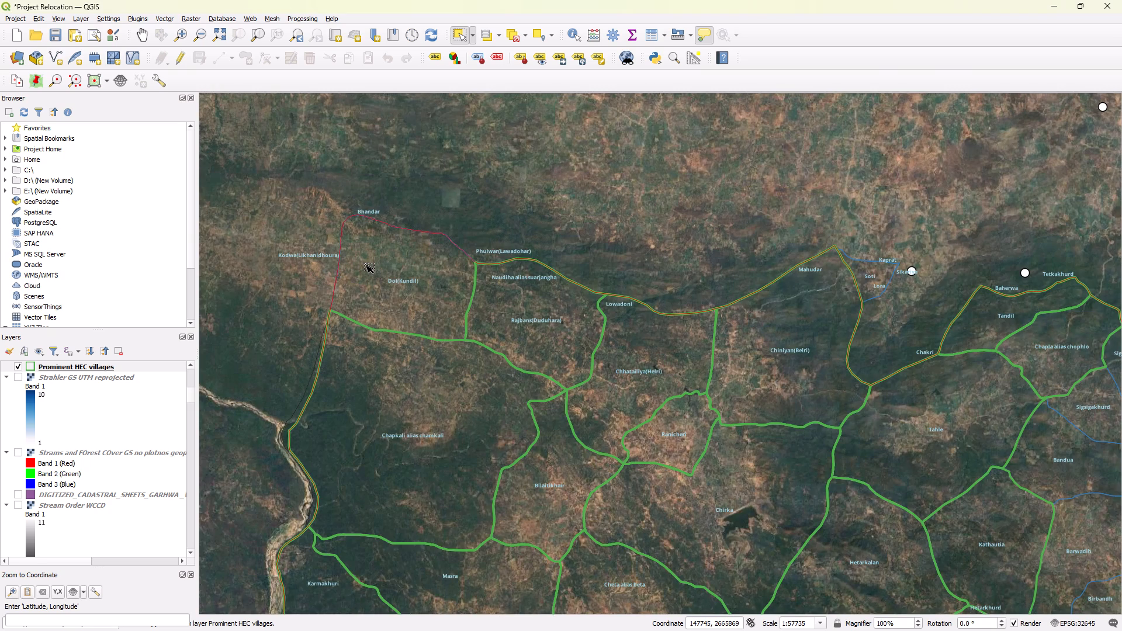
scroll(383, 221, up, 1)
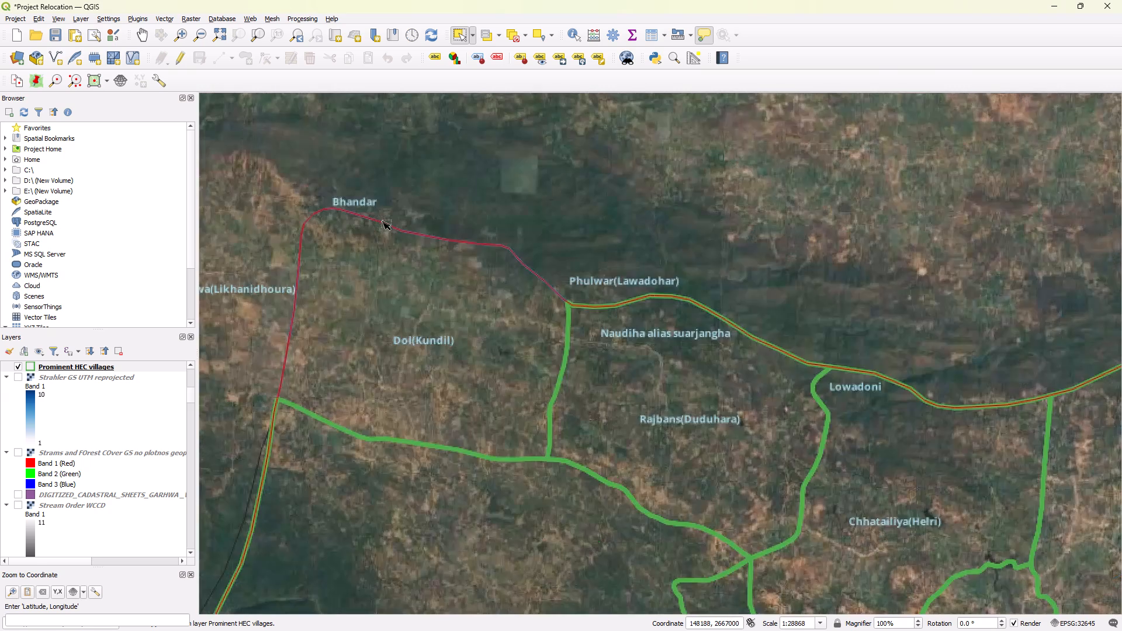
scroll(383, 221, up, 1)
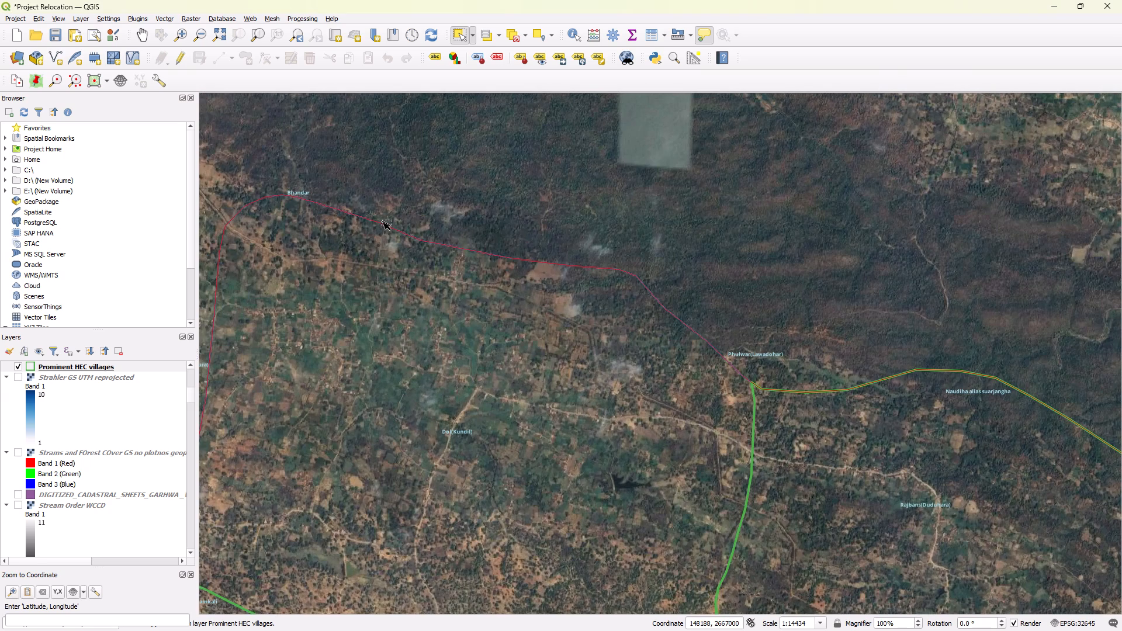
scroll(383, 221, down, 1)
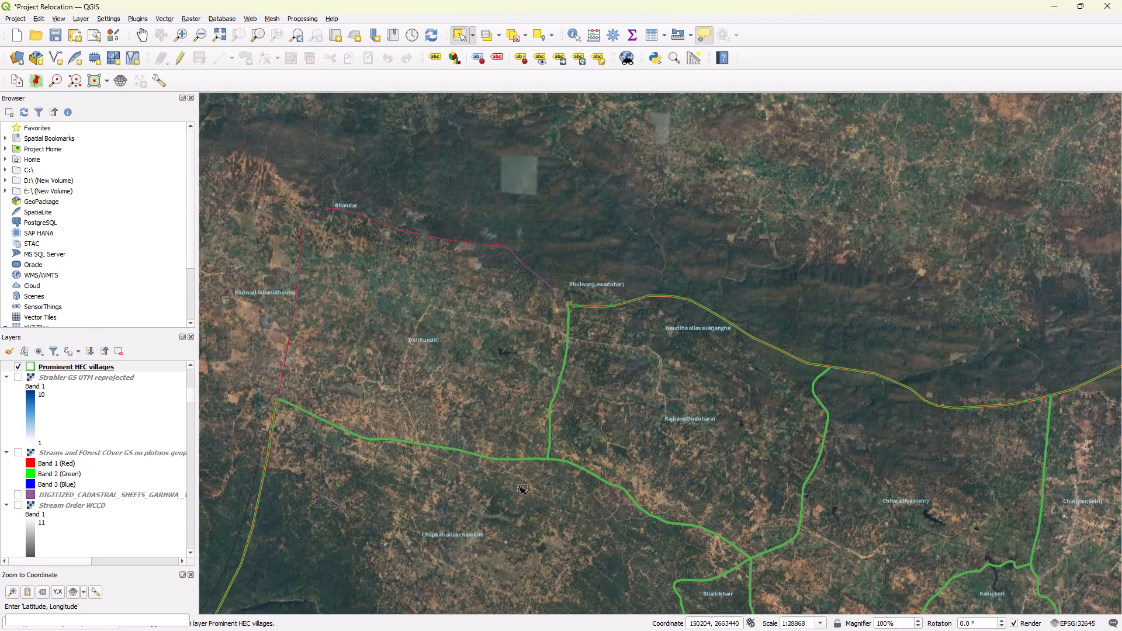
scroll(376, 393, down, 1)
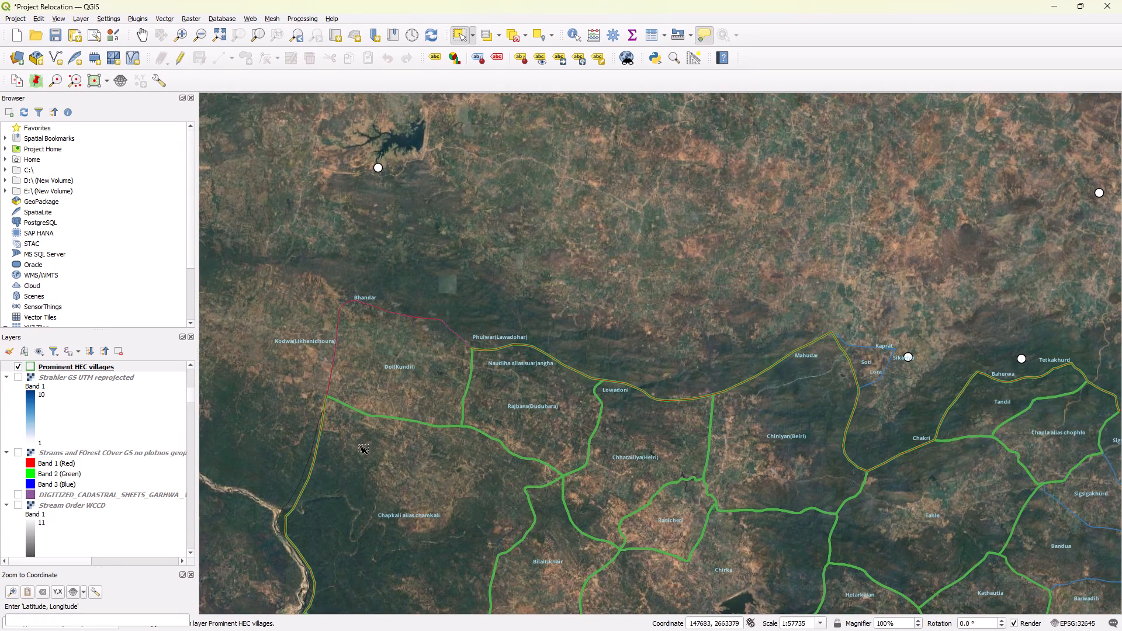
scroll(800, 248, down, 1)
scroll(577, 351, up, 1)
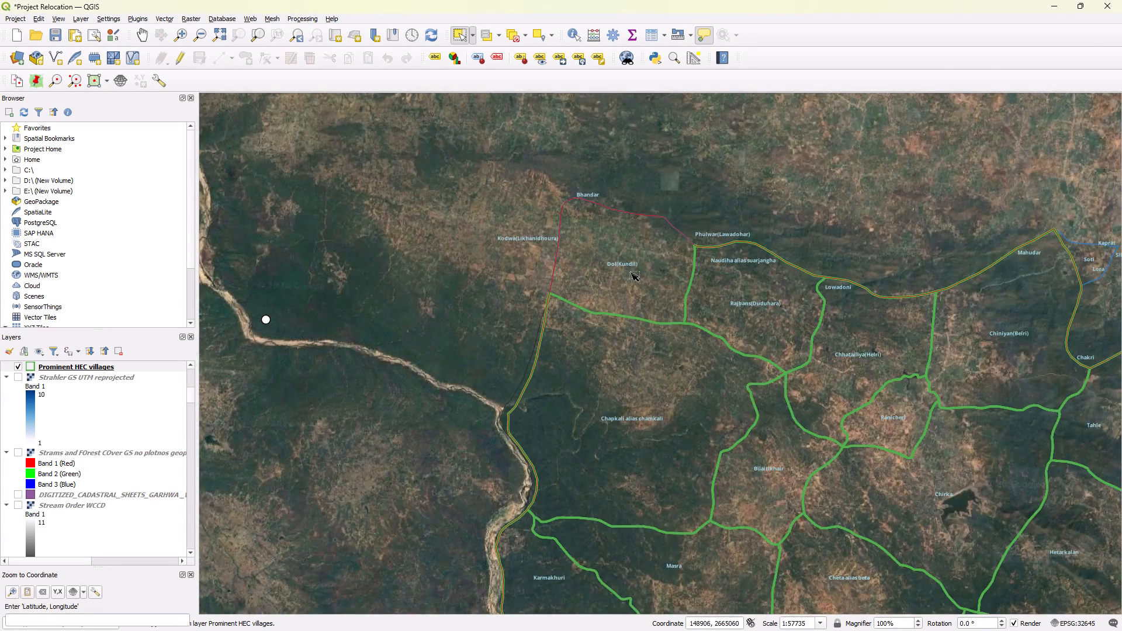
scroll(636, 268, up, 2)
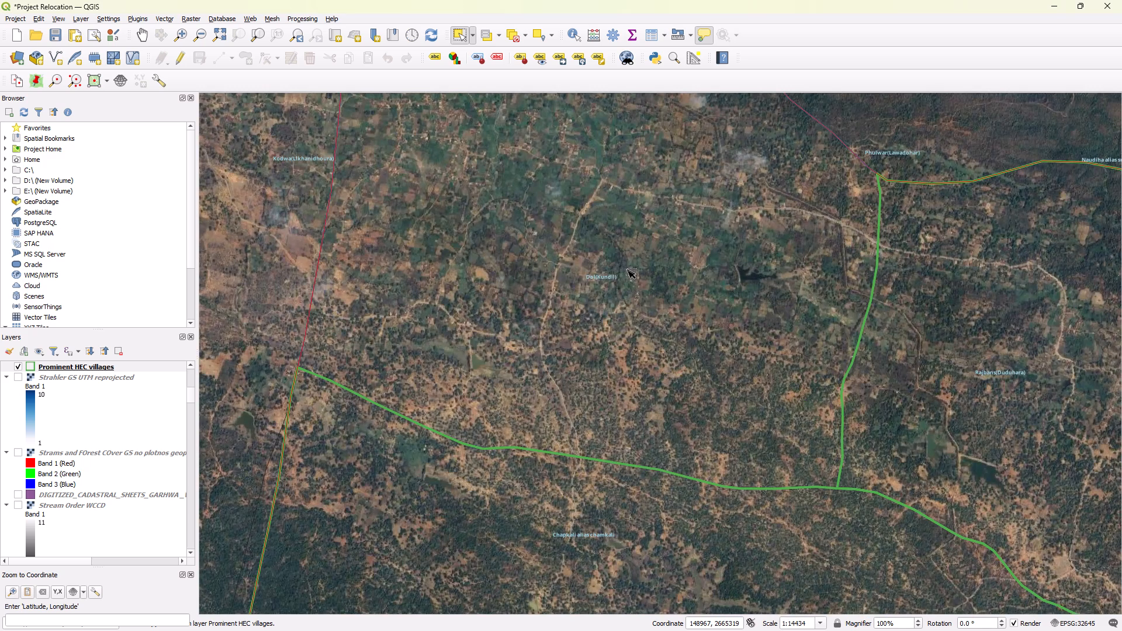
scroll(481, 282, down, 2)
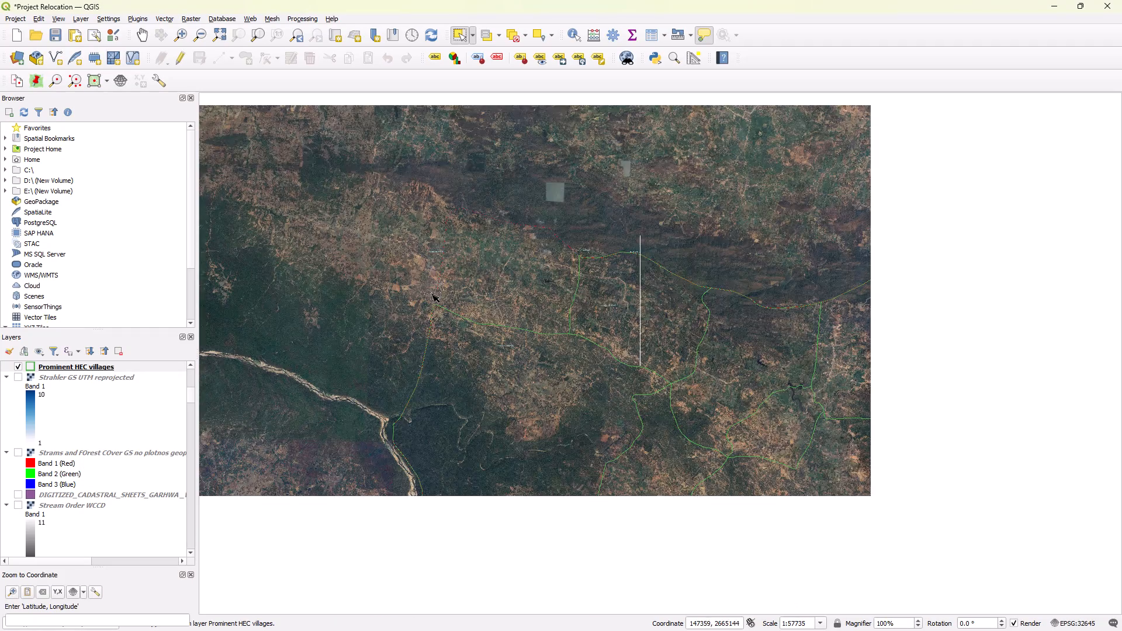
Hide the Prominent HEC villages layer.
click(16, 367)
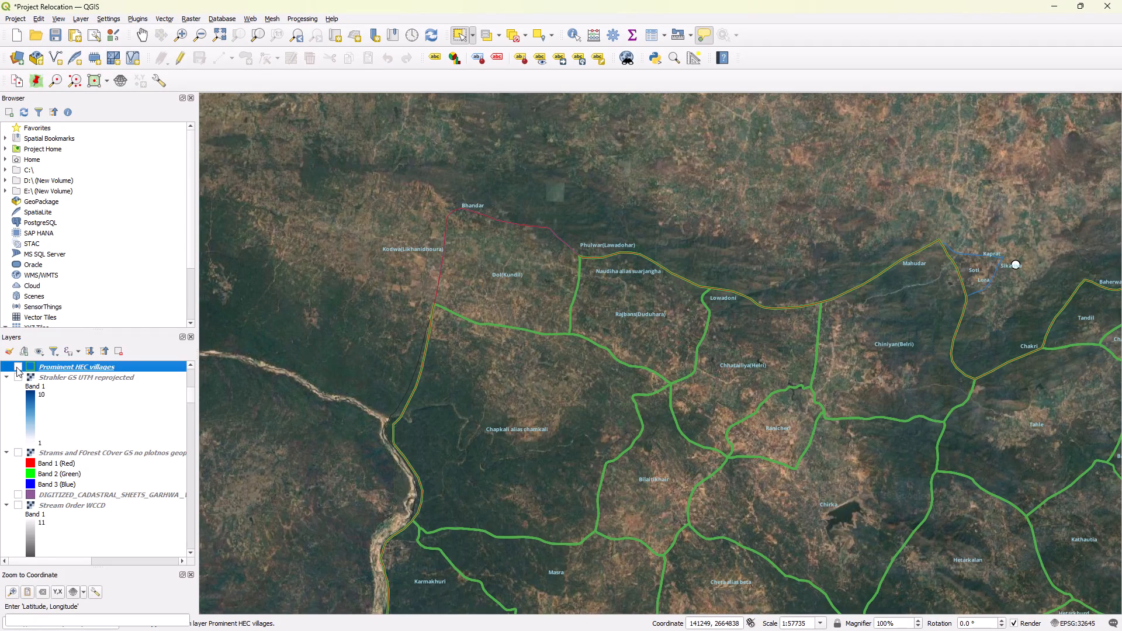
Look through the whole layer list for the Garhwa South Villages layer and make it the active layer.
scroll(44, 389, down, 4)
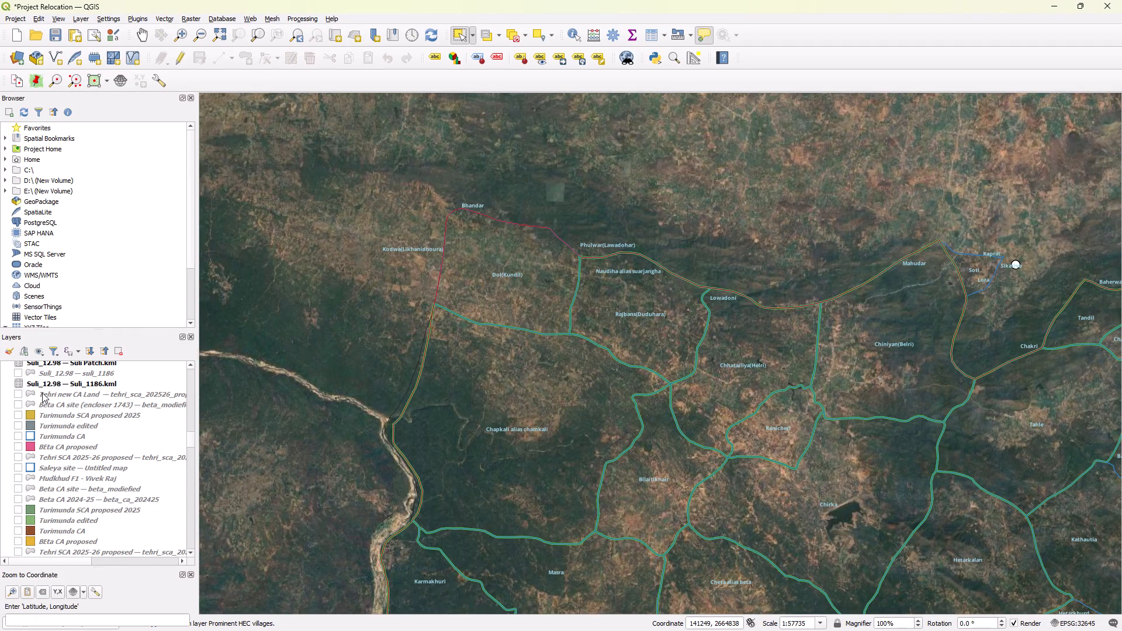
scroll(42, 393, down, 4)
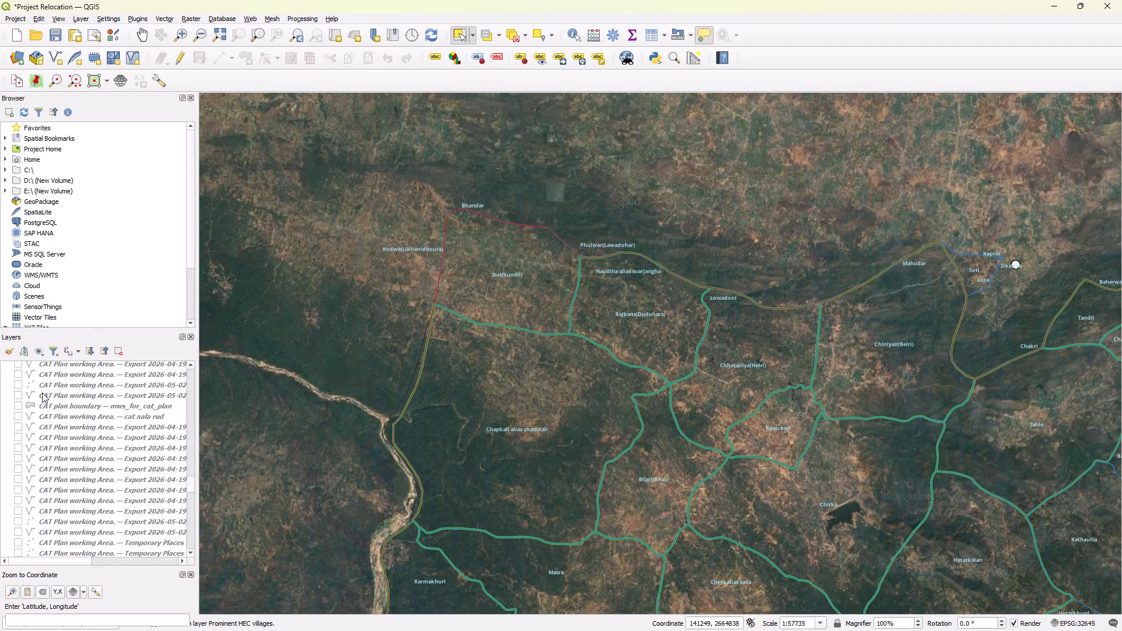
scroll(42, 393, down, 3)
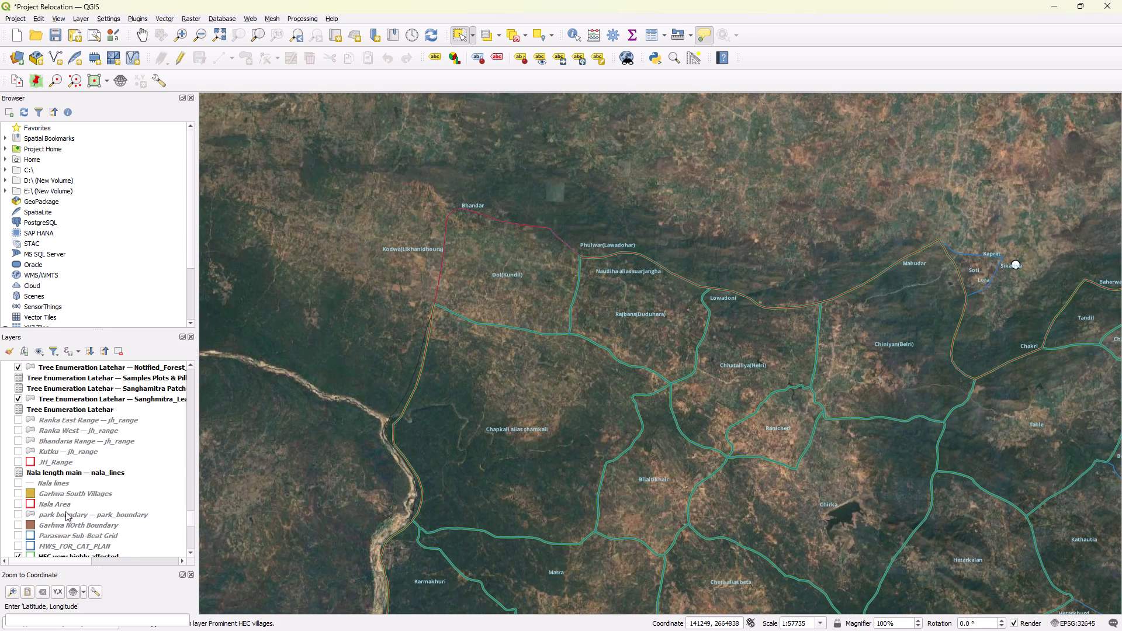
scroll(69, 528, down, 1)
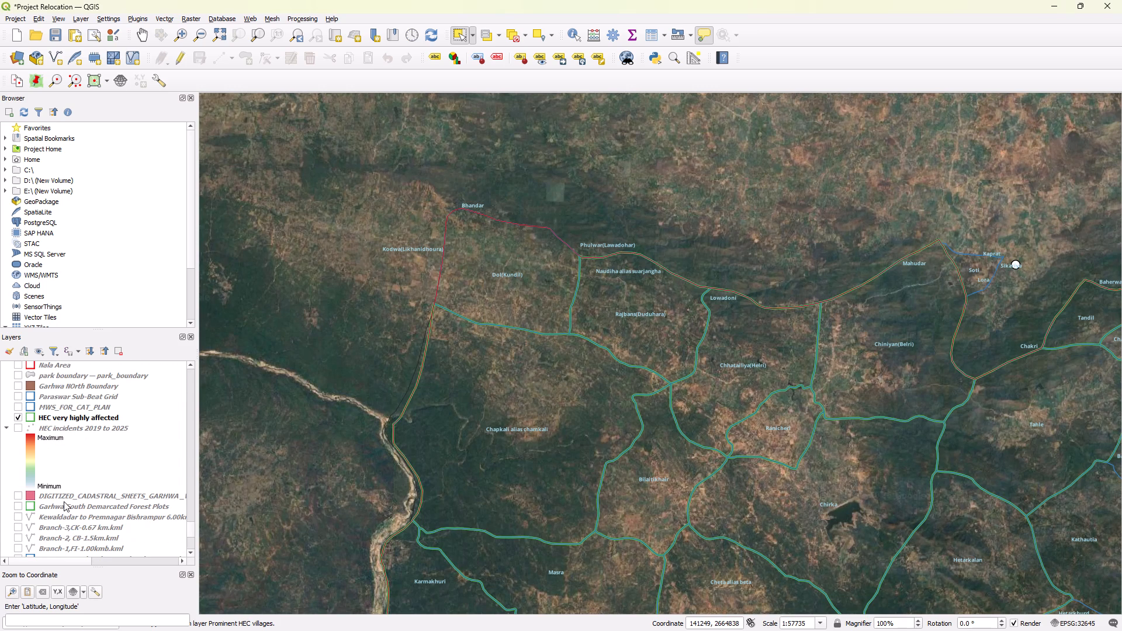
scroll(64, 501, down, 1)
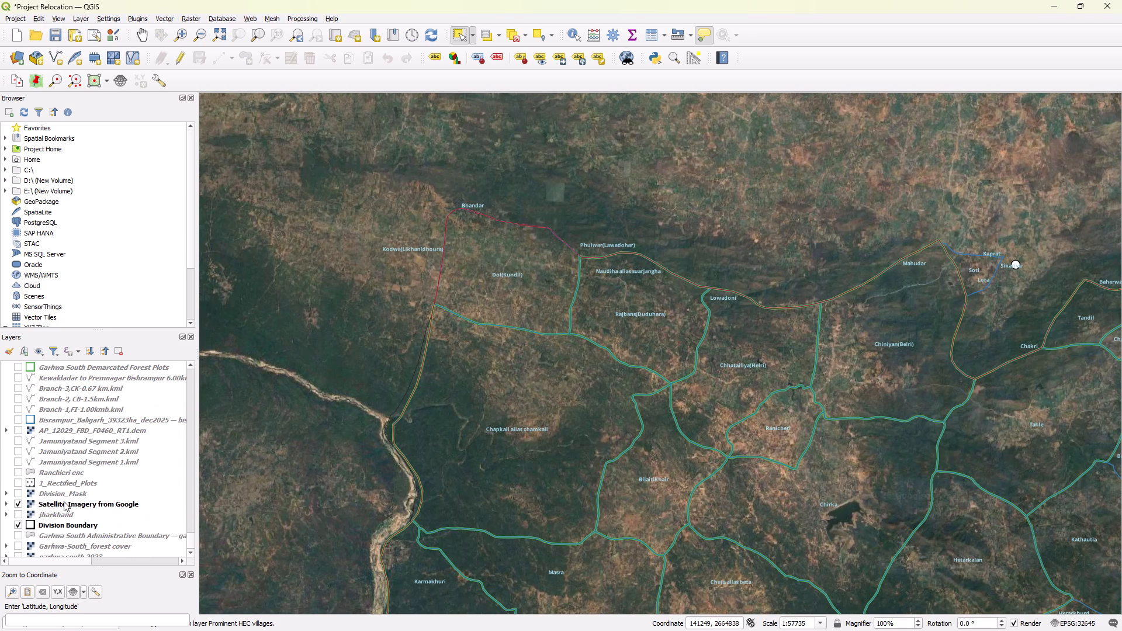
scroll(64, 501, down, 1)
scroll(64, 501, up, 2)
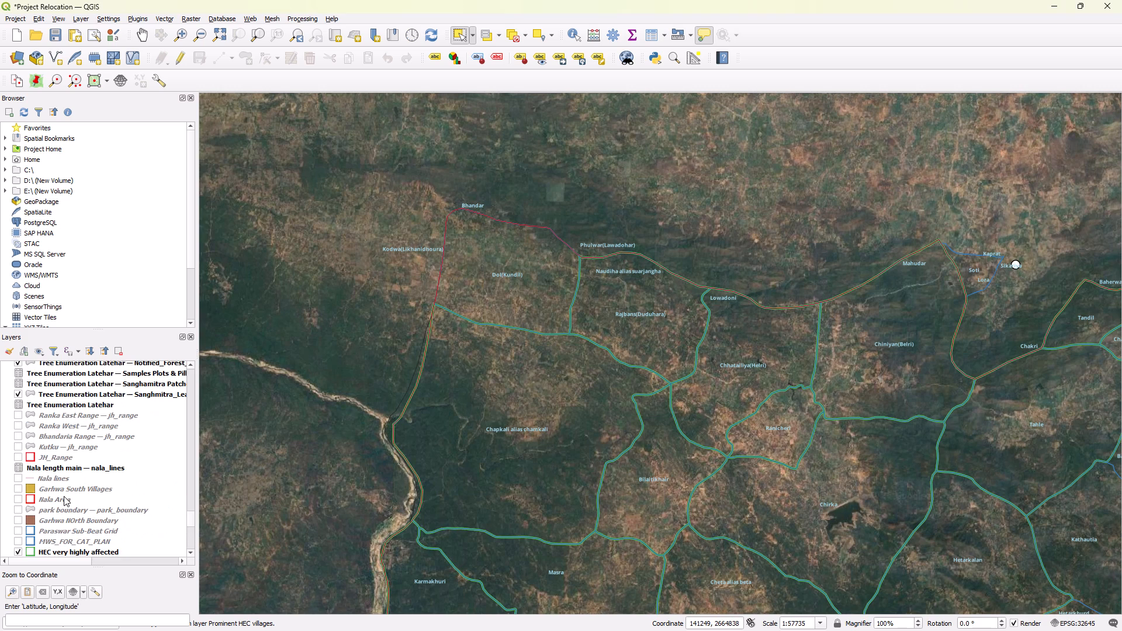
scroll(64, 496, up, 4)
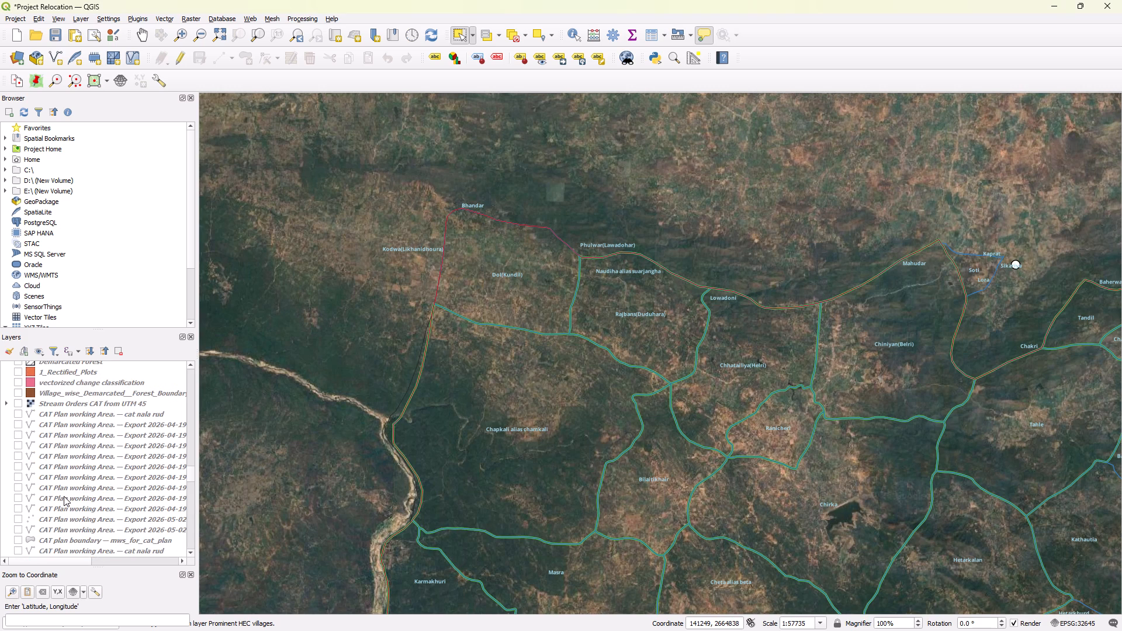
scroll(64, 496, up, 1)
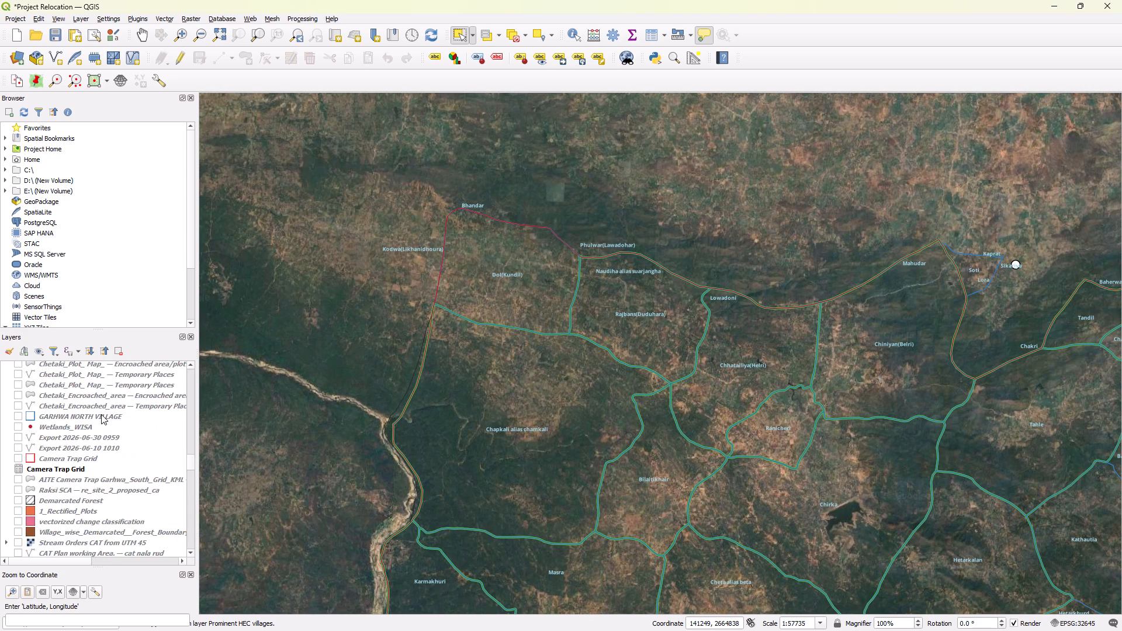
scroll(101, 414, up, 2)
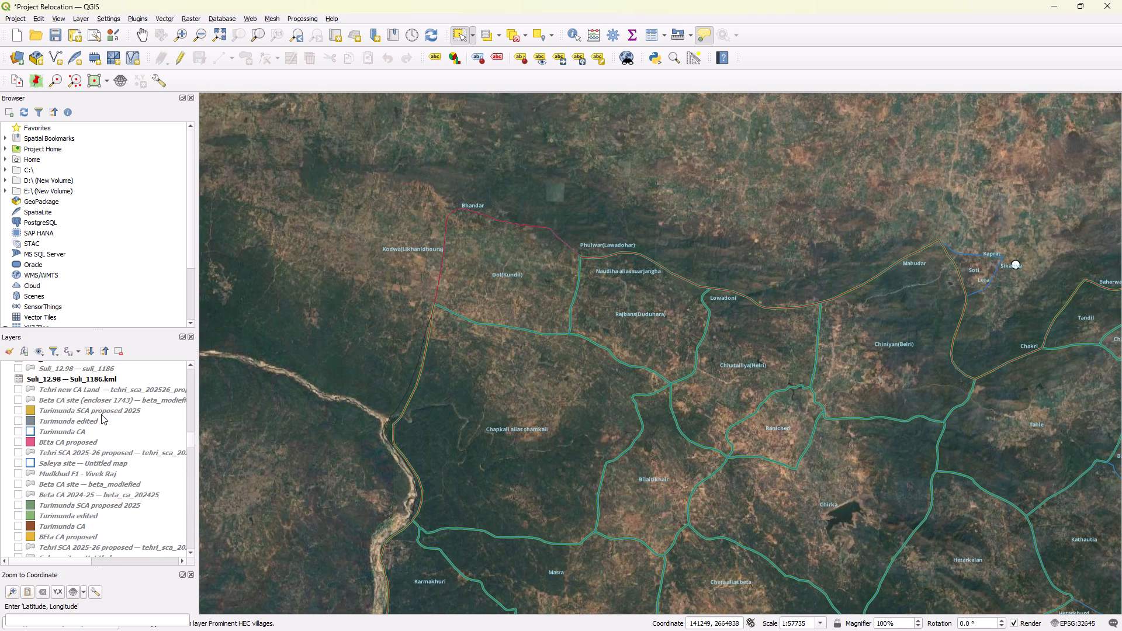
scroll(101, 414, up, 2)
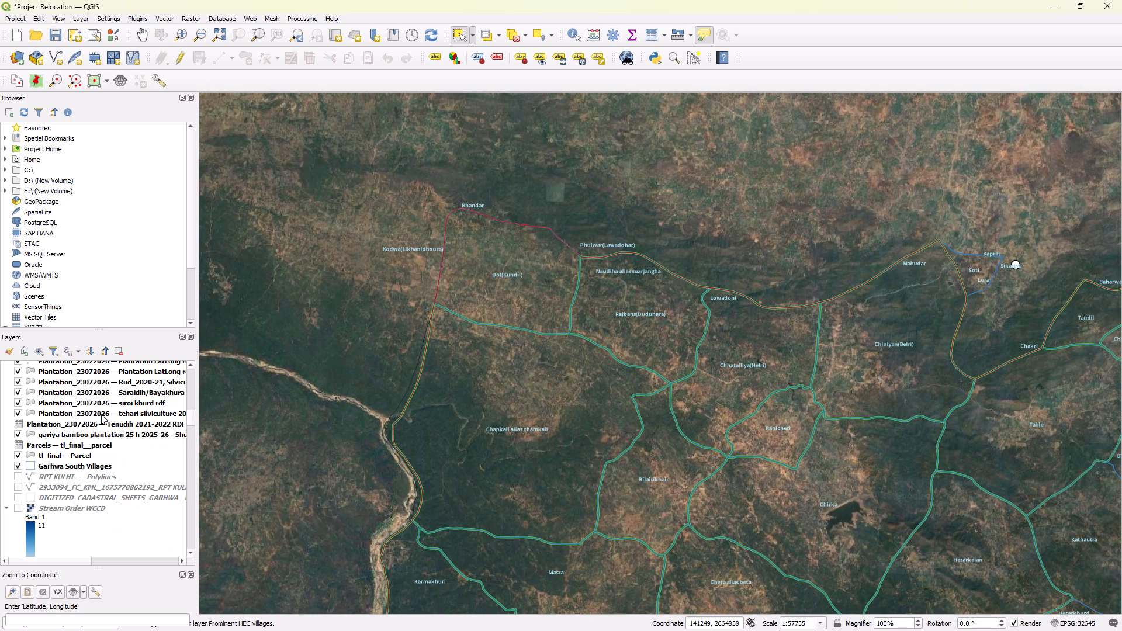
scroll(101, 414, up, 3)
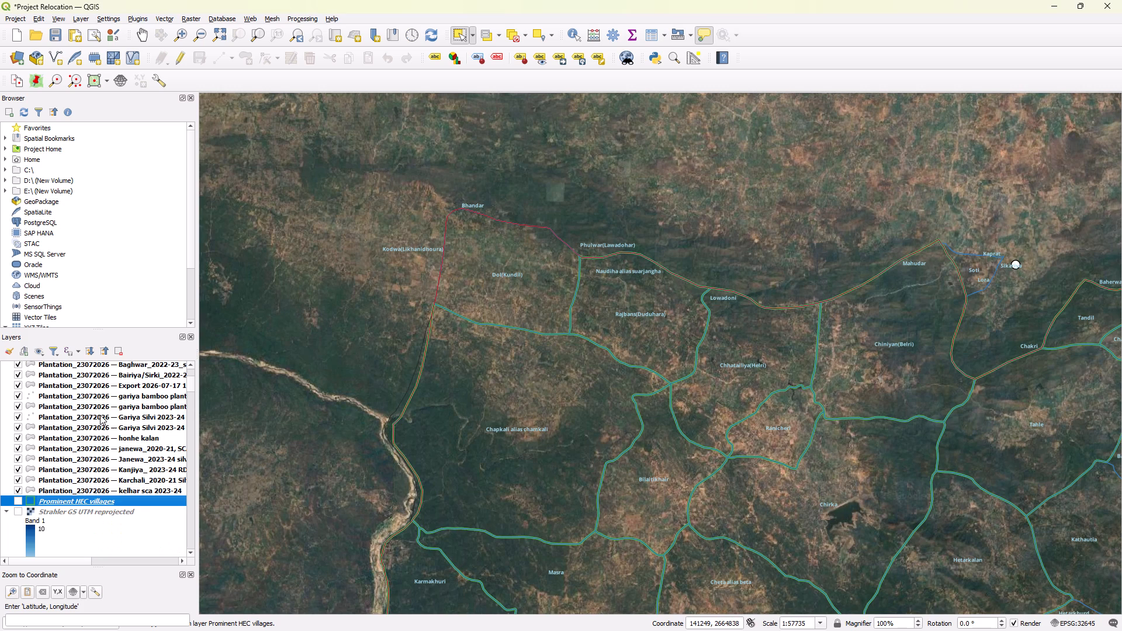
scroll(100, 415, up, 2)
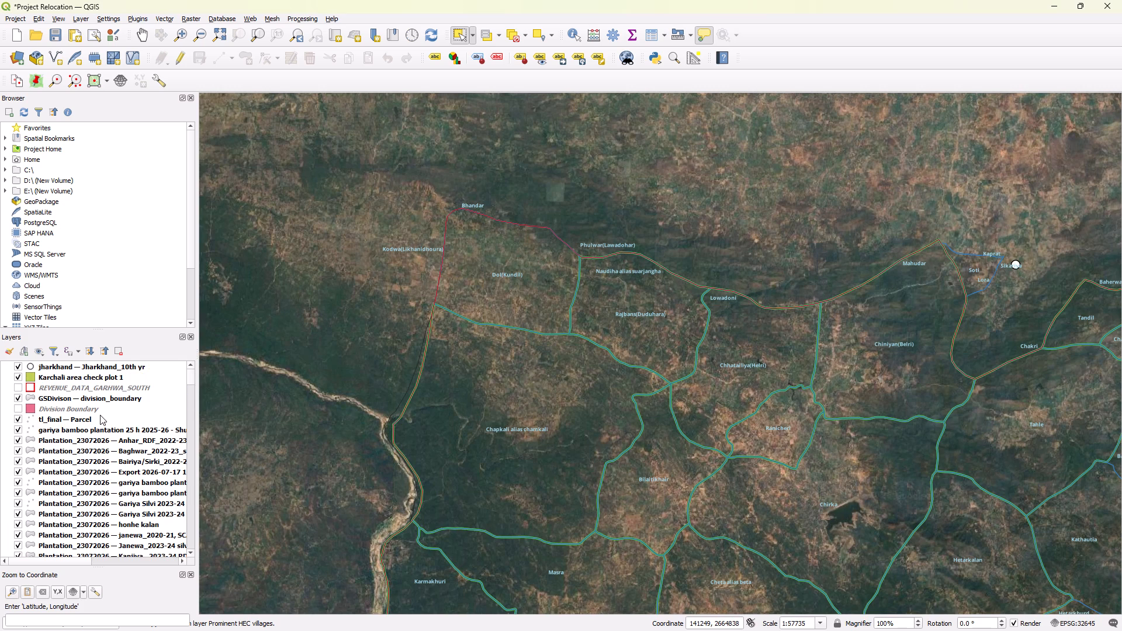
scroll(100, 415, down, 2)
scroll(100, 415, up, 4)
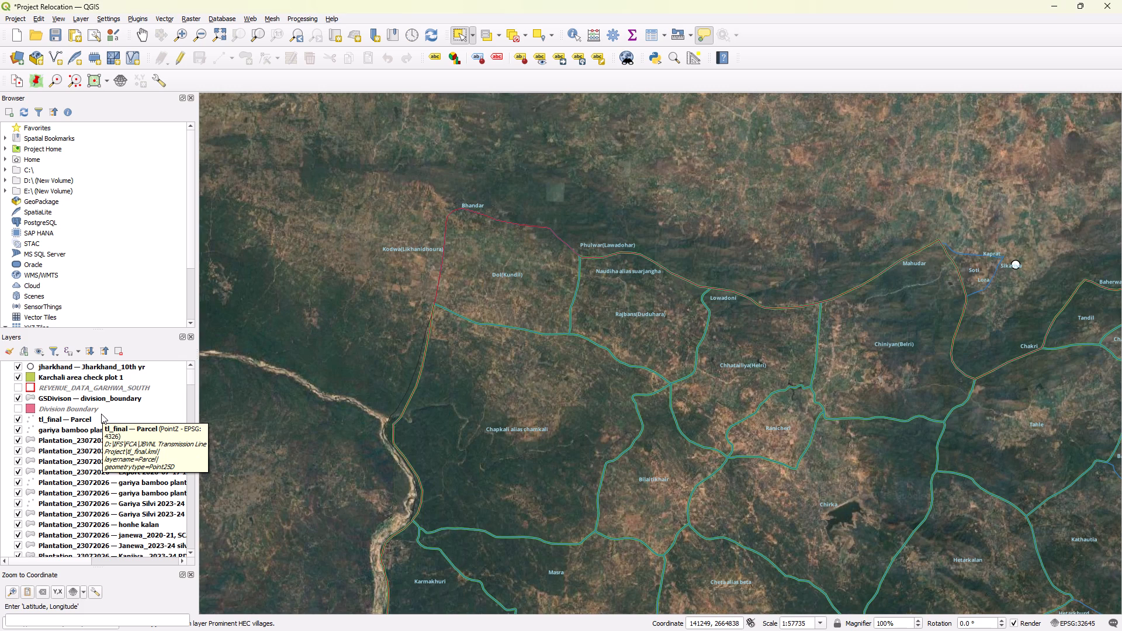
scroll(101, 414, down, 3)
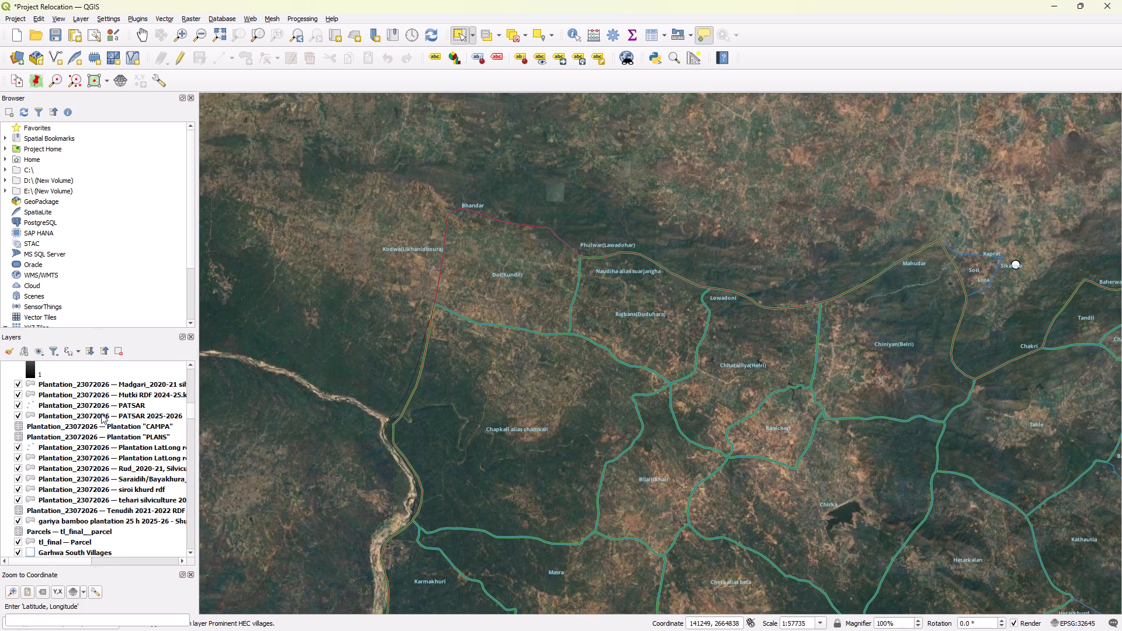
click(93, 550)
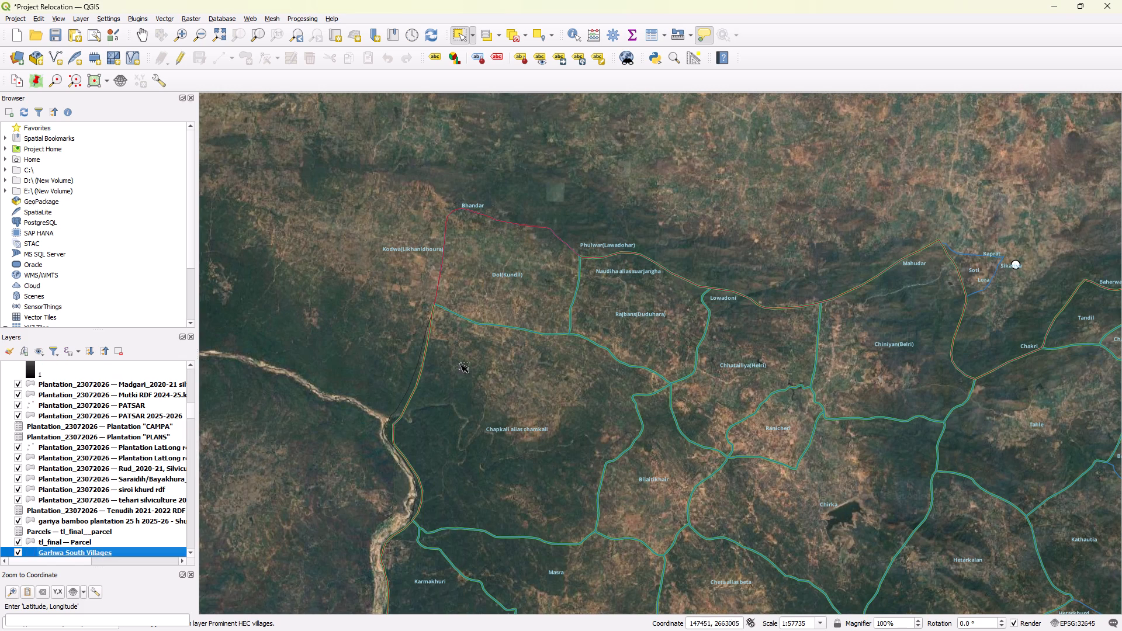
Try to box-select the northwestern villages from Kodwa(Likhanidhoura) down to around Gangudih with the Garhwa South Villages layer active.
scroll(427, 319, down, 1)
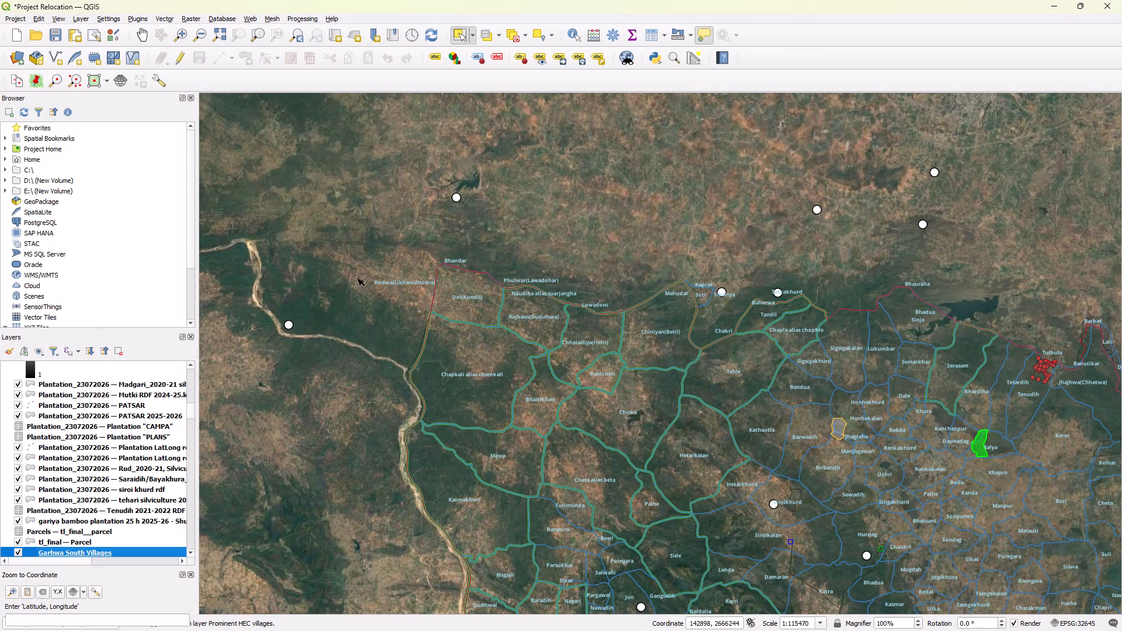
ctrl+drag(362, 264, 669, 531)
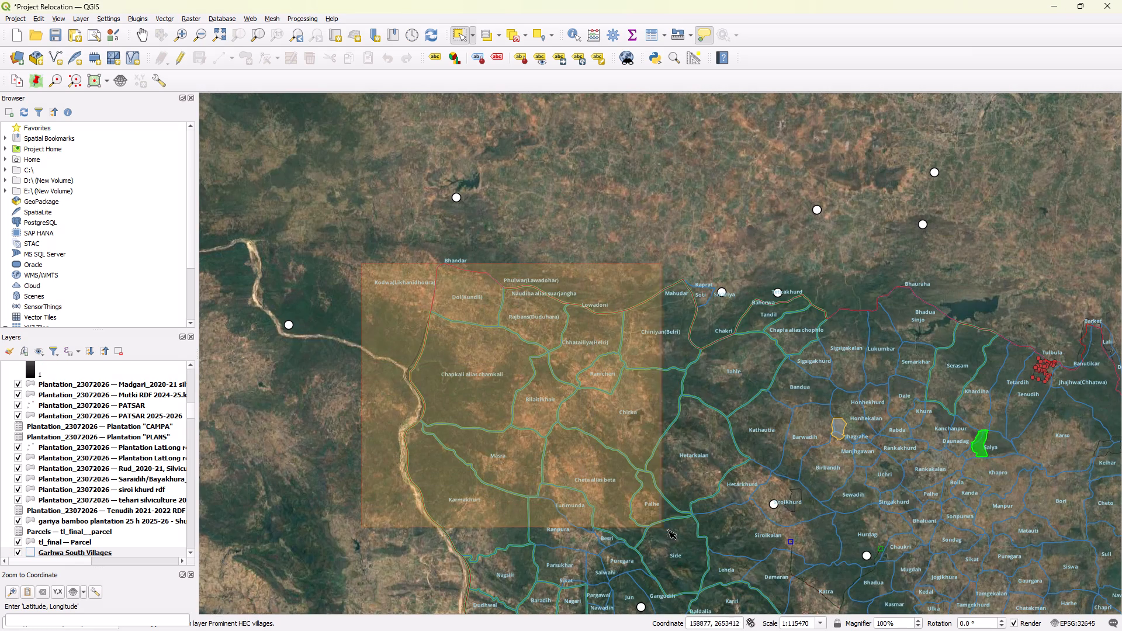
ctrl+drag(669, 531, 687, 608)
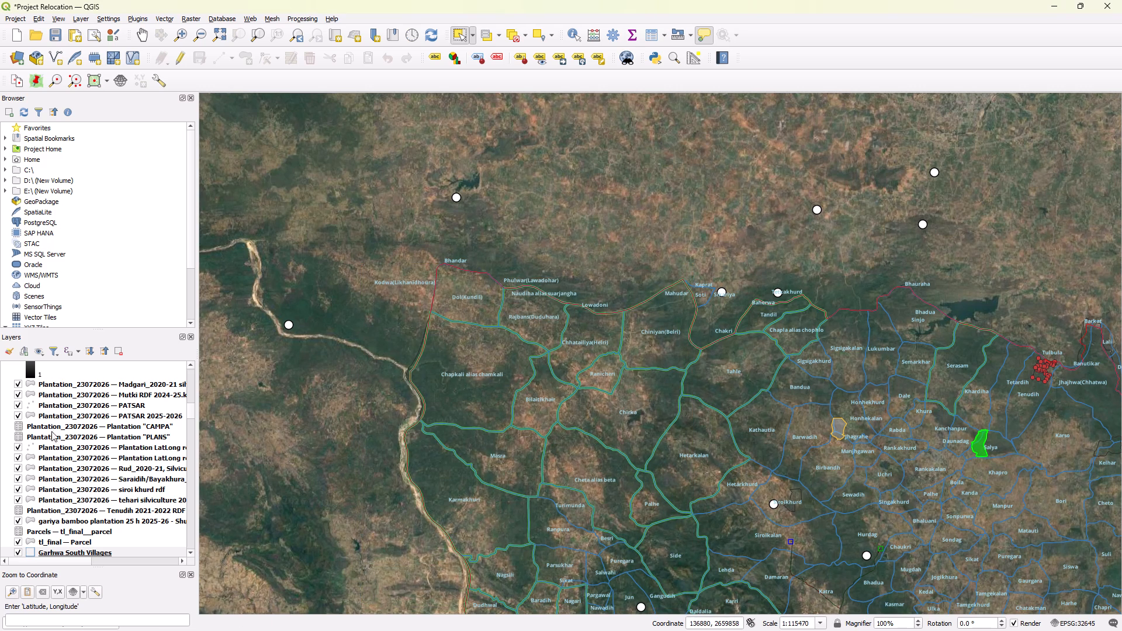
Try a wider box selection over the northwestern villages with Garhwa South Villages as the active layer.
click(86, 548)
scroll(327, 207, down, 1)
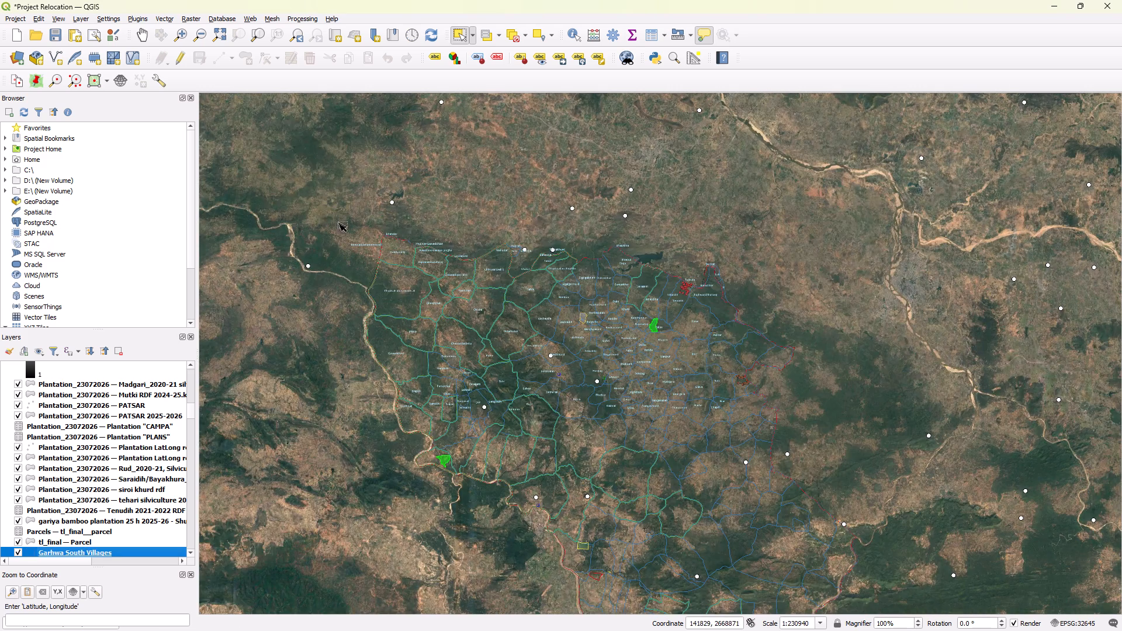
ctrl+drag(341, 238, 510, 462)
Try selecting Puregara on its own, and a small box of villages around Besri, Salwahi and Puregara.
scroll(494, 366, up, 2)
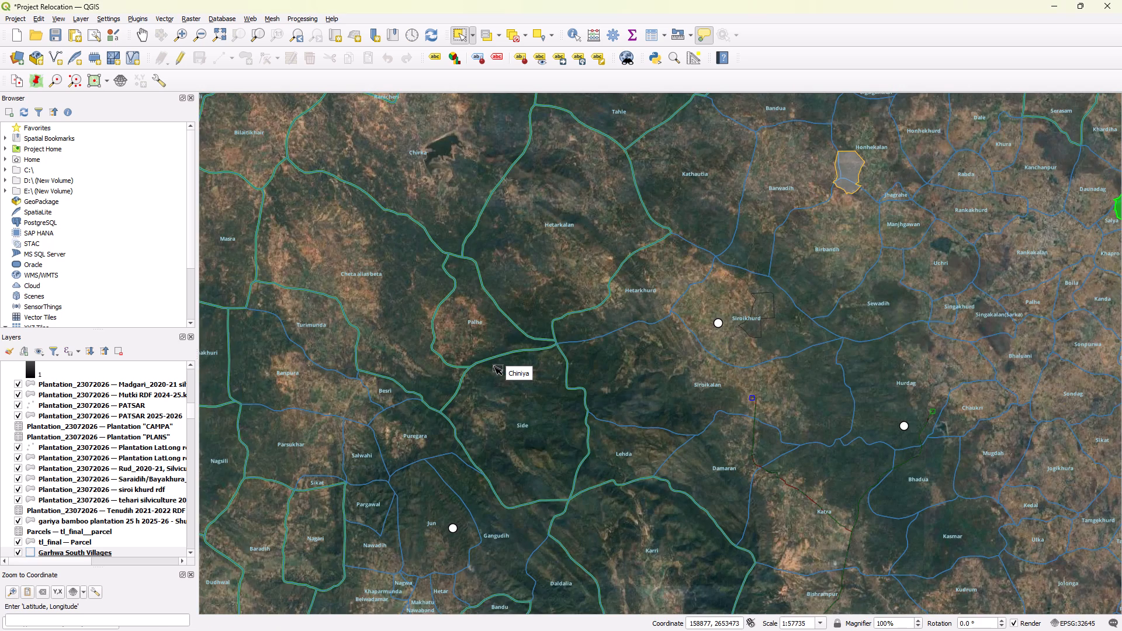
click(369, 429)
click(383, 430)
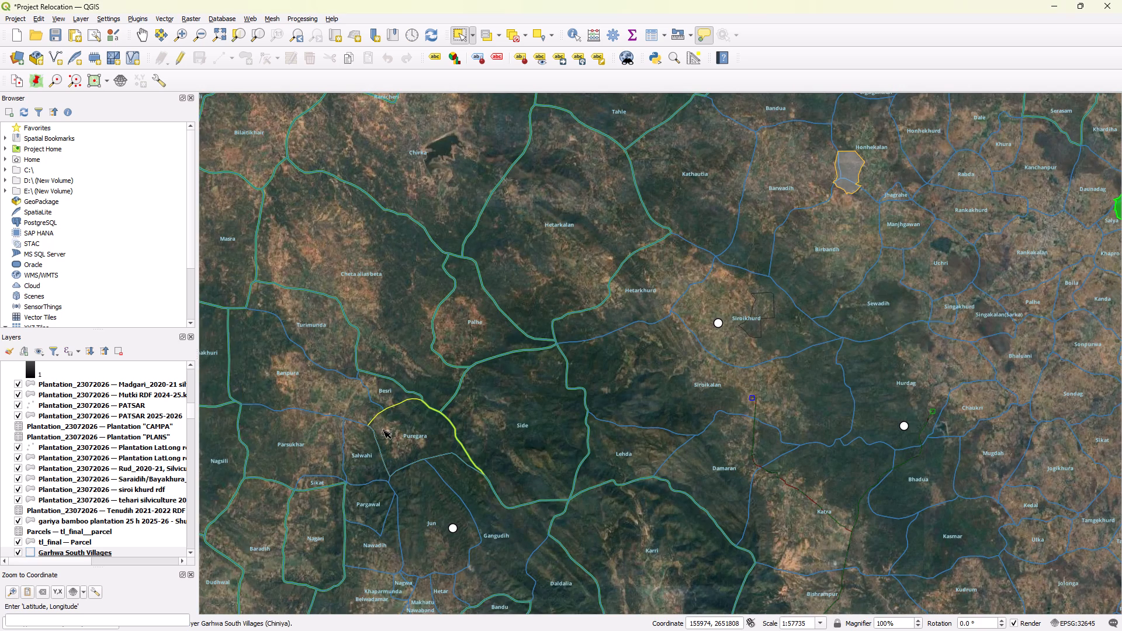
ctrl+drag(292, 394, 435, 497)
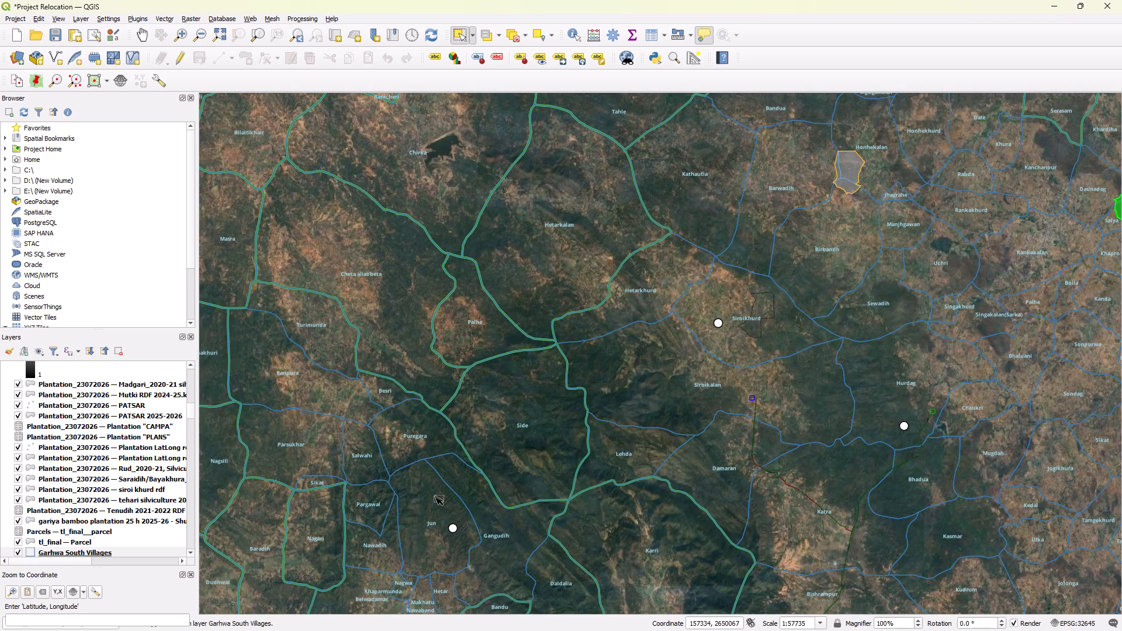
Select Jun and the northern villages from Dol(Kundil) across to Serasam in the Garhwa South Villages layer.
ctrl+click(428, 495)
click(472, 25)
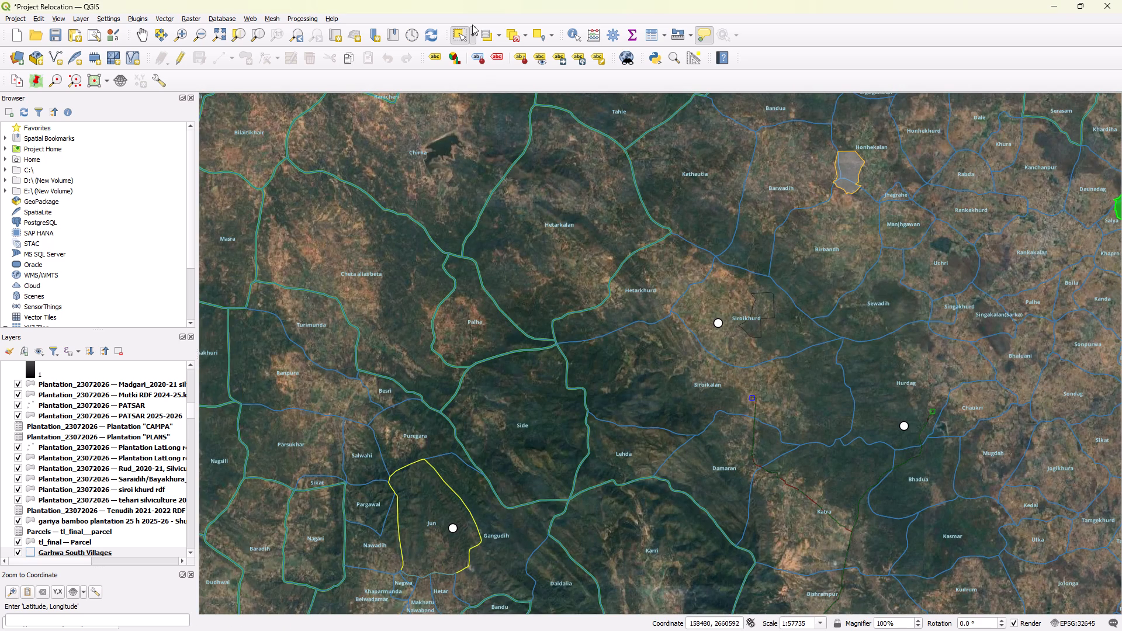
click(472, 32)
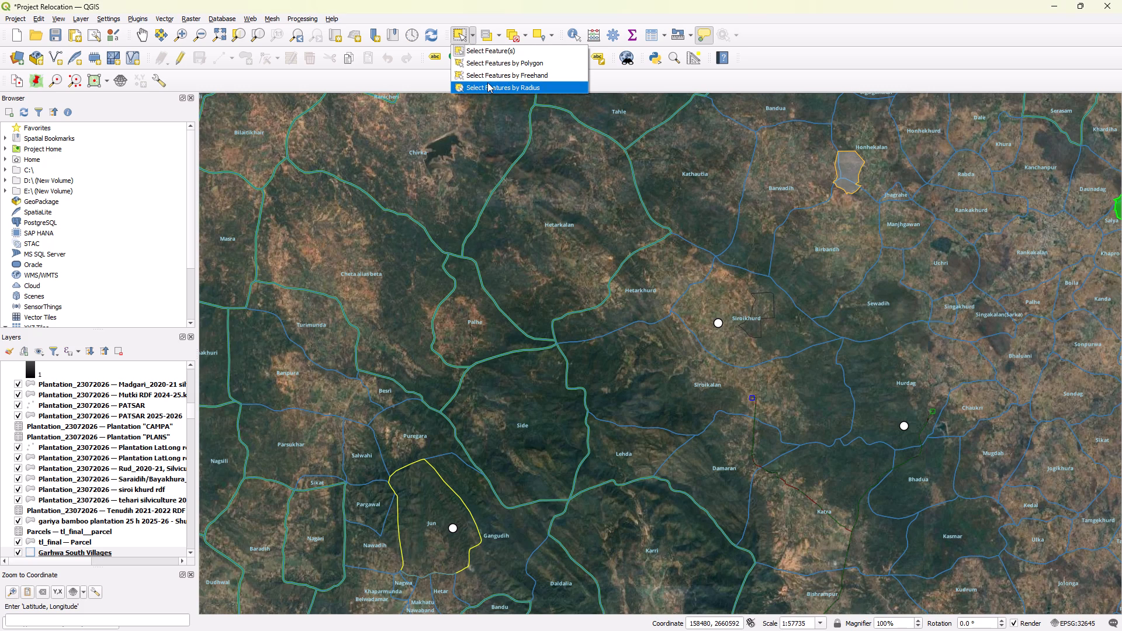
click(472, 33)
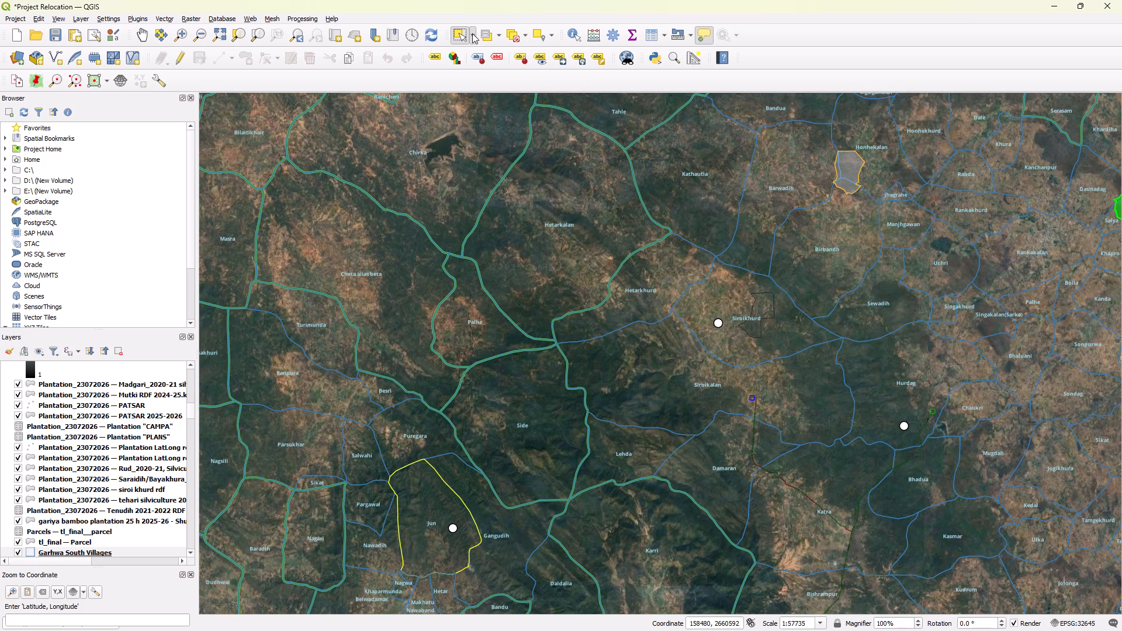
click(461, 38)
scroll(530, 161, down, 2)
scroll(412, 123, up, 1)
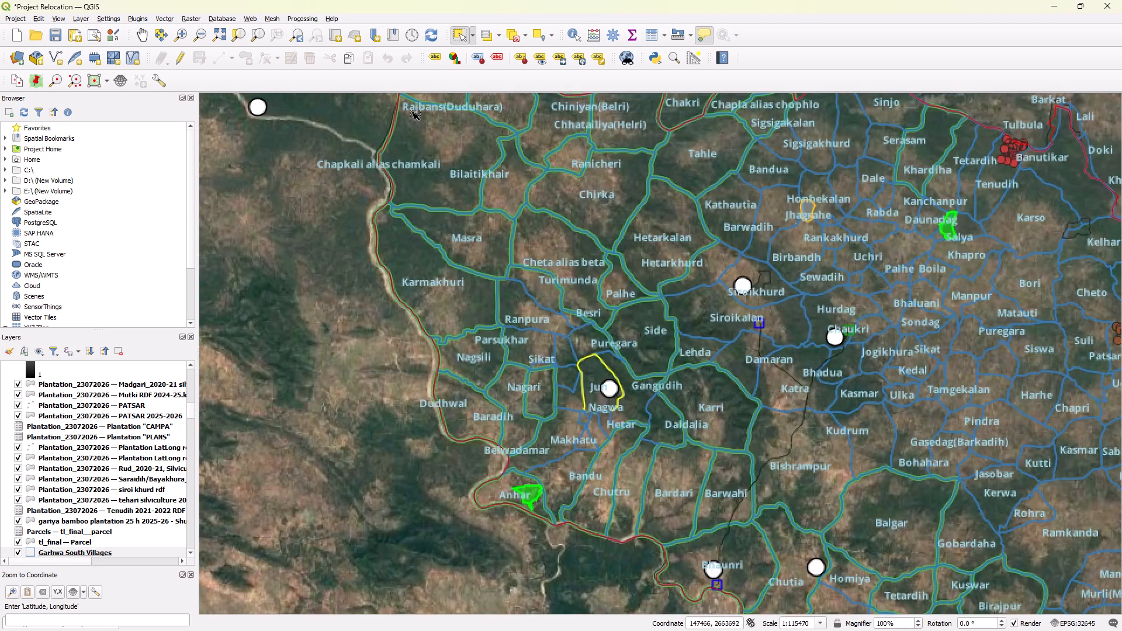
scroll(415, 145, down, 1)
scroll(418, 94, up, 1)
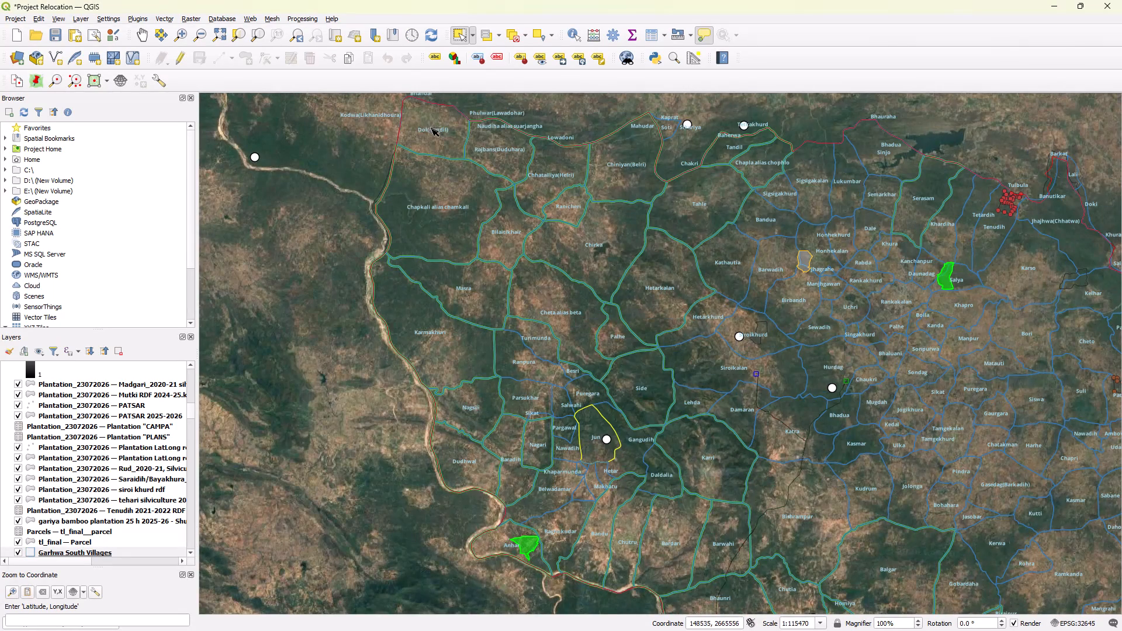
Add the northern villages from Dol(Kundil) and Chapkali alias chamkali across to Sigsigakalan to the Garhwa South Villages selection.
ctrl+click(431, 128)
ctrl+click(517, 150)
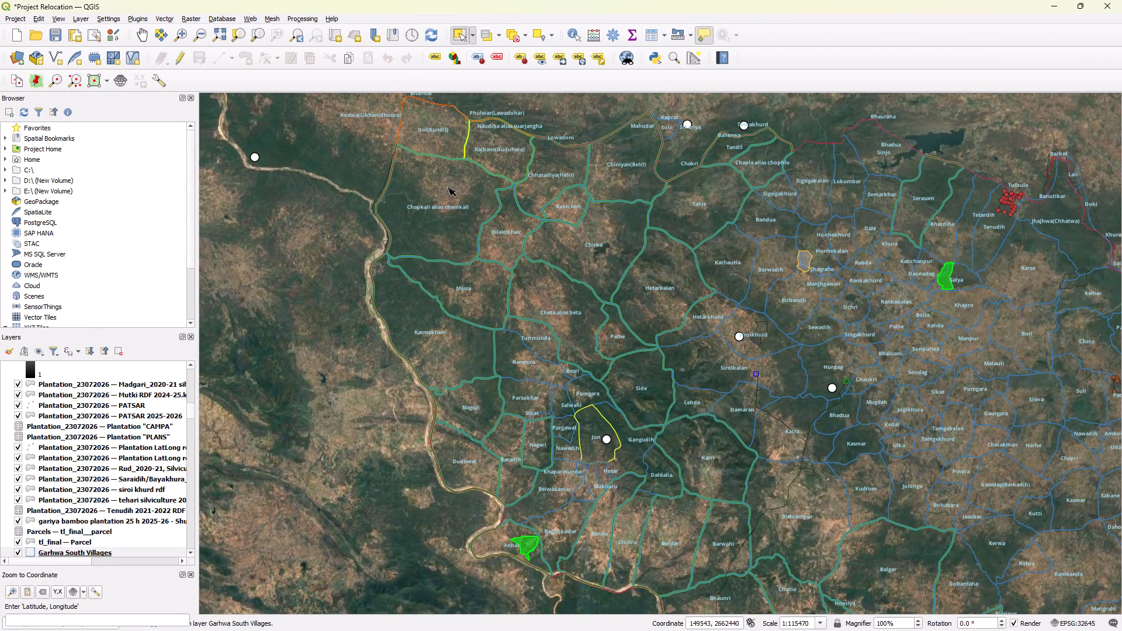
ctrl+click(448, 188)
ctrl+click(508, 214)
ctrl+click(547, 194)
ctrl+click(582, 202)
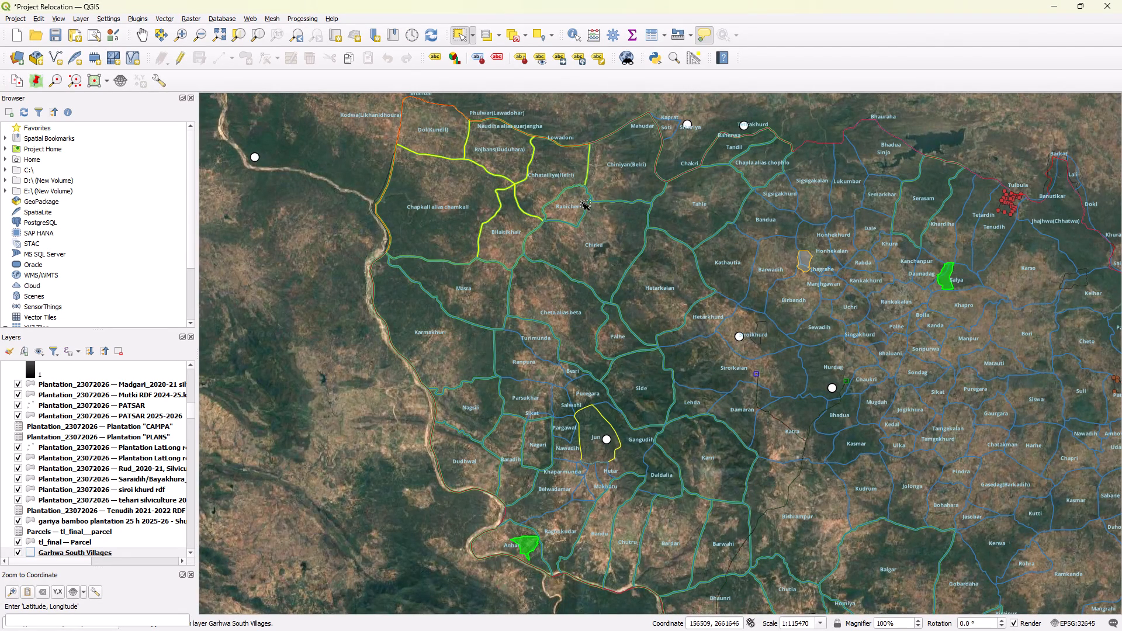
ctrl+click(646, 161)
ctrl+click(626, 230)
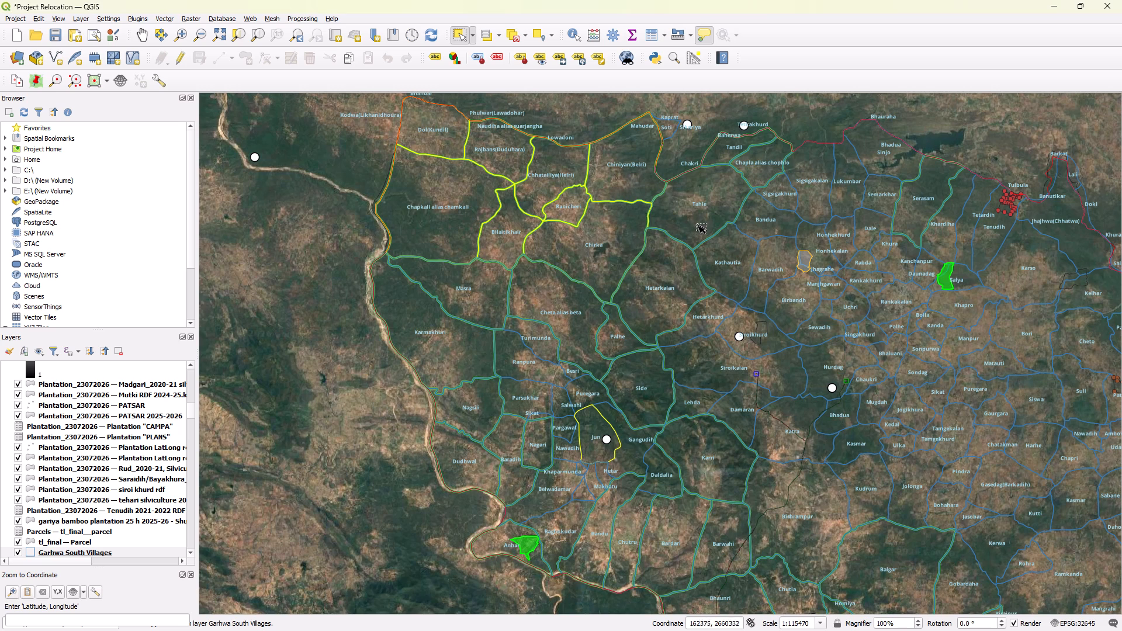
ctrl+click(699, 224)
ctrl+click(716, 152)
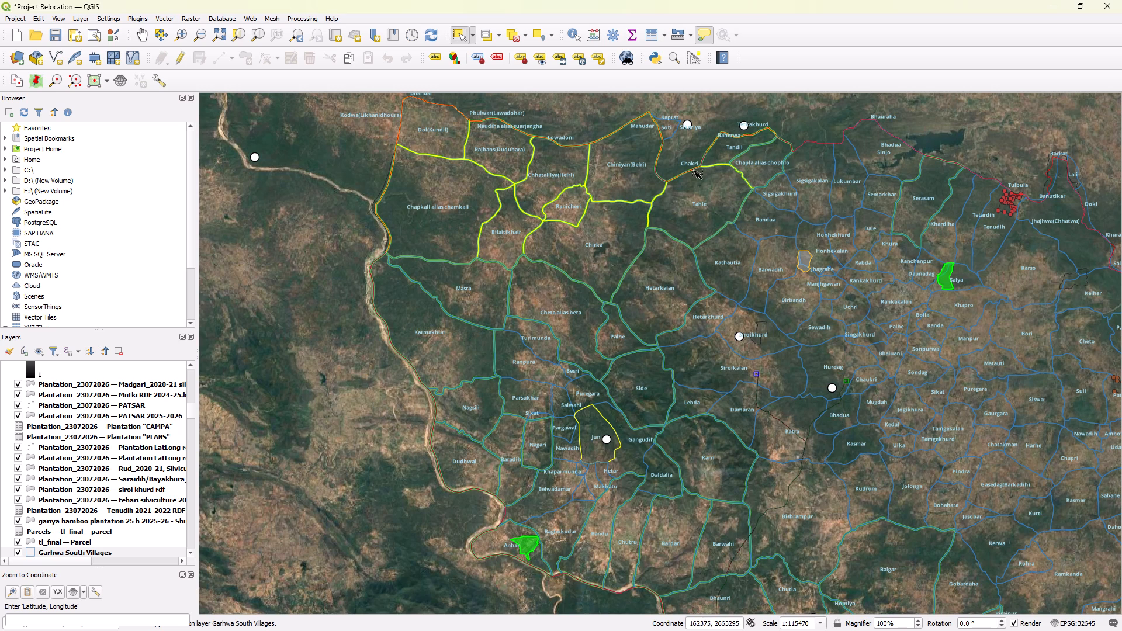
ctrl+click(785, 150)
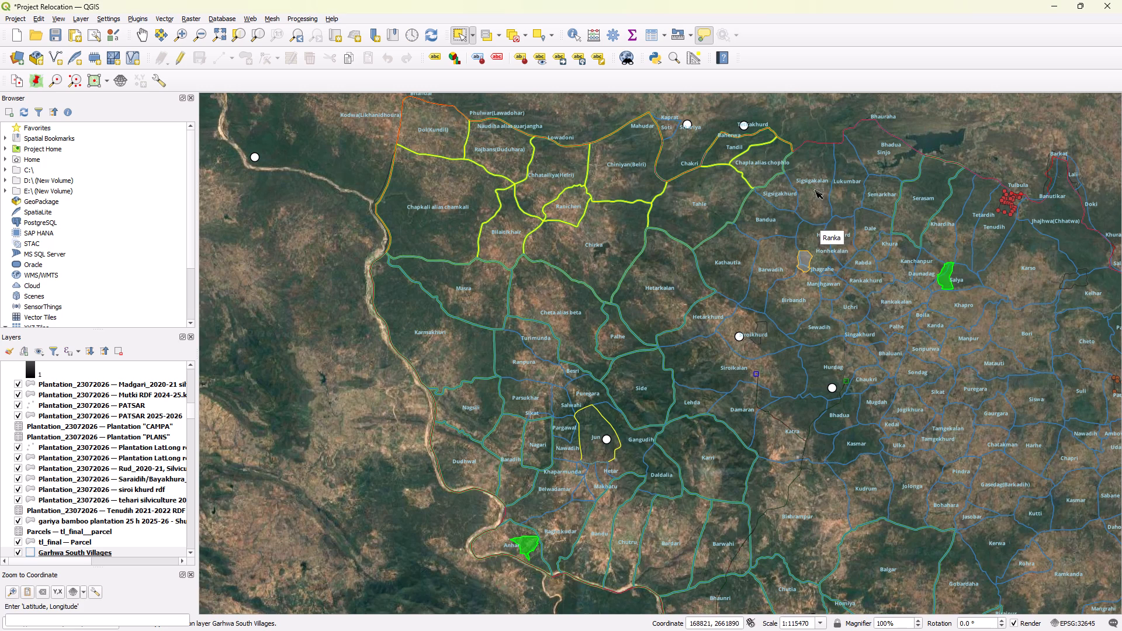
ctrl+click(809, 155)
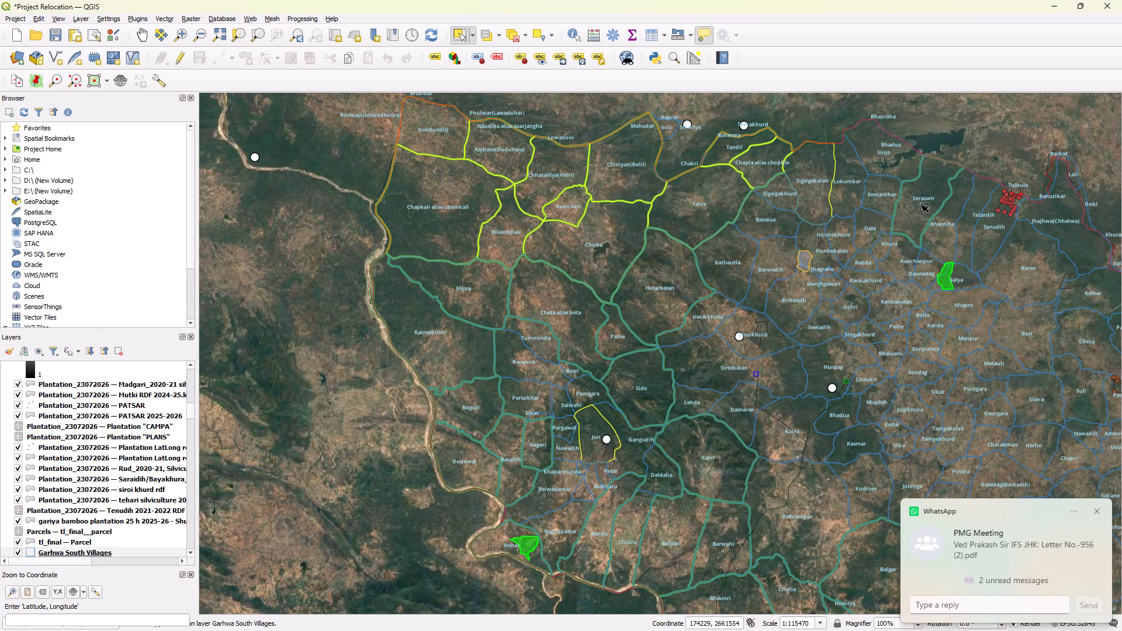
Add Serasam to the village selection and try adding the neighbouring villages around Khardiha, Tetardih and Sinjo.
ctrl+click(921, 204)
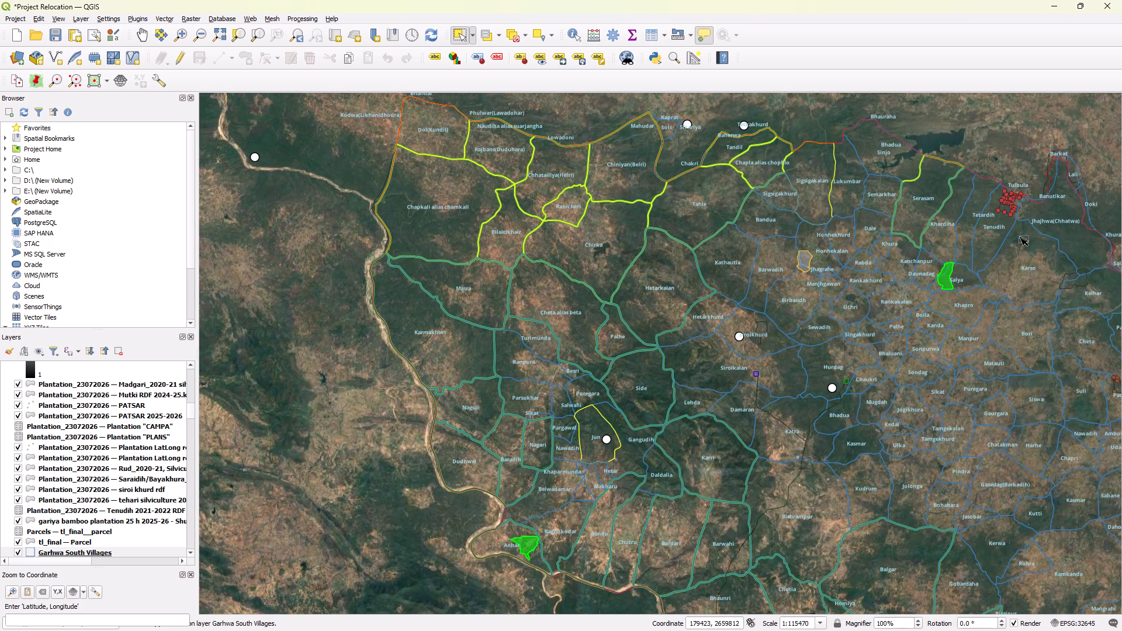
ctrl+click(957, 229)
ctrl+click(943, 229)
ctrl+scroll(1026, 217, down, 1)
ctrl+scroll(1058, 221, up, 2)
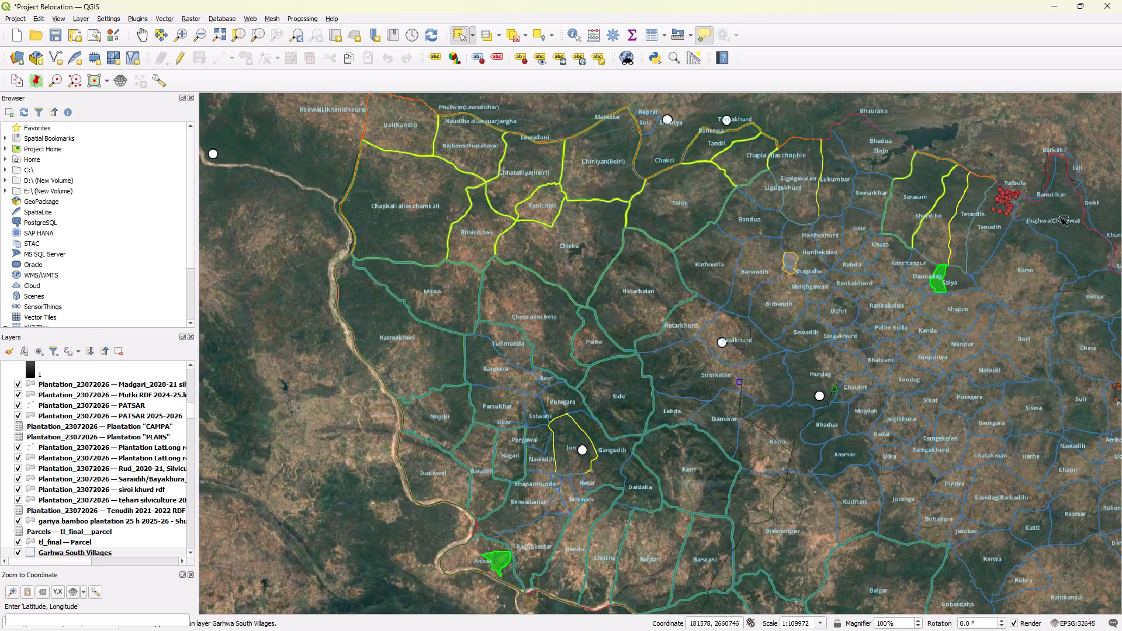
ctrl+scroll(1057, 213, up, 4)
ctrl+click(950, 223)
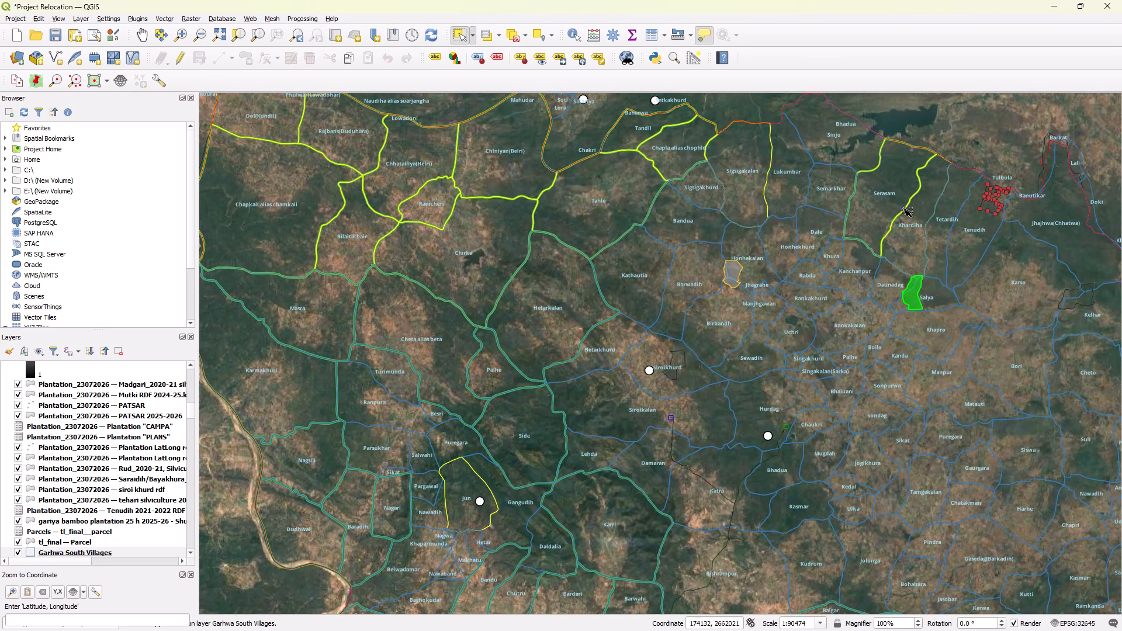
ctrl+click(841, 138)
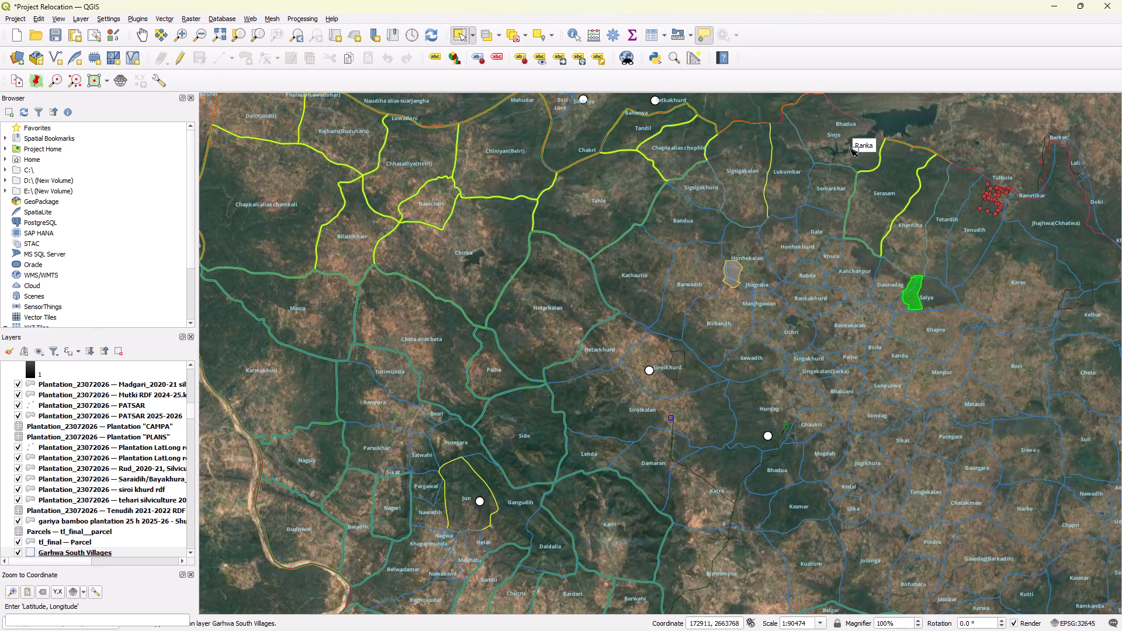
Add Masra, Karmakhuri, Cheta alias beta, Turimunda and Ranpura to the village selection.
scroll(462, 217, down, 1)
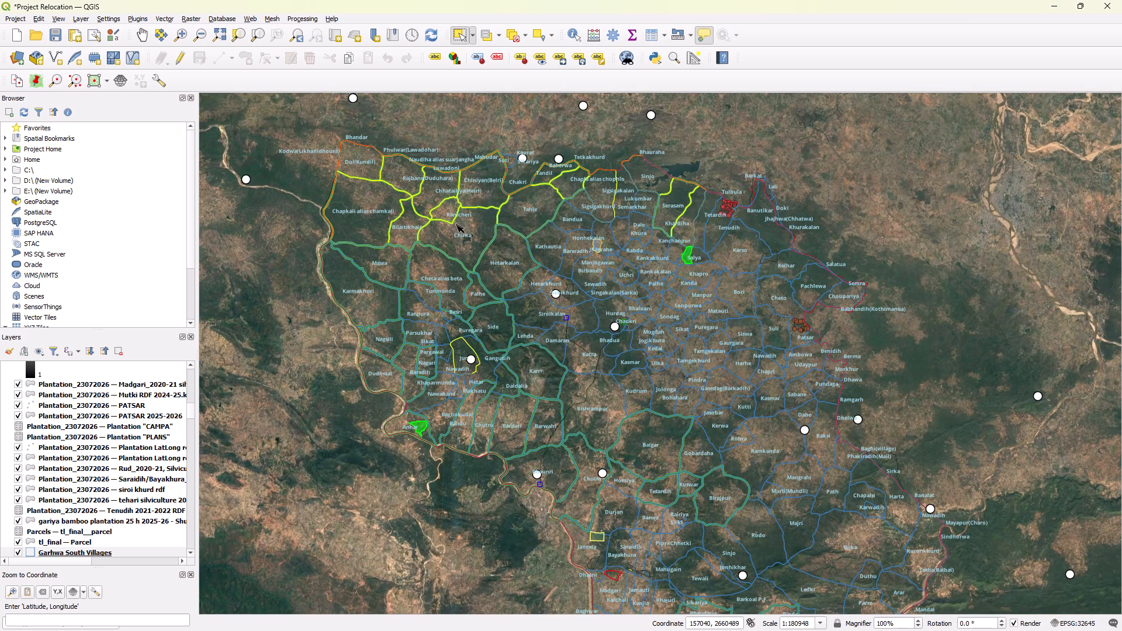
ctrl+click(382, 264)
ctrl+click(361, 290)
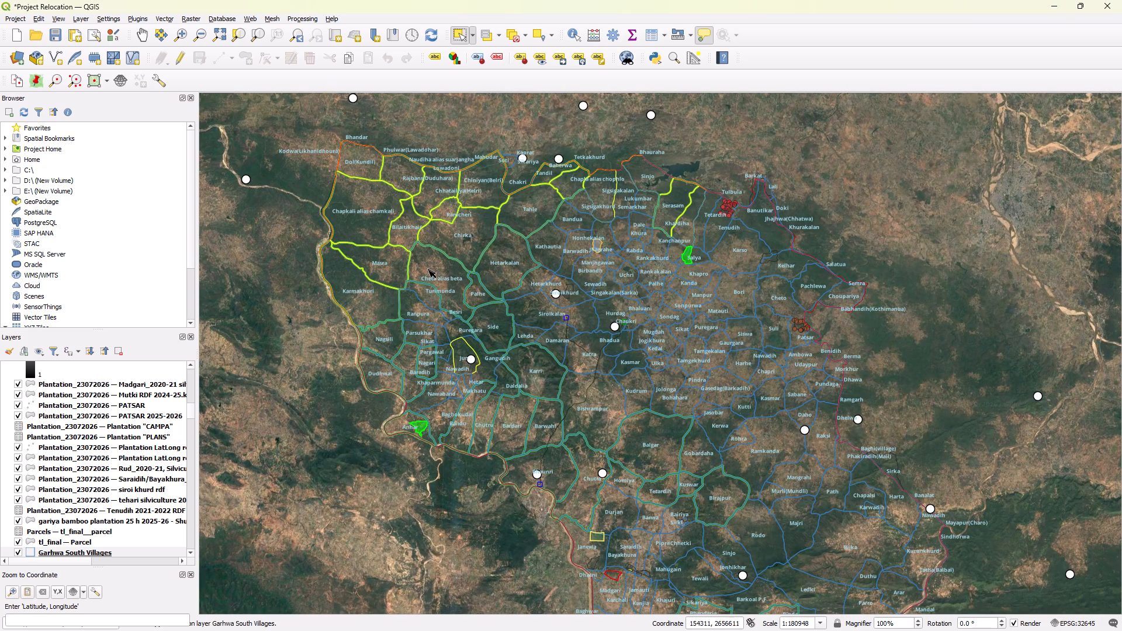
ctrl+click(432, 267)
ctrl+click(425, 297)
ctrl+click(417, 308)
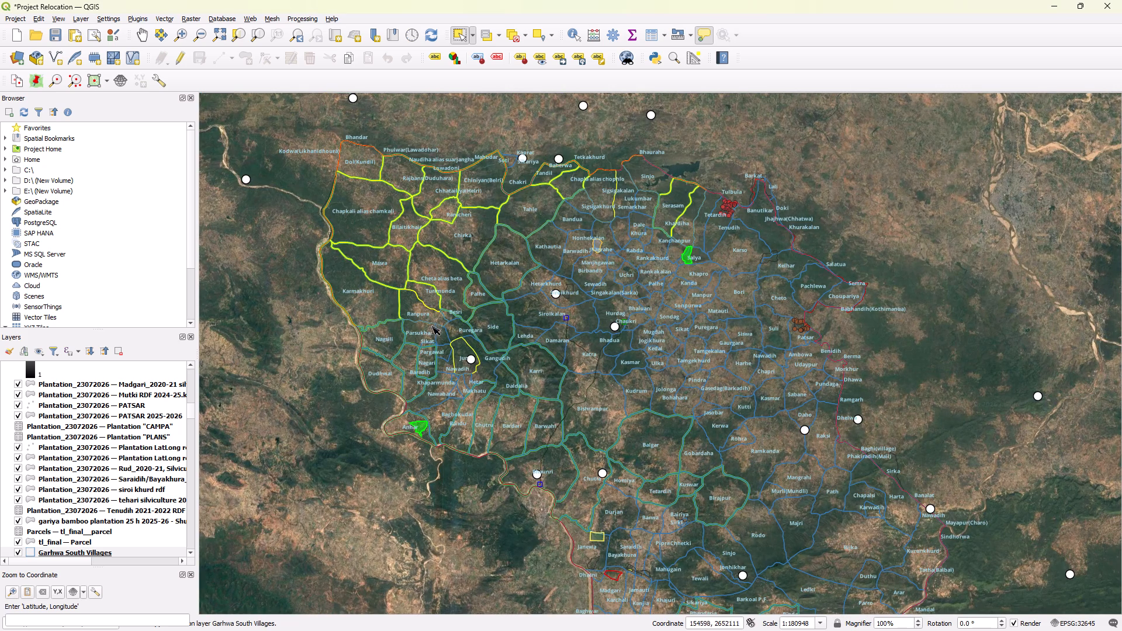
Add Parsukhar, Salwahi, Puregara and Besri, northwest of Jun, to the village selection.
ctrl+click(417, 336)
ctrl+click(444, 337)
ctrl+scroll(463, 335, up, 8)
ctrl+click(458, 320)
ctrl+click(425, 314)
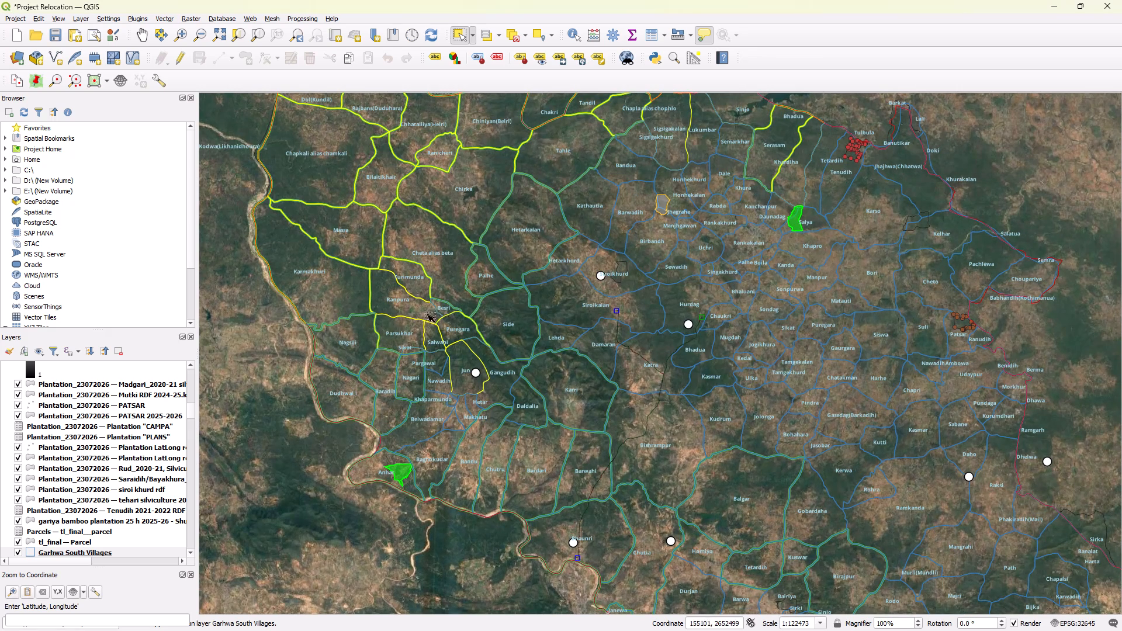
ctrl+click(420, 310)
ctrl+click(444, 308)
Add Nagari, Sikat, Pargawal, Baradih, Nagsili and Dudhwal, west of Jun, to the village selection.
ctrl+click(413, 365)
ctrl+click(420, 351)
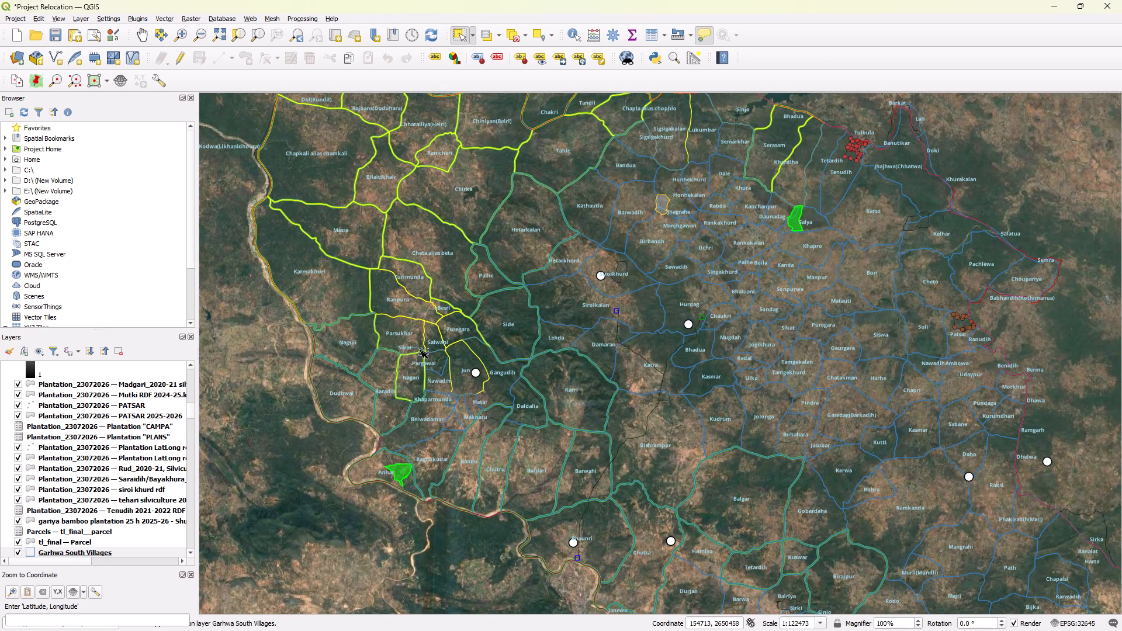
ctrl+click(437, 357)
ctrl+click(385, 376)
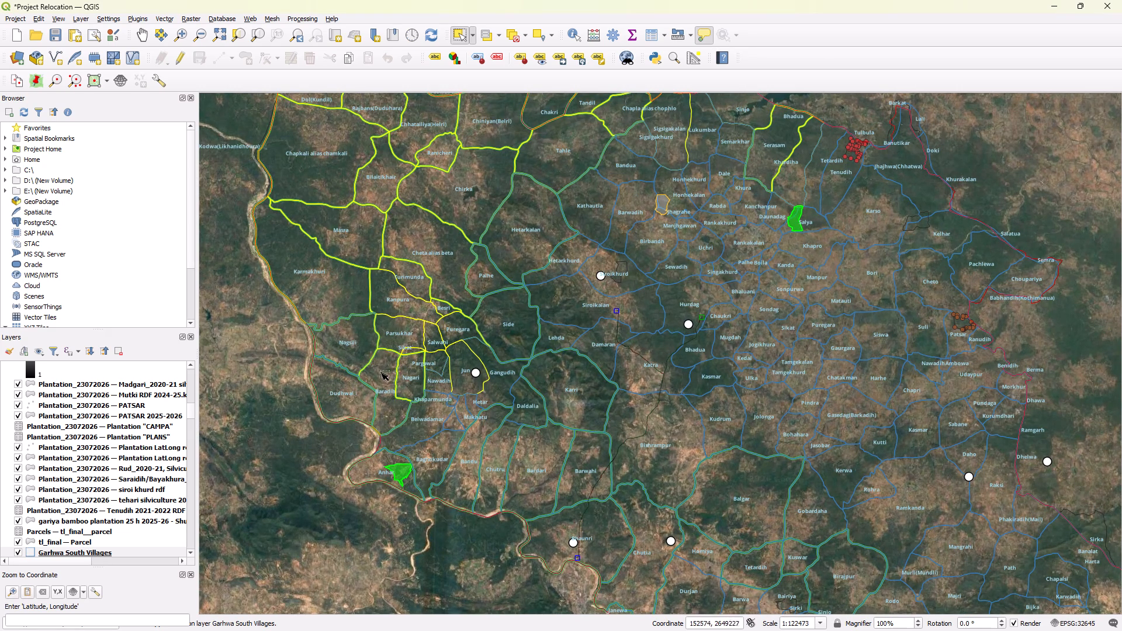
ctrl+click(343, 345)
ctrl+click(340, 390)
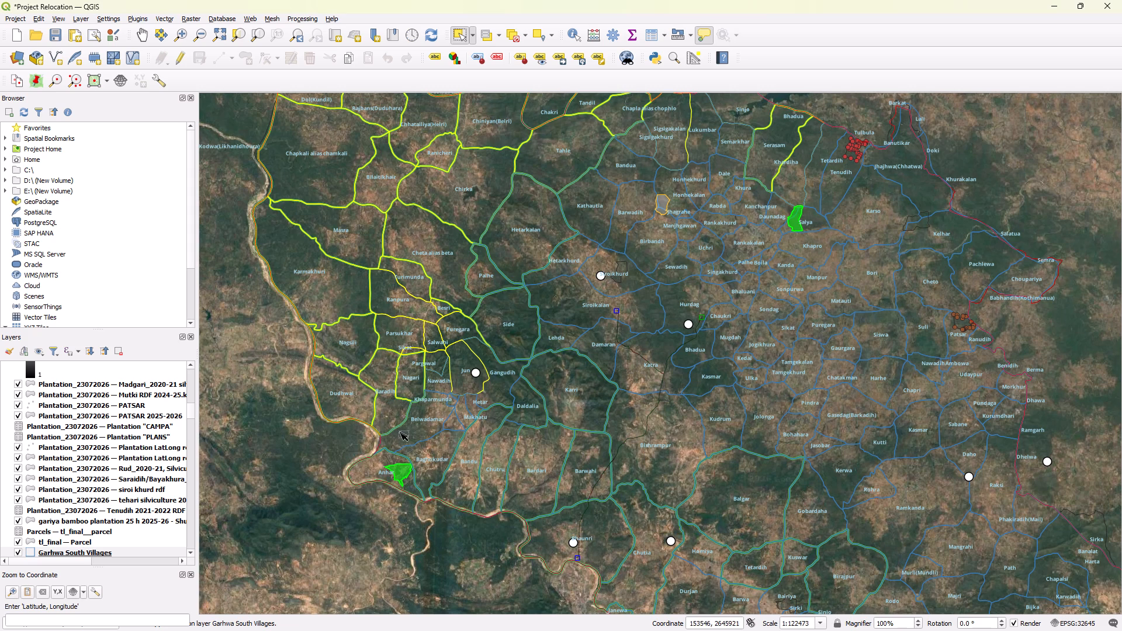
Add Belwadamar, Nawadih and the small villages around Nagwa and Makhatu, southwest of Jun, to the selection.
ctrl+click(402, 432)
ctrl+click(455, 403)
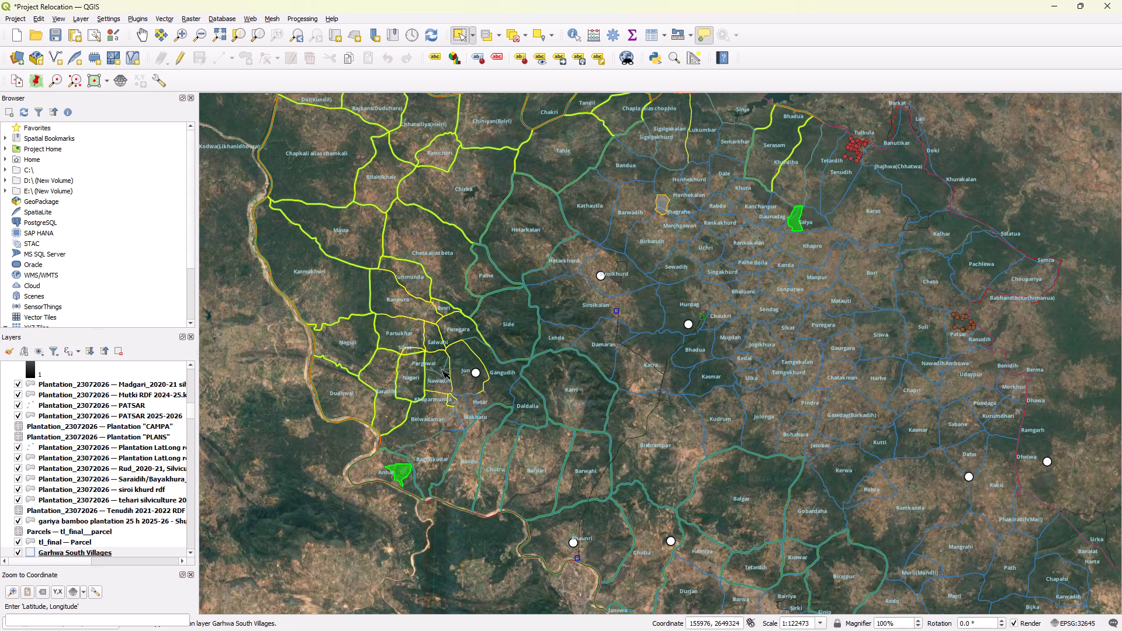
ctrl+click(442, 370)
ctrl+click(440, 371)
ctrl+click(449, 384)
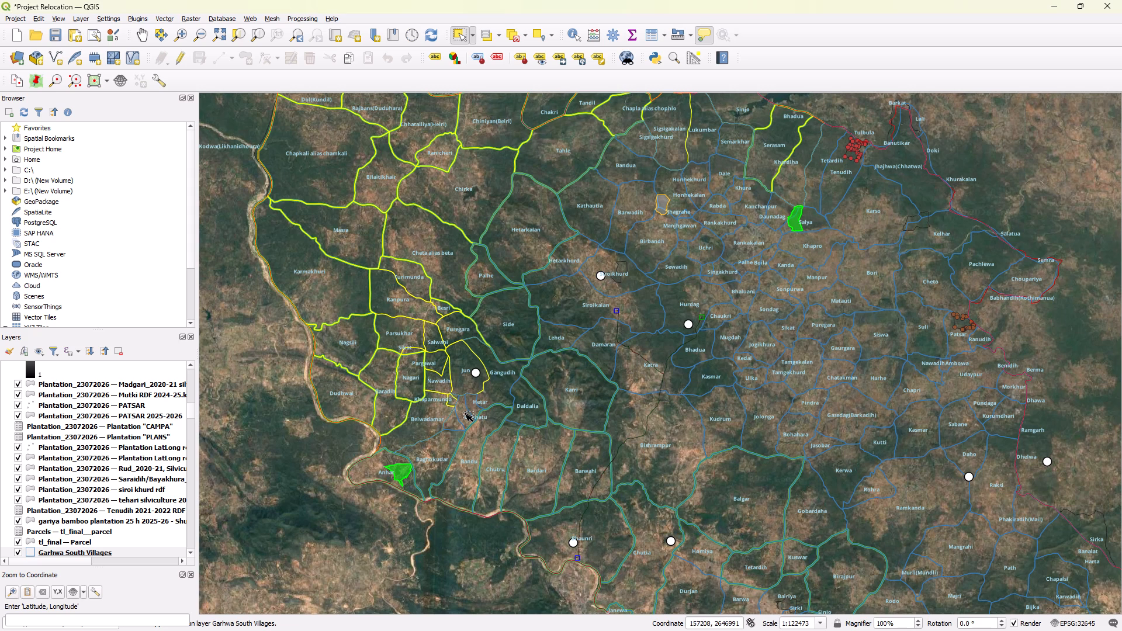
ctrl+click(465, 413)
Add the southern riverside villages from Anhar through Bandu, Chutru and Bardari to Barwahi to the selection.
ctrl+scroll(477, 405, up, 1)
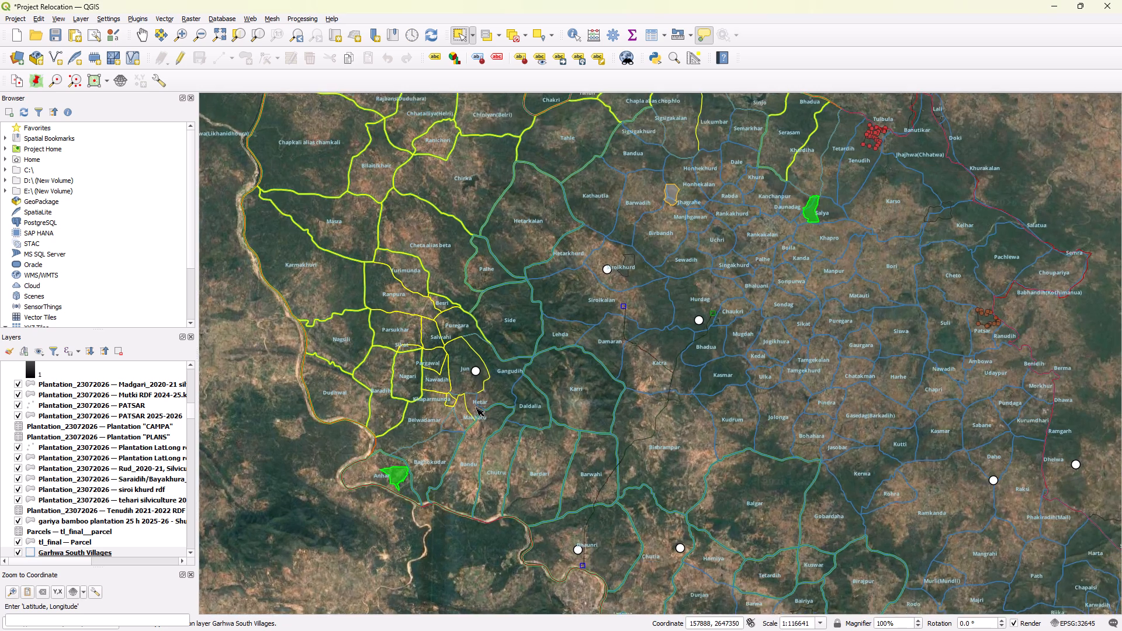
ctrl+scroll(475, 409, up, 3)
ctrl+click(423, 462)
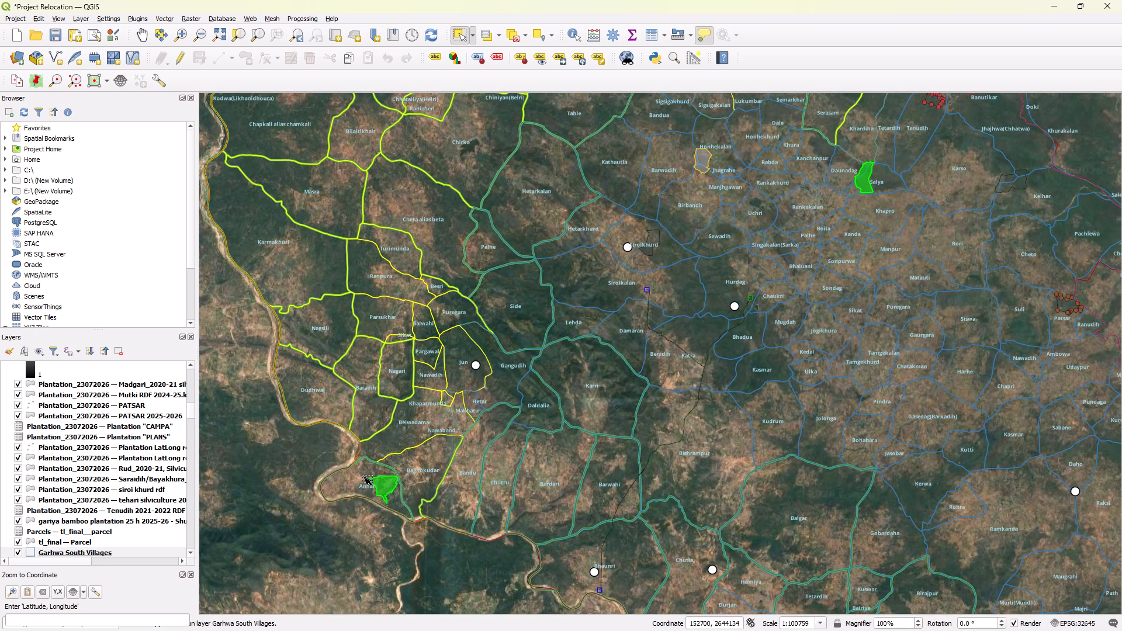
ctrl+click(364, 477)
ctrl+click(466, 479)
ctrl+click(495, 481)
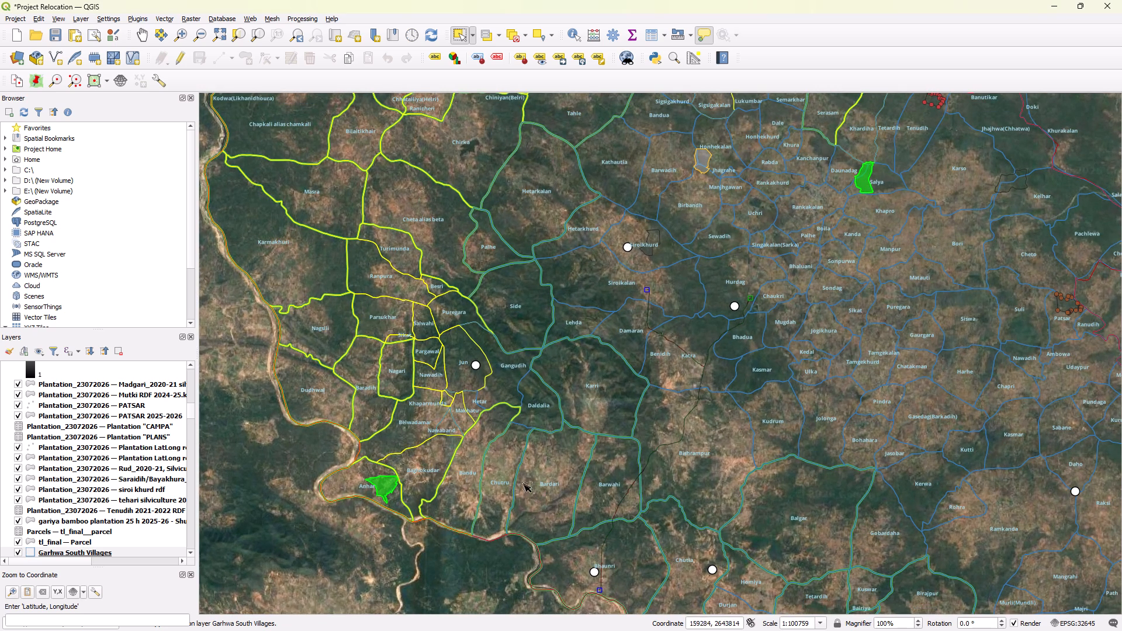
ctrl+click(560, 486)
ctrl+click(604, 490)
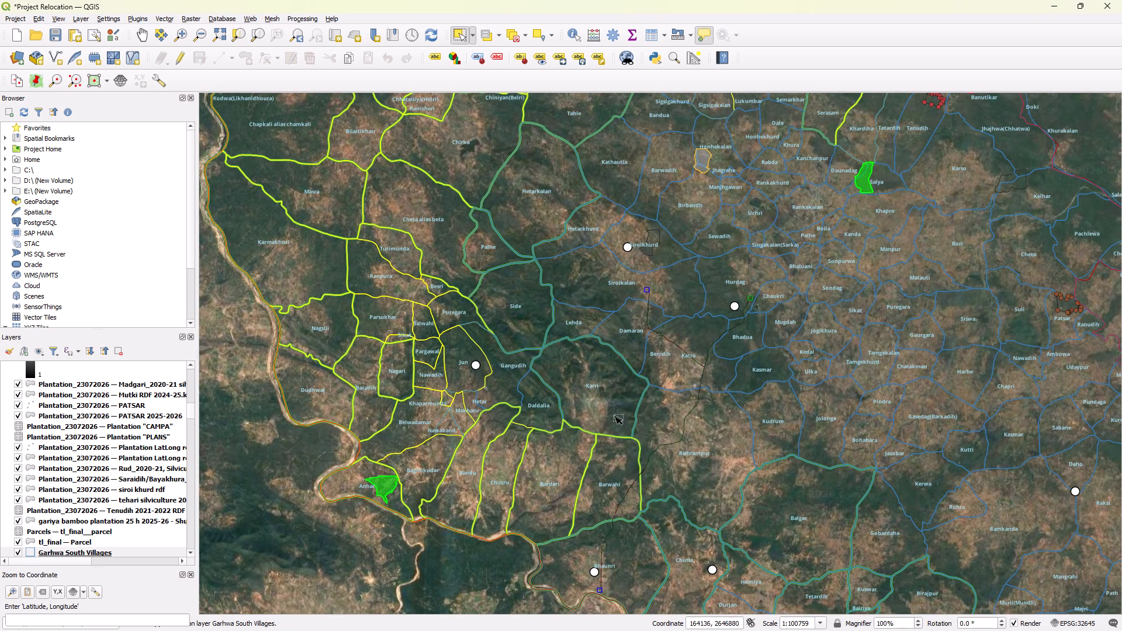
Add Karri, Daldalia, Gangudih, Side, Lehda, Siroikalan and Damaran, east of Jun, to the village selection.
ctrl+click(618, 410)
ctrl+click(540, 409)
ctrl+click(499, 382)
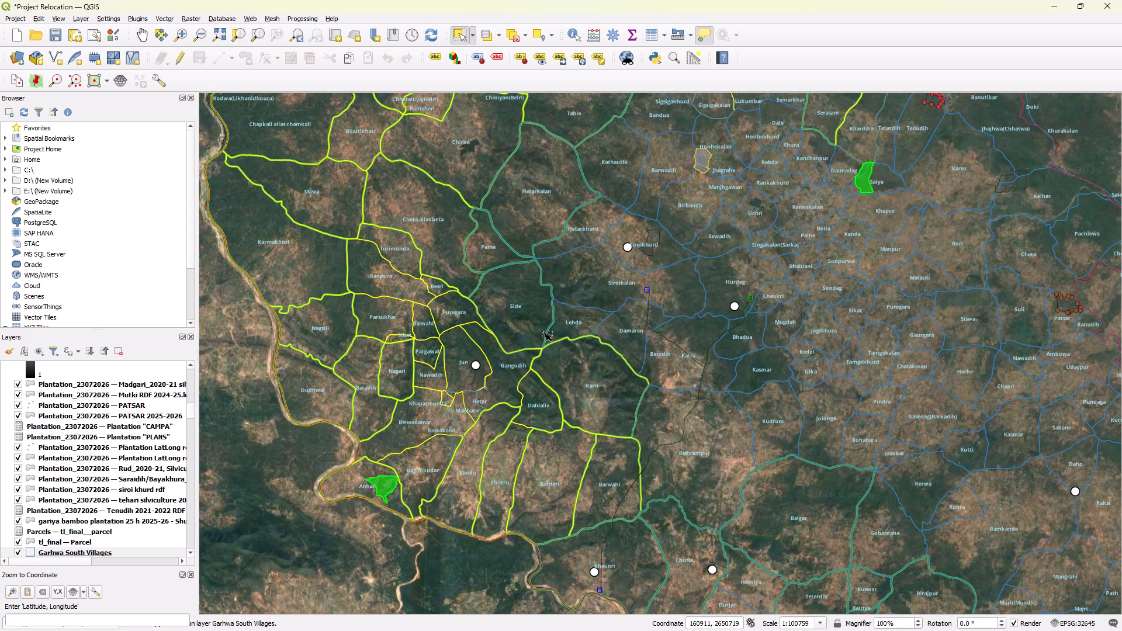
ctrl+click(544, 329)
ctrl+click(590, 325)
ctrl+click(603, 290)
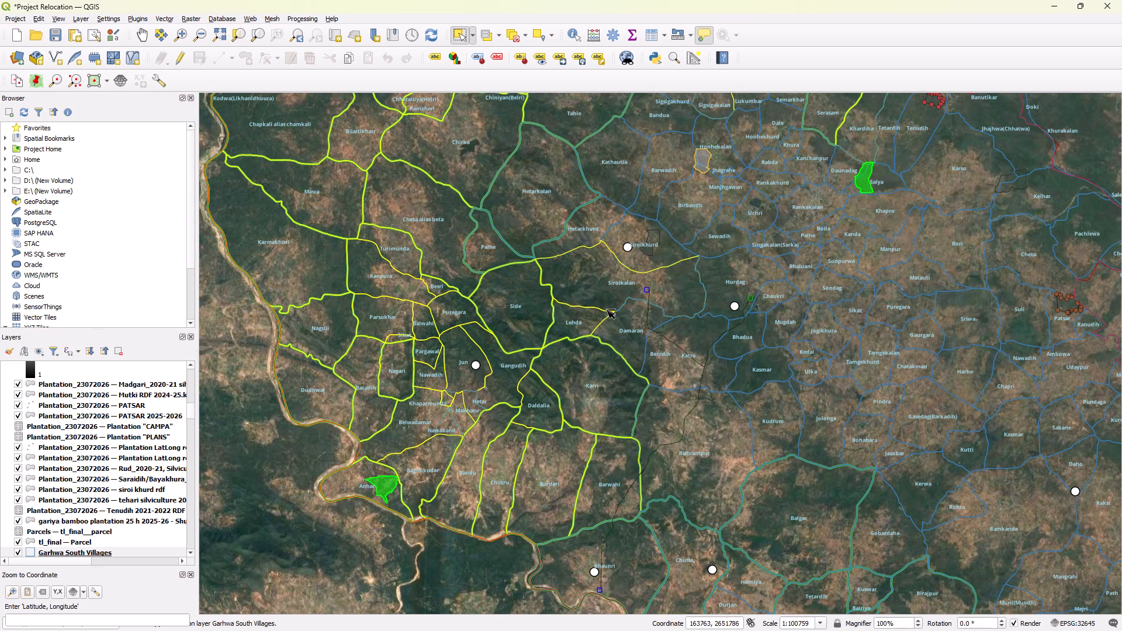
ctrl+click(621, 327)
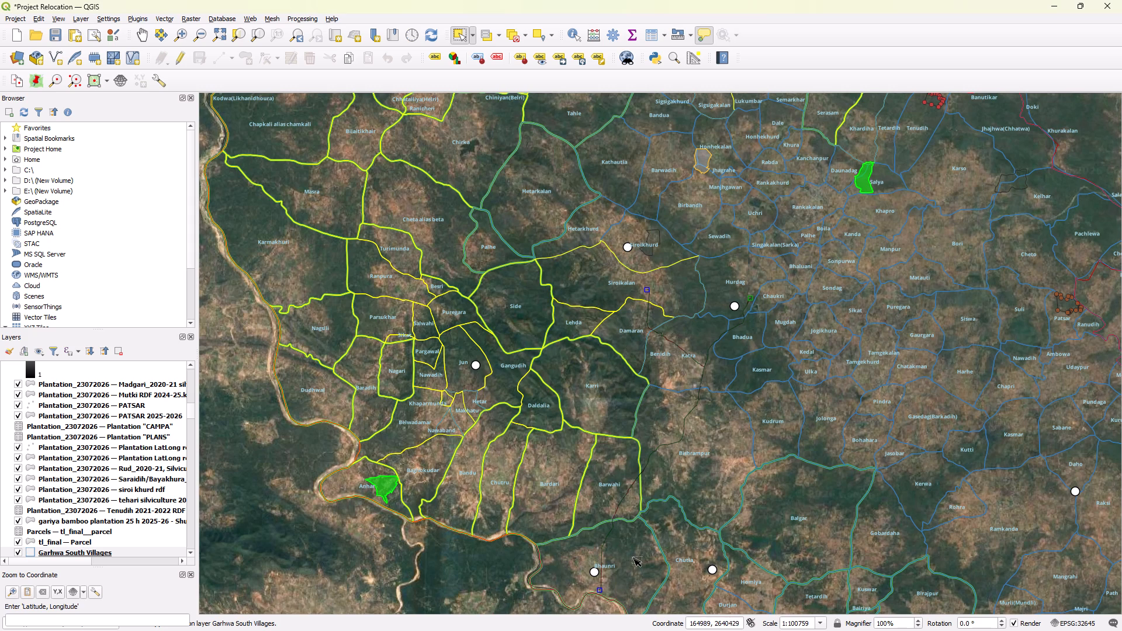
Extend the village selection southeast with Bhaunri, Chutia, Bishrampur and Balgar.
ctrl+click(633, 558)
ctrl+click(676, 540)
ctrl+click(712, 477)
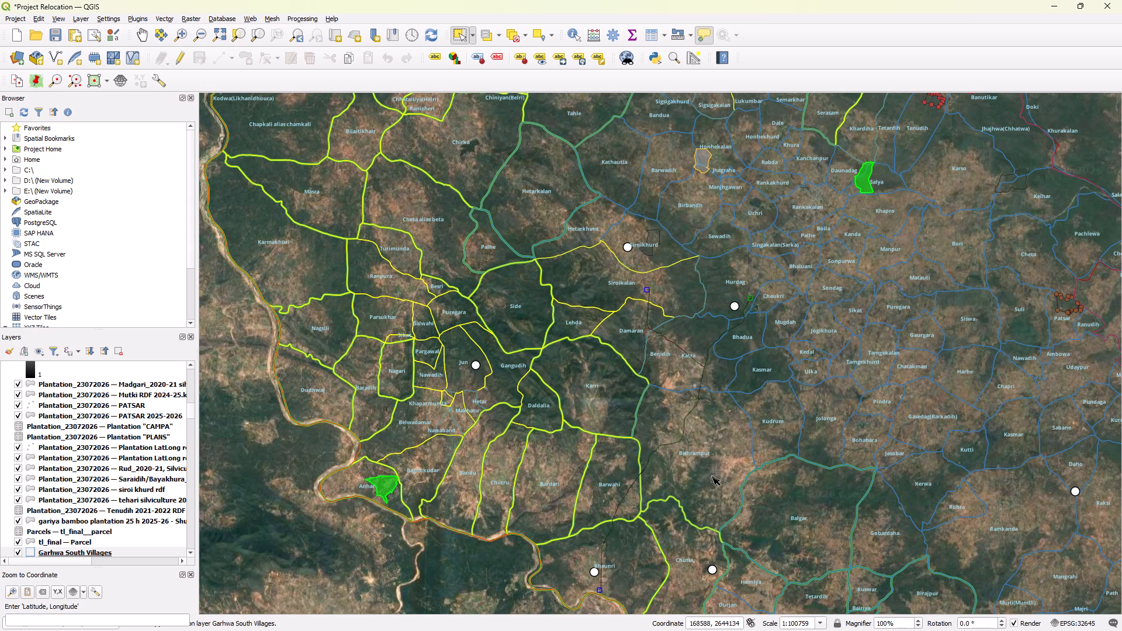
ctrl+click(782, 520)
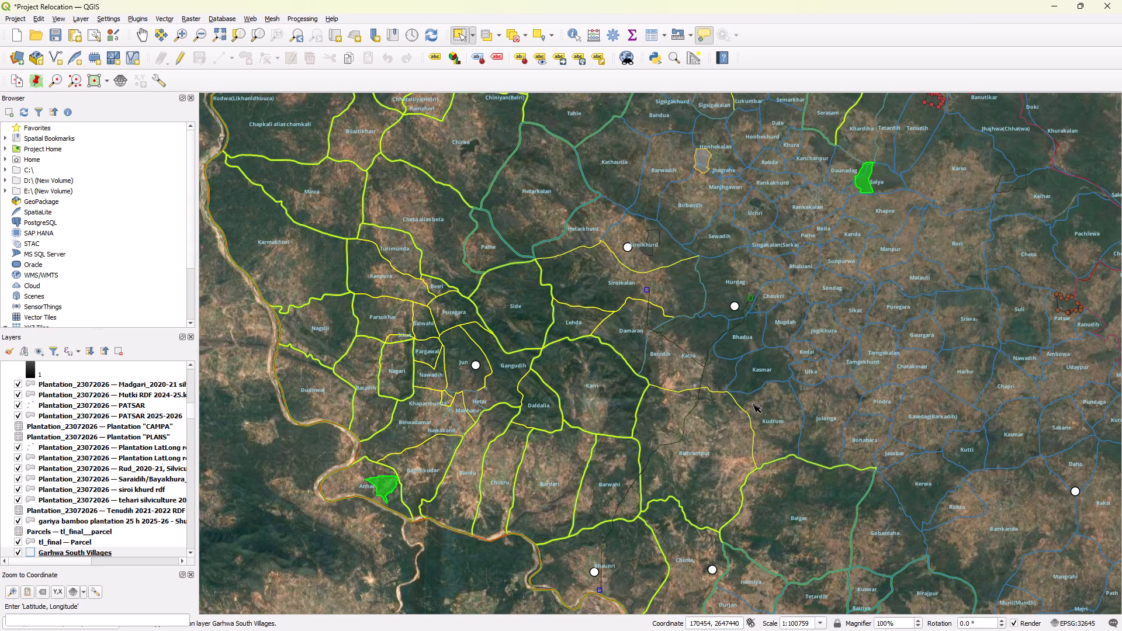
Add Gobardaha, Durjan, Homiya and Tetardih in the southeast to the village selection.
ctrl+scroll(753, 404, down, 3)
ctrl+scroll(556, 315, down, 2)
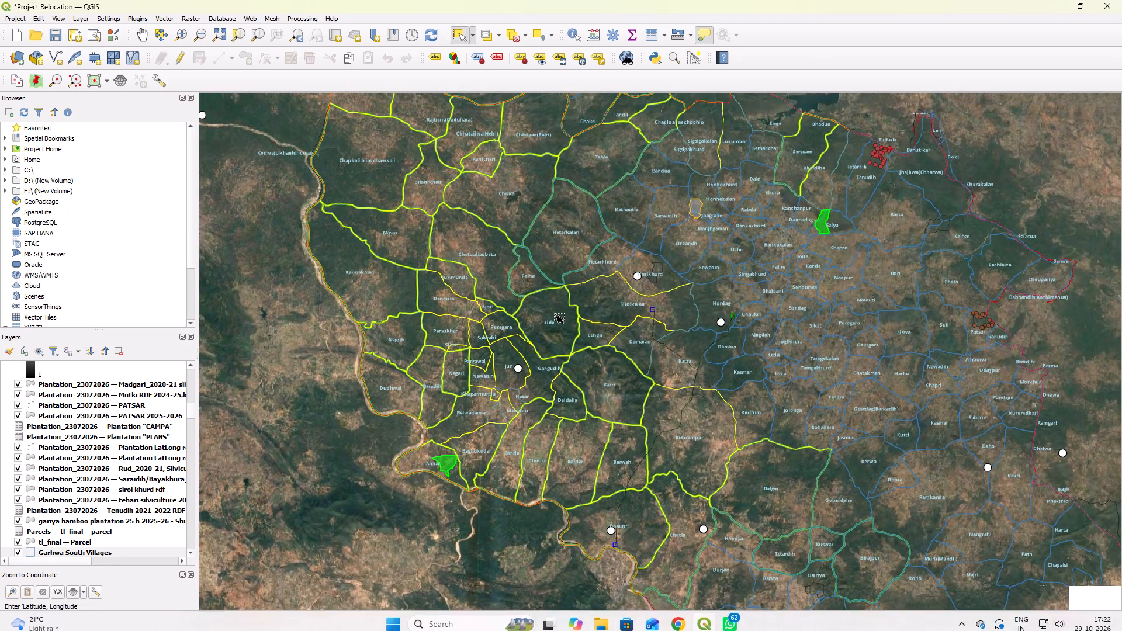
ctrl+scroll(556, 315, down, 2)
ctrl+scroll(927, 563, up, 4)
ctrl+scroll(844, 514, up, 4)
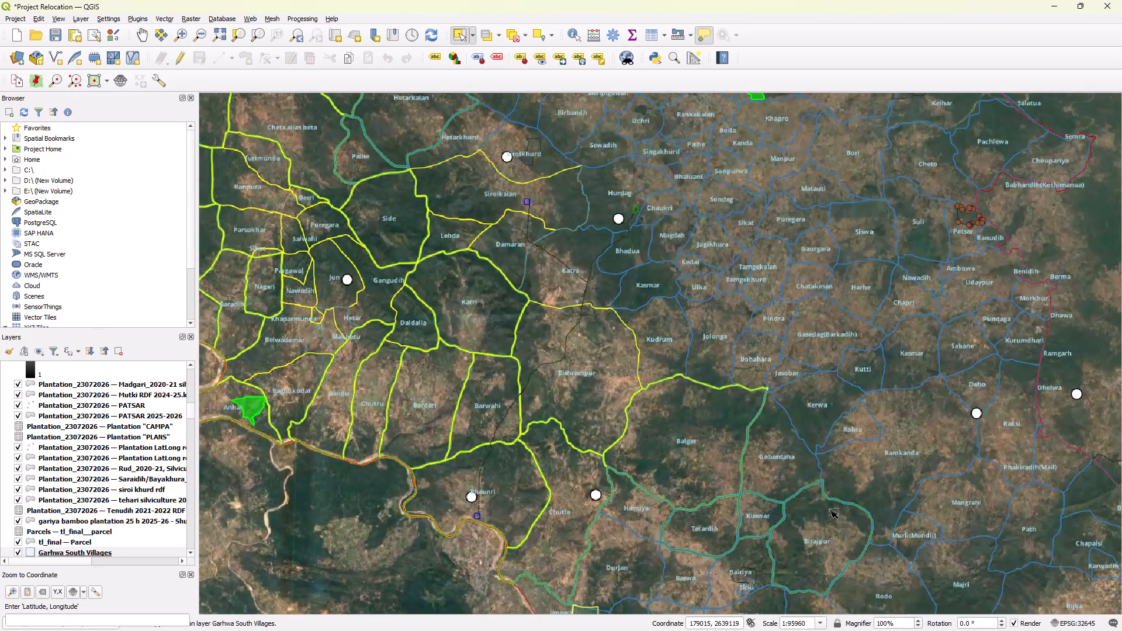
ctrl+click(798, 471)
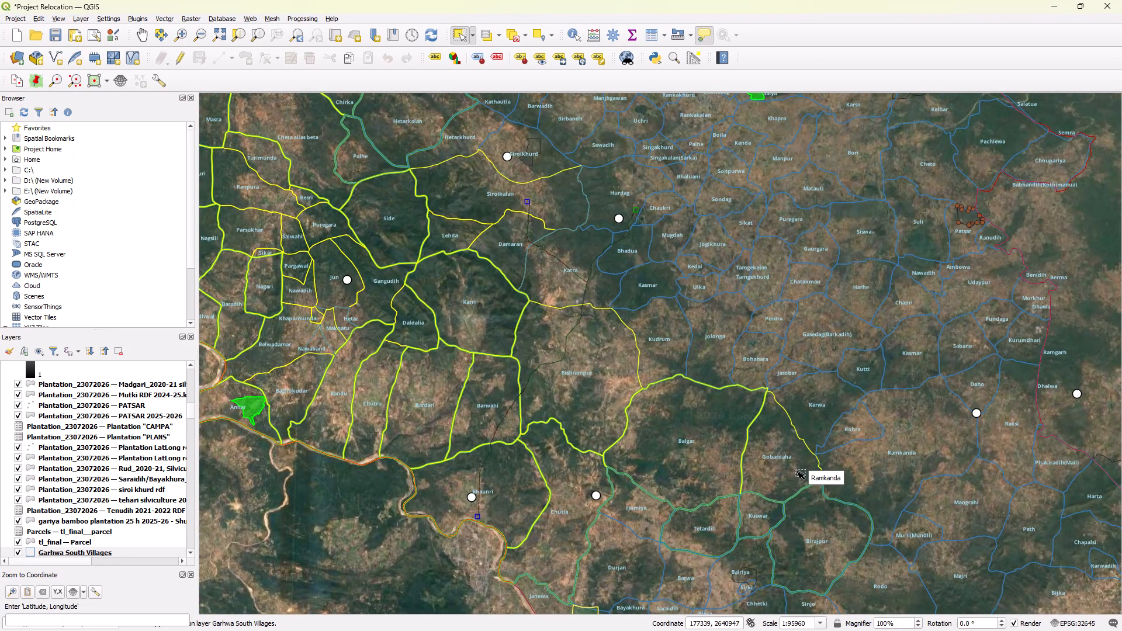
ctrl+click(607, 574)
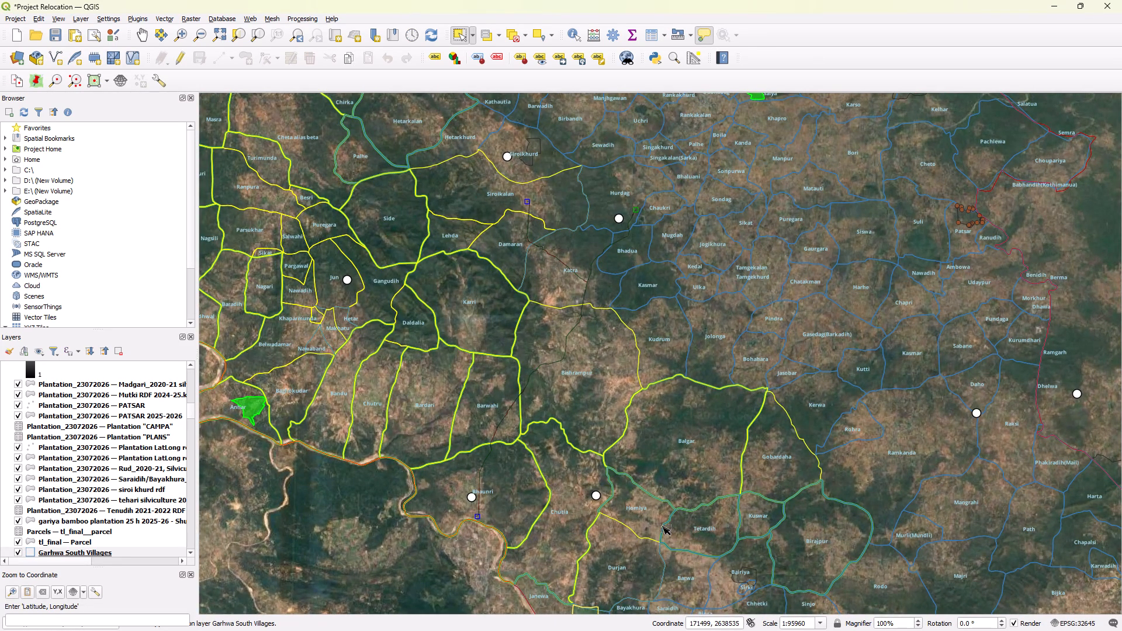
ctrl+click(653, 515)
ctrl+click(708, 523)
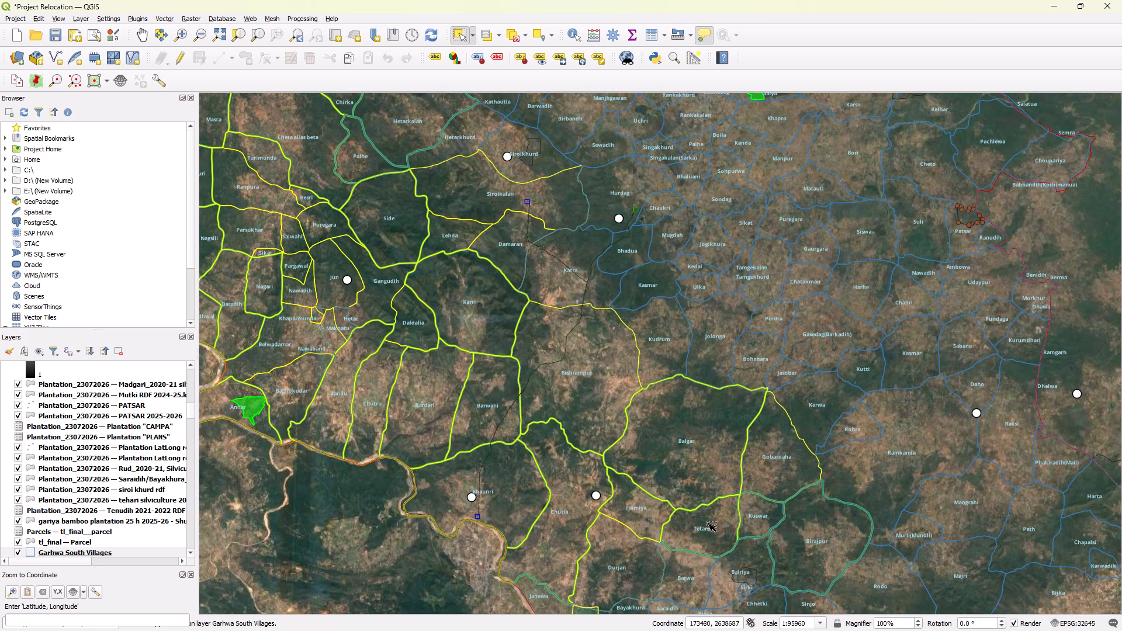
ctrl+scroll(708, 523, down, 4)
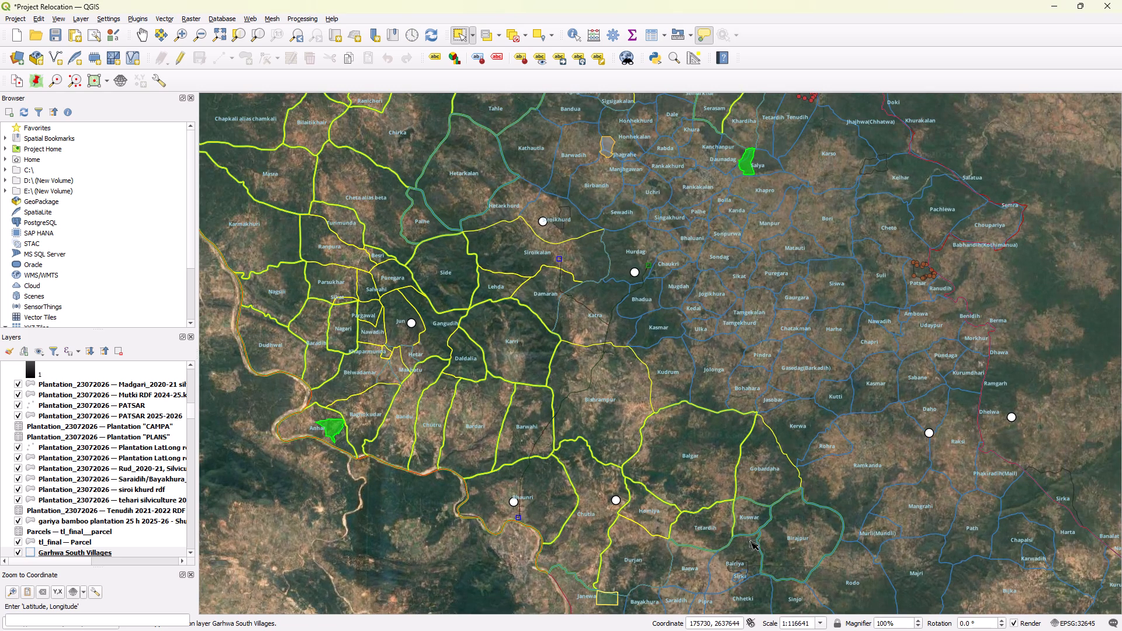
Add Kuswar in the southeast, plus Hetarkalan and Palhe south of Tahle, to the village selection.
ctrl+click(751, 518)
ctrl+scroll(650, 209, down, 2)
ctrl+scroll(646, 227, up, 9)
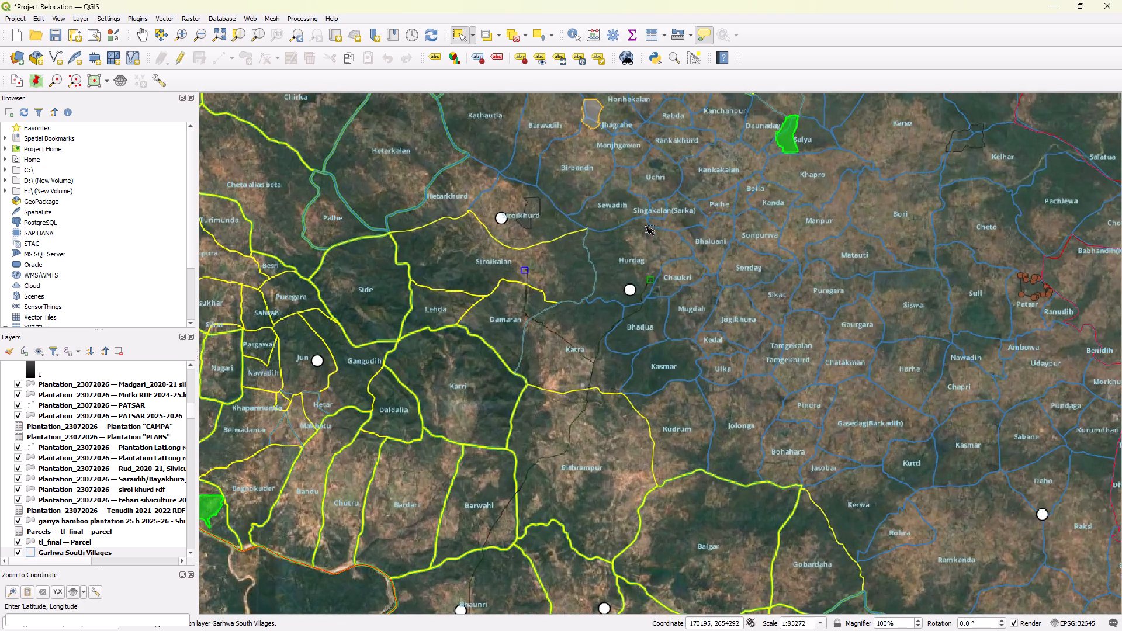
ctrl+scroll(646, 227, up, 6)
ctrl+scroll(780, 220, down, 1)
ctrl+scroll(850, 210, down, 2)
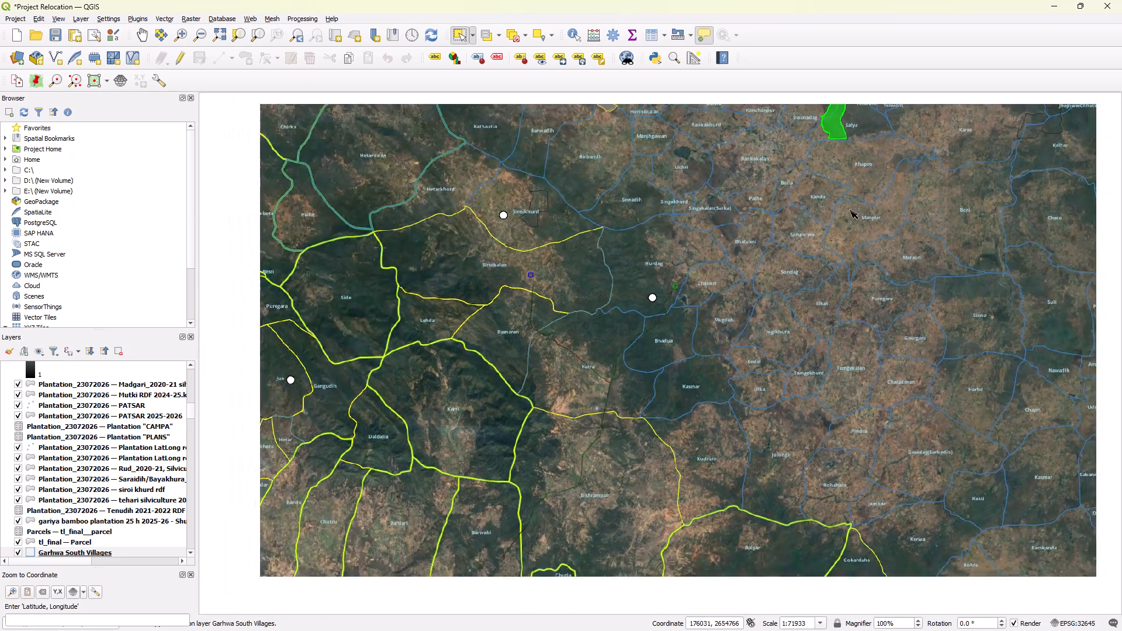
ctrl+scroll(850, 210, down, 5)
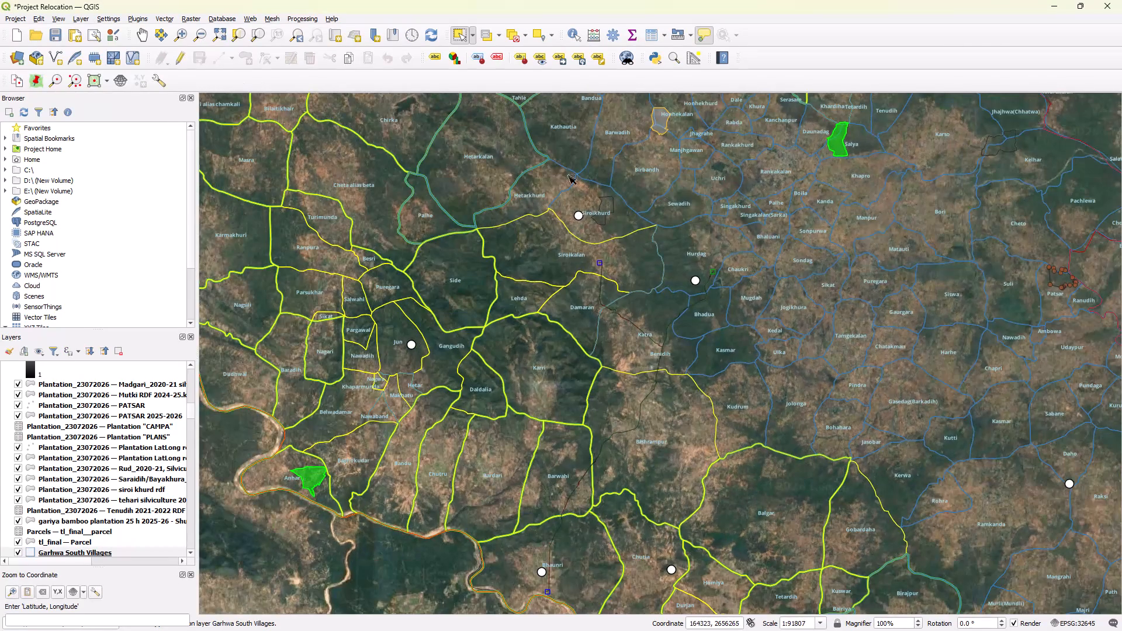
ctrl+scroll(569, 176, up, 2)
ctrl+click(466, 172)
ctrl+click(409, 220)
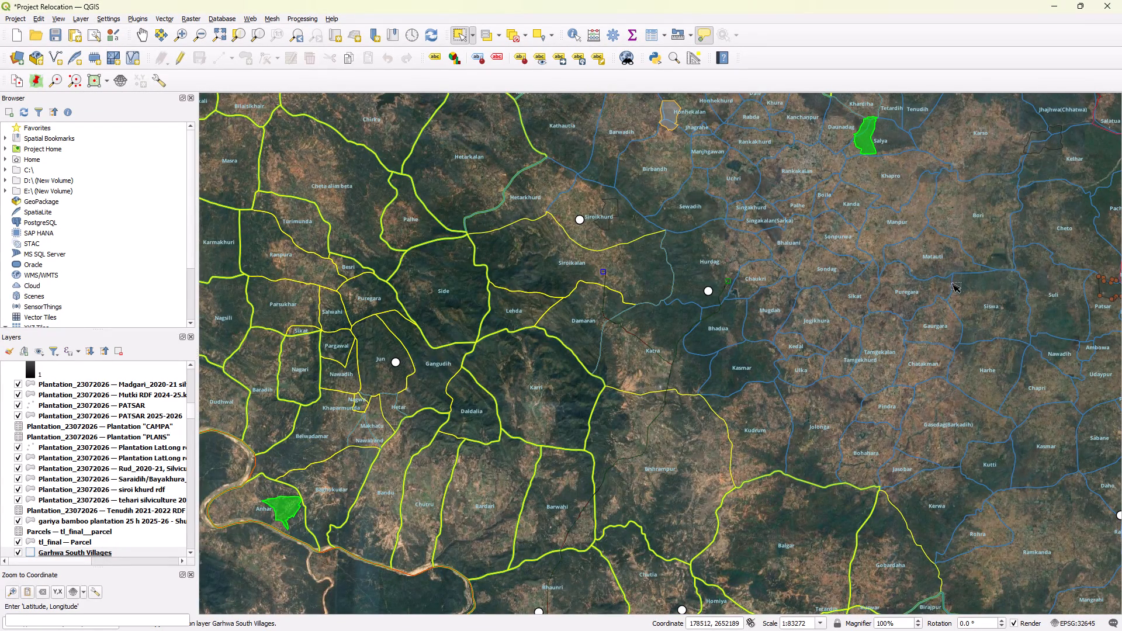
Examine the village selection across the whole of Garhwa South for gaps in its coverage.
ctrl+scroll(955, 284, down, 5)
ctrl+scroll(773, 321, down, 3)
ctrl+scroll(598, 259, down, 3)
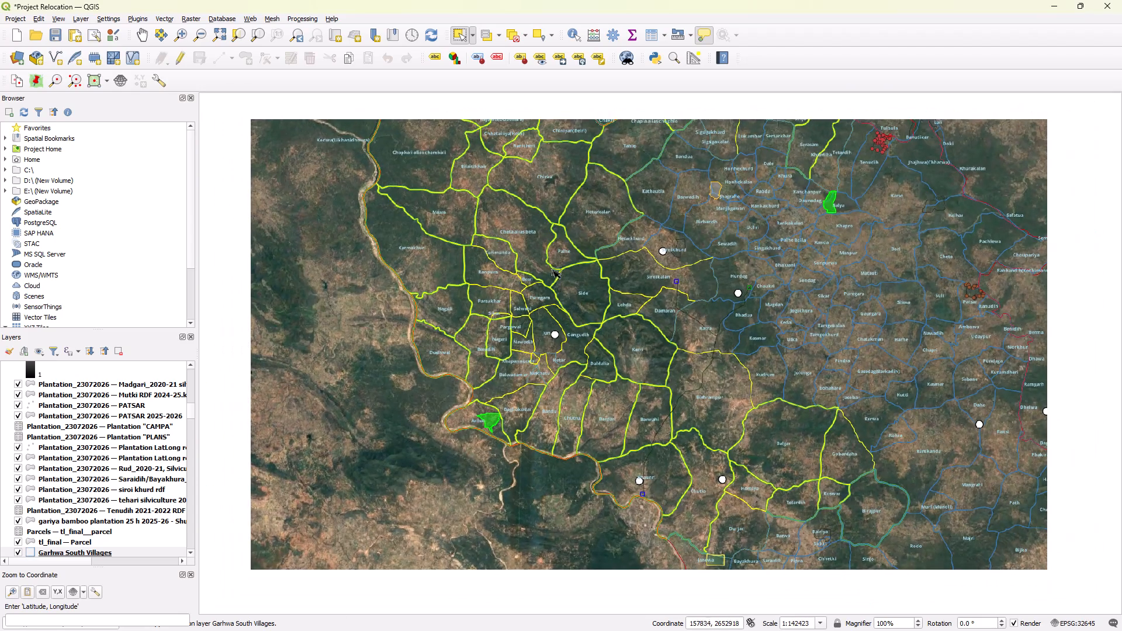
ctrl+scroll(519, 479, down, 2)
ctrl+scroll(580, 162, up, 4)
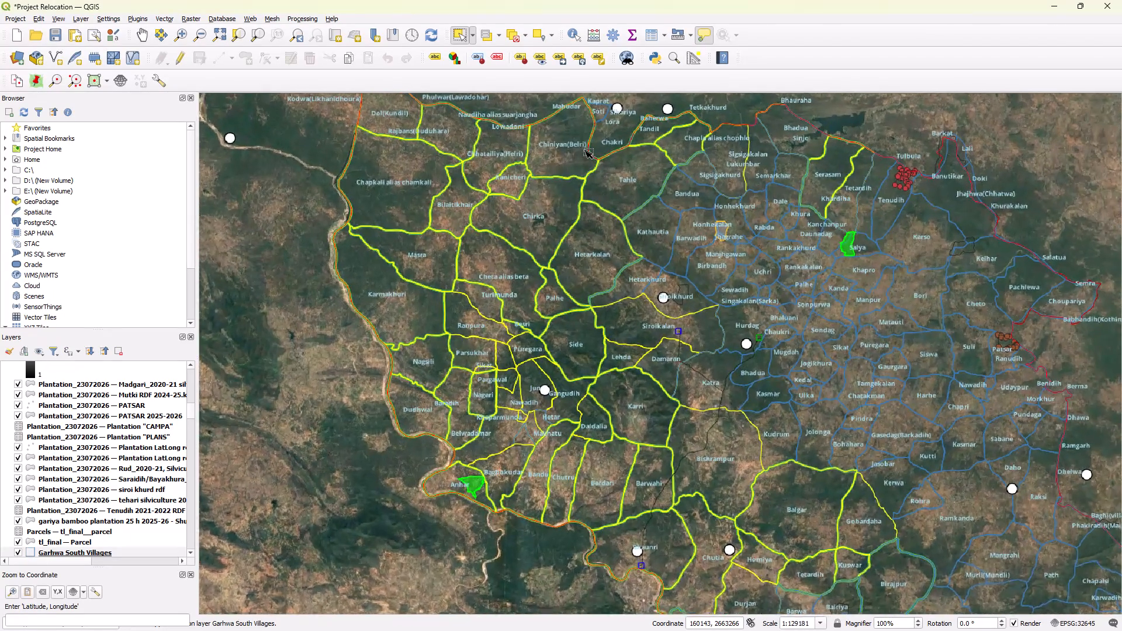
ctrl+scroll(585, 150, up, 5)
ctrl+scroll(689, 193, up, 1)
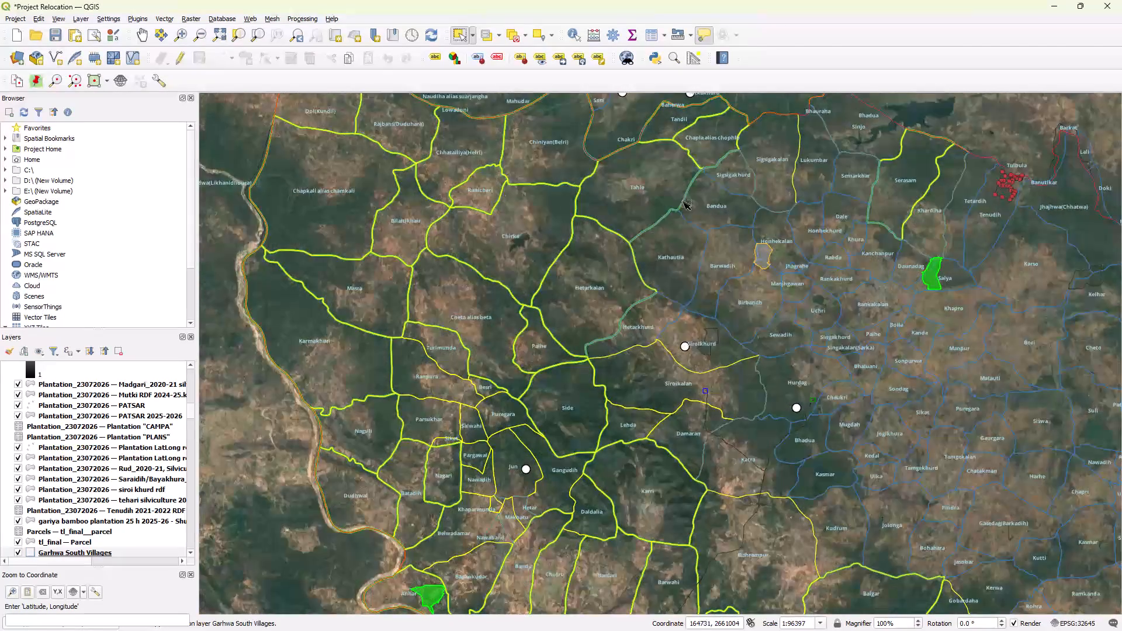
ctrl+scroll(666, 224, down, 4)
ctrl+scroll(657, 293, down, 4)
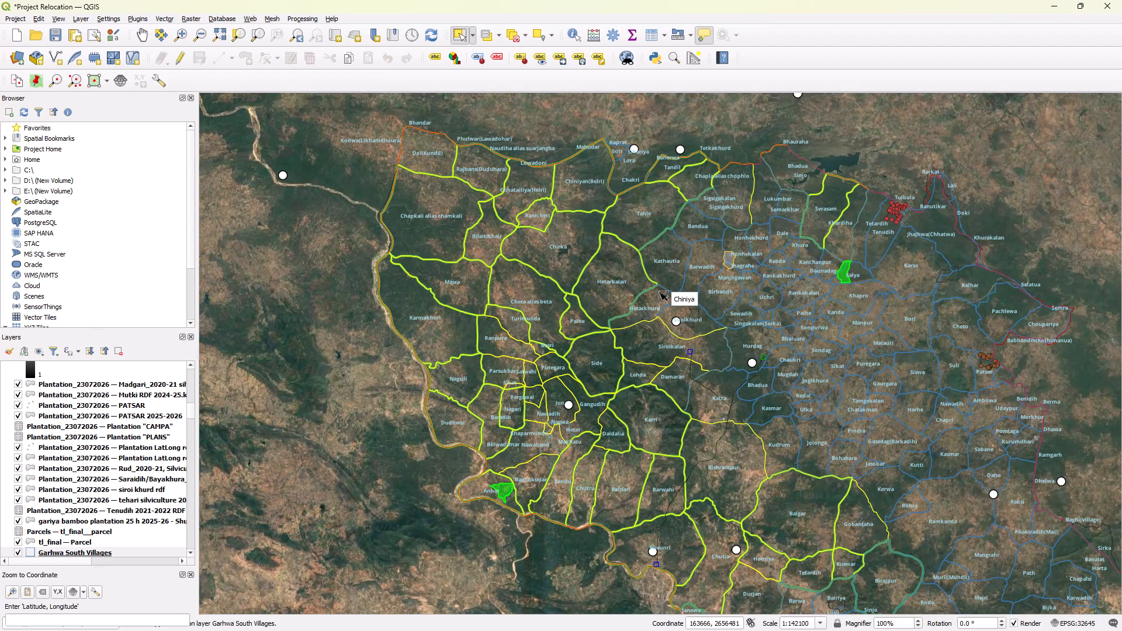
ctrl+scroll(660, 292, down, 3)
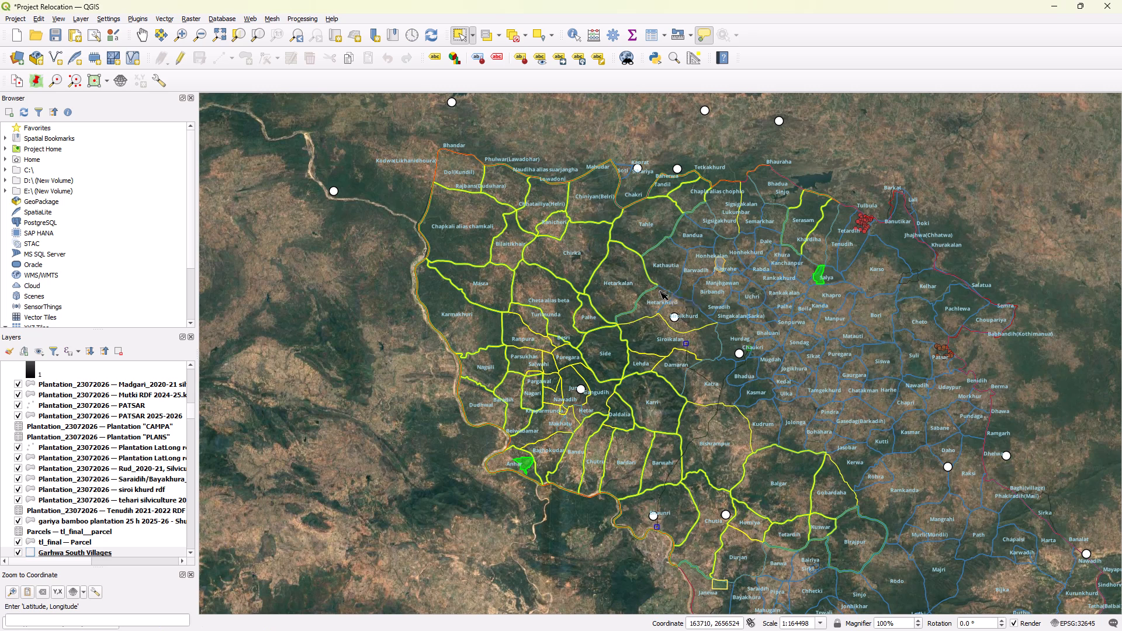
scroll(660, 292, down, 2)
scroll(679, 342, up, 2)
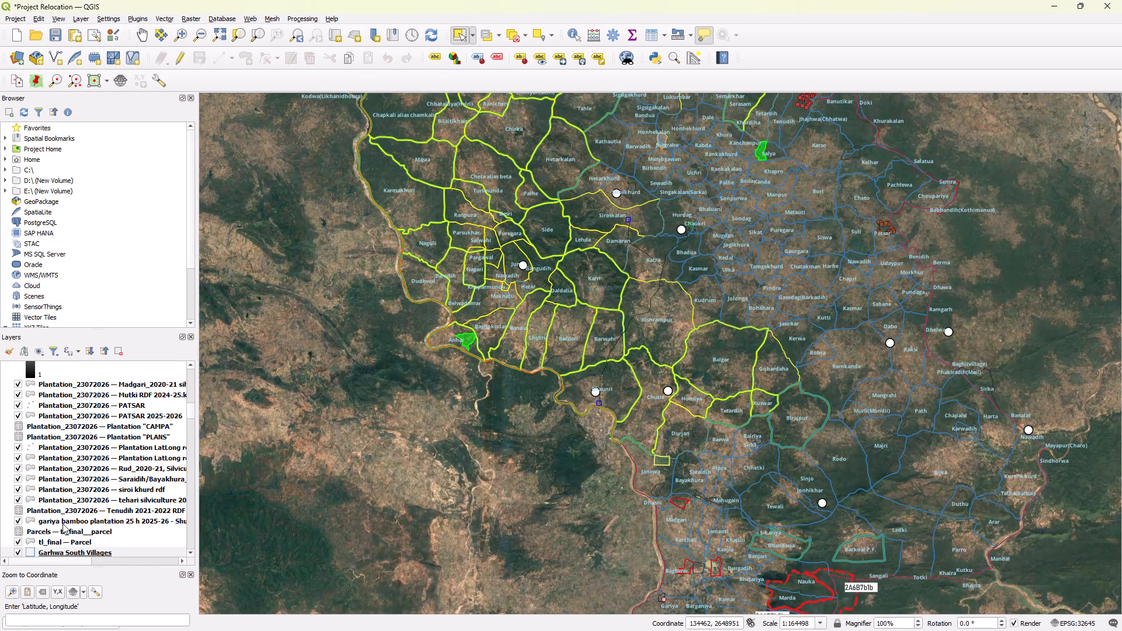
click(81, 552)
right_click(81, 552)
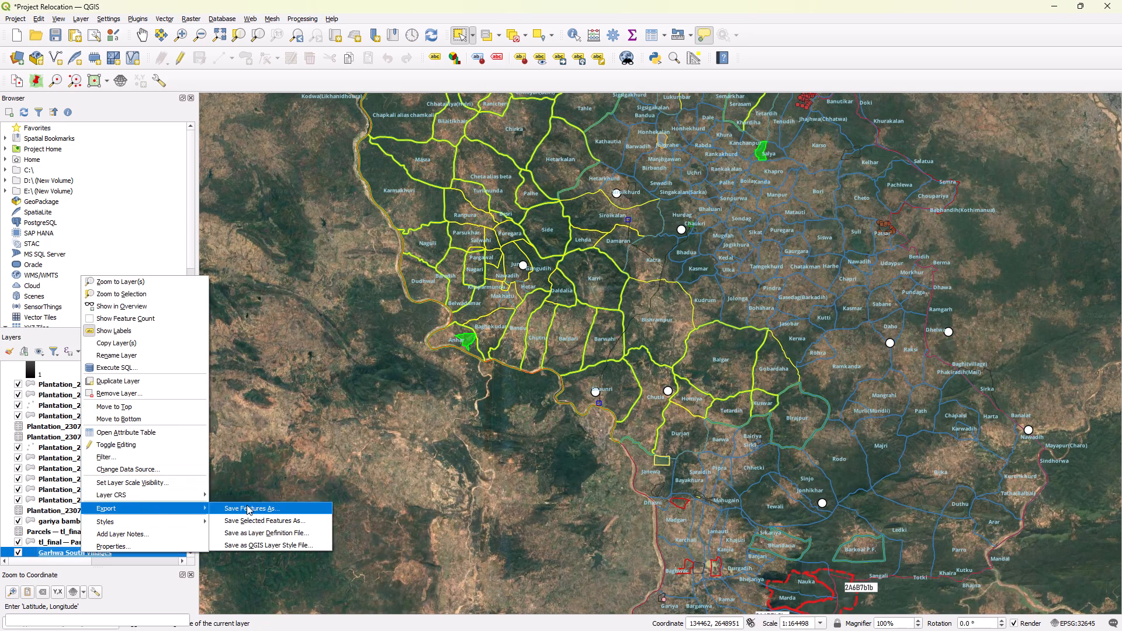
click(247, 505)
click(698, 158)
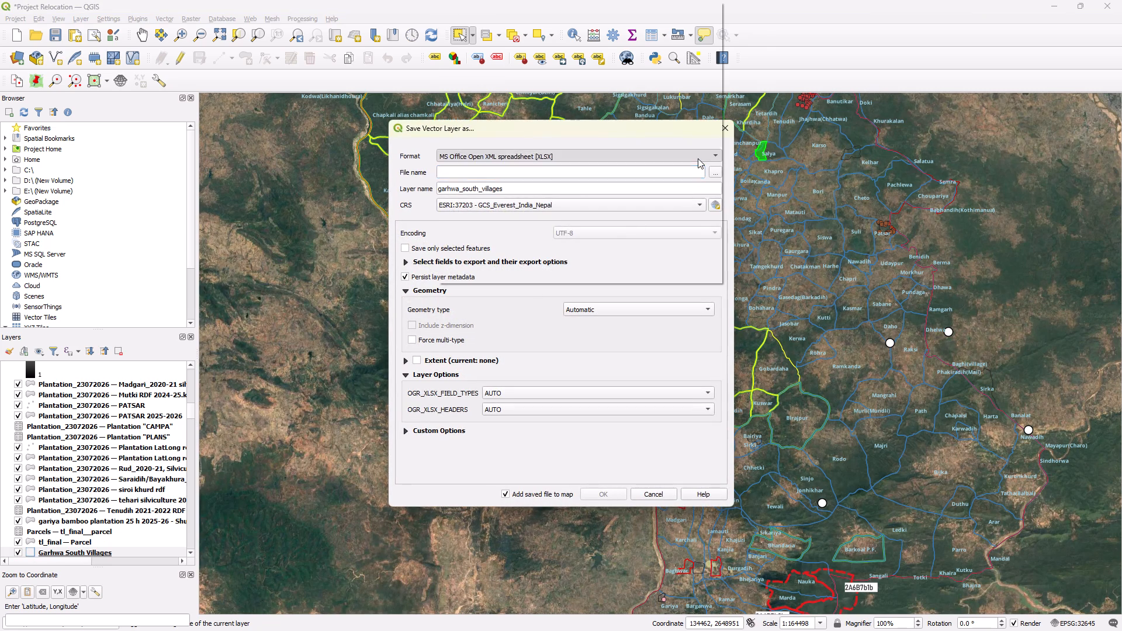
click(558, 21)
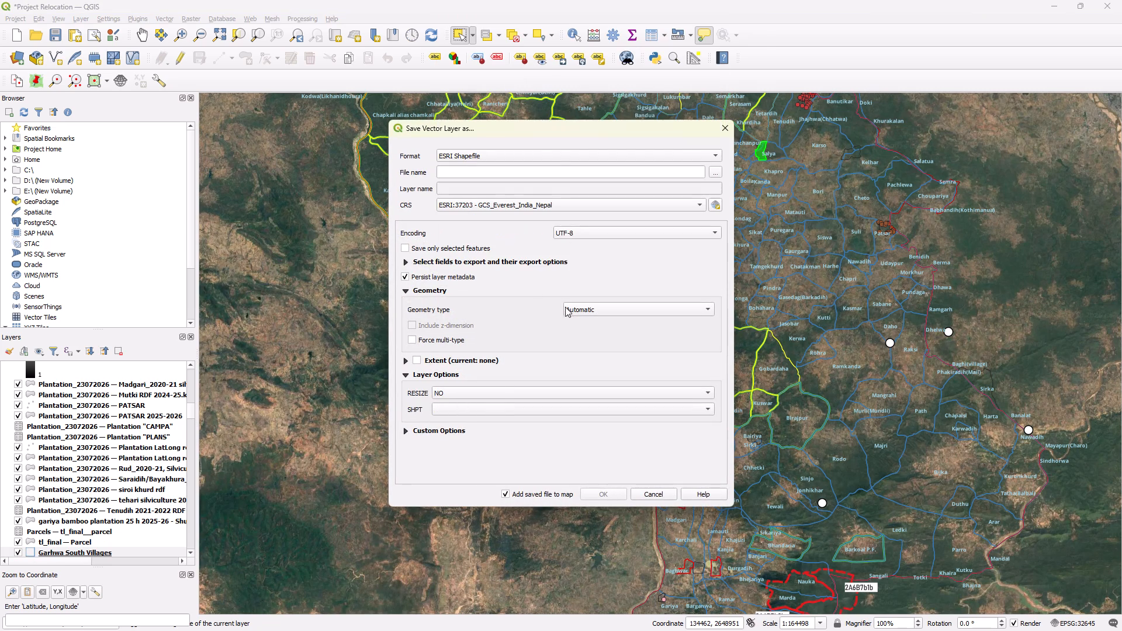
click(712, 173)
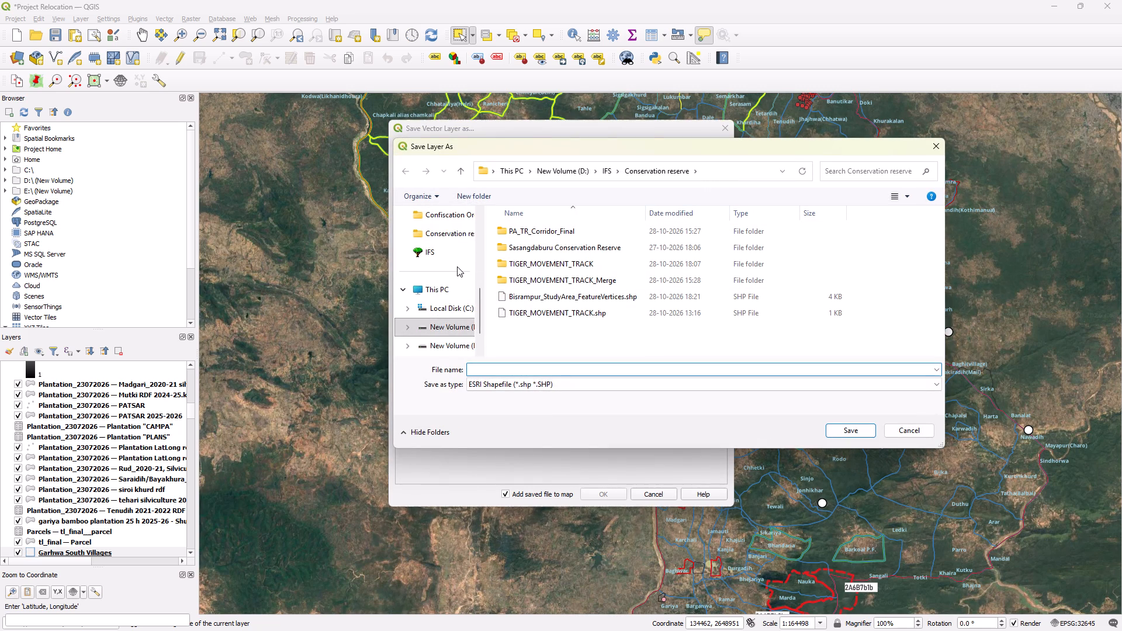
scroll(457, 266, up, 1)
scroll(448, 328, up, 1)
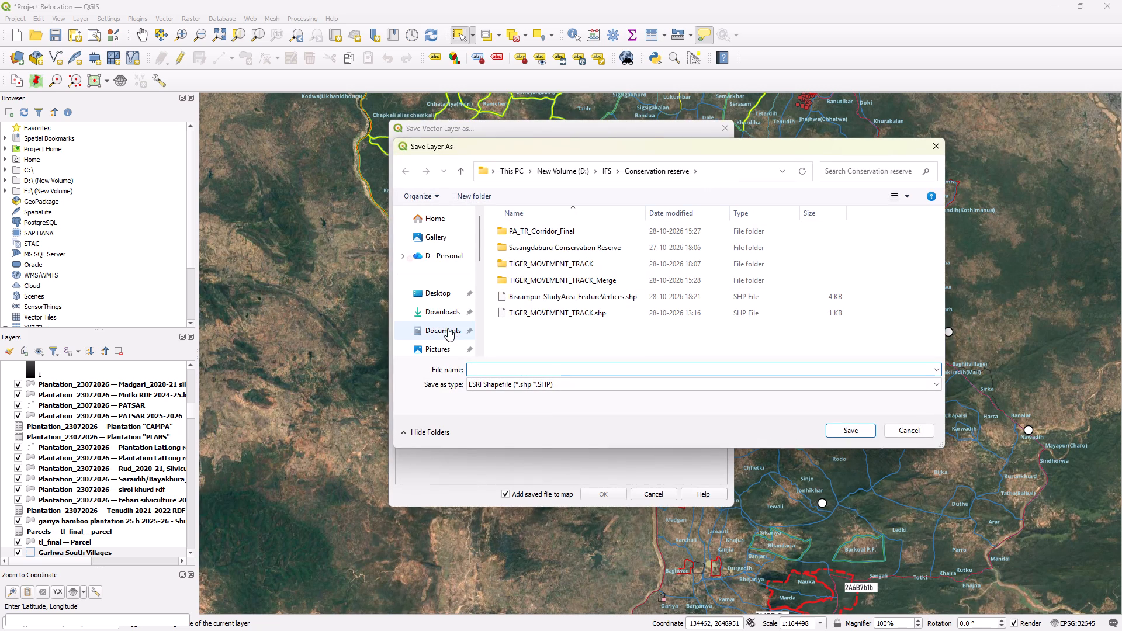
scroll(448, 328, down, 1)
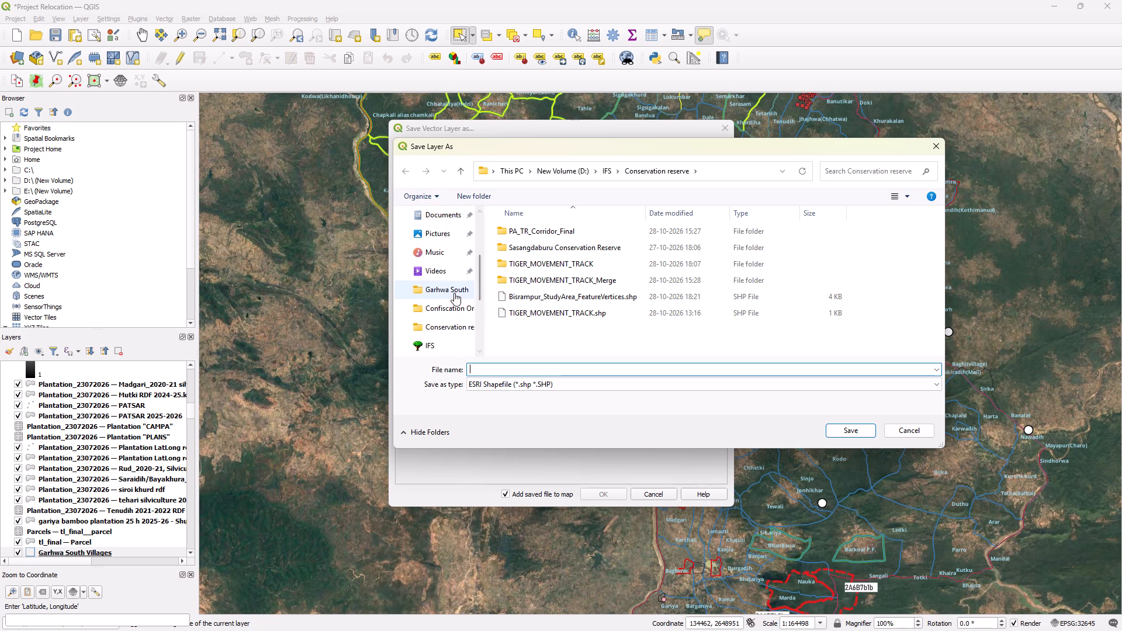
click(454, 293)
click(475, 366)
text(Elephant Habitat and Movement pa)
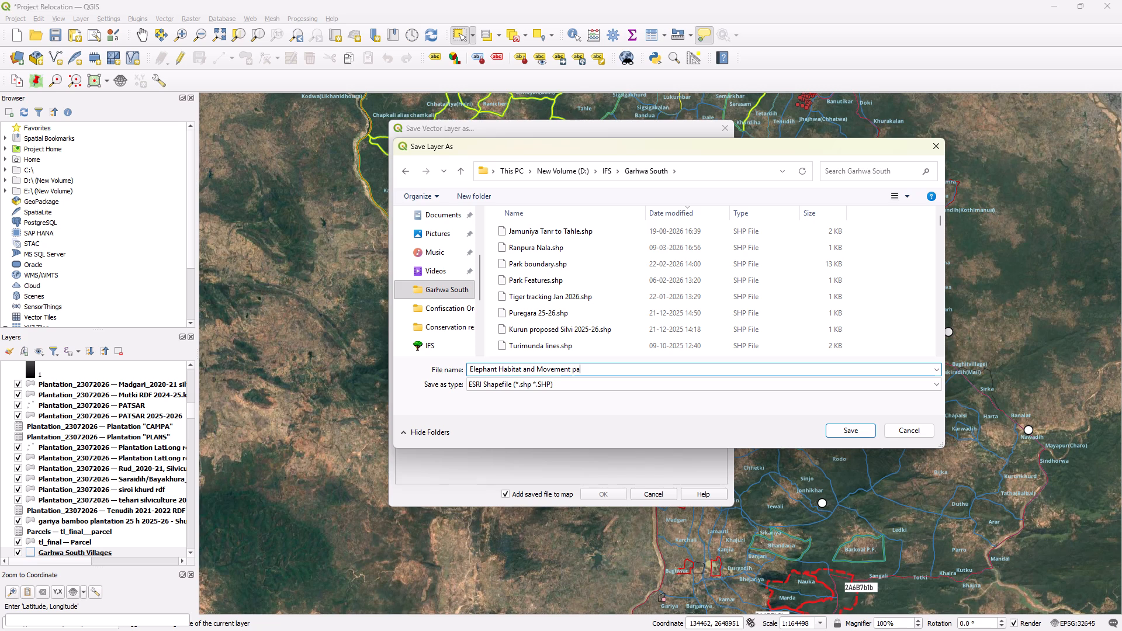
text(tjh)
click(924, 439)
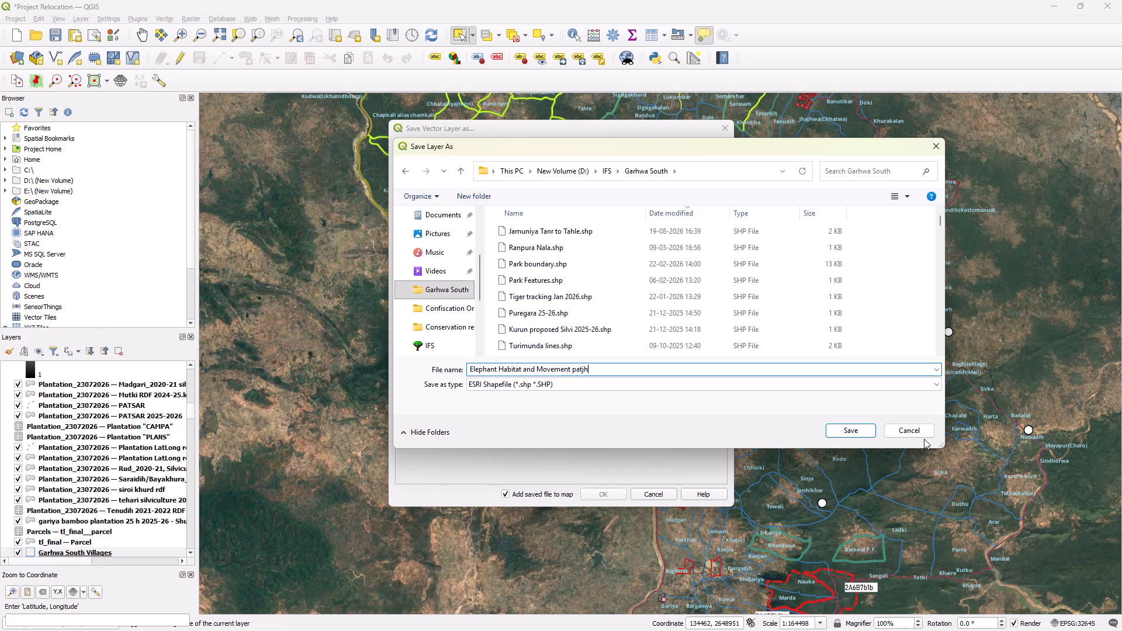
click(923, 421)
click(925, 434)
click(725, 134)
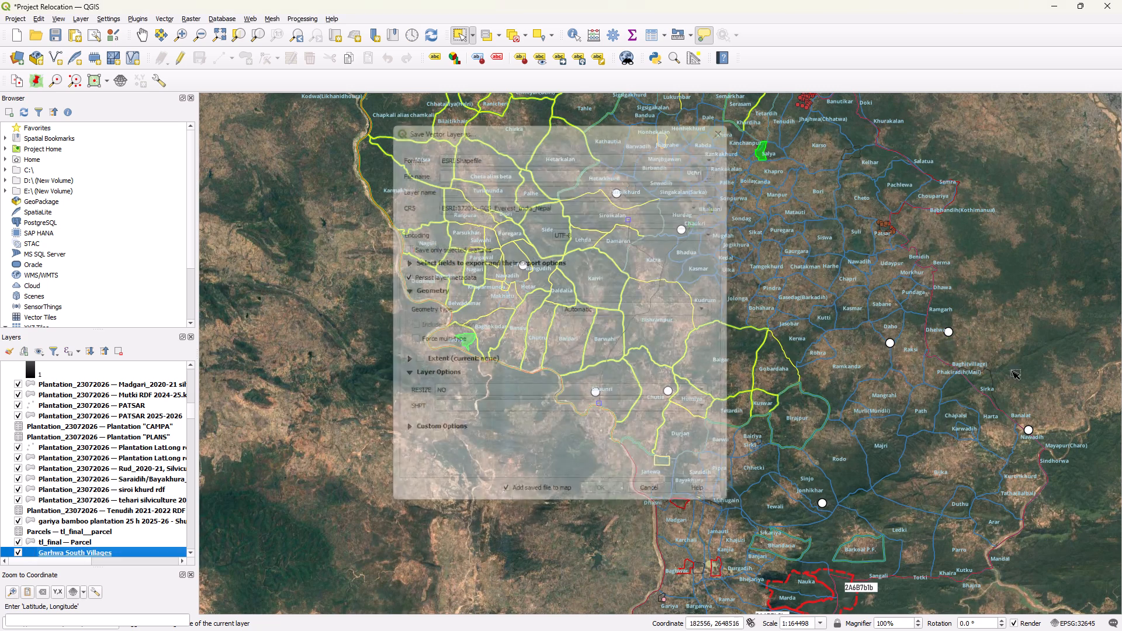
Add Birajpur, Bairiya and Barwa, around Kuswar and Tetardih in the southeast, to the village selection.
ctrl+scroll(802, 418, up, 12)
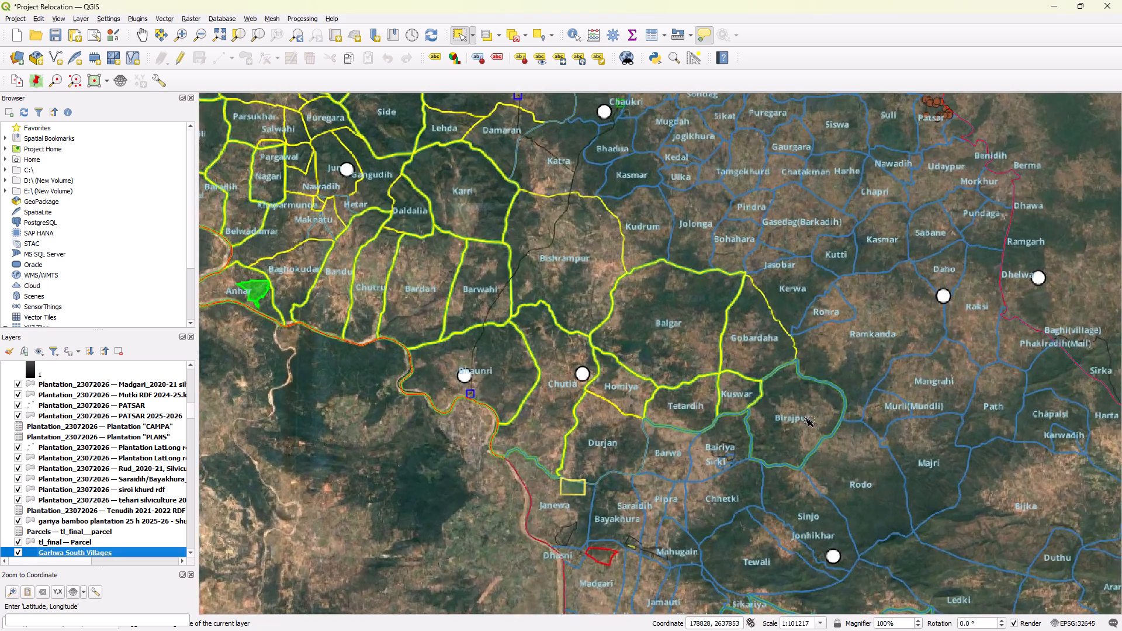
ctrl+scroll(806, 418, up, 2)
ctrl+click(795, 387)
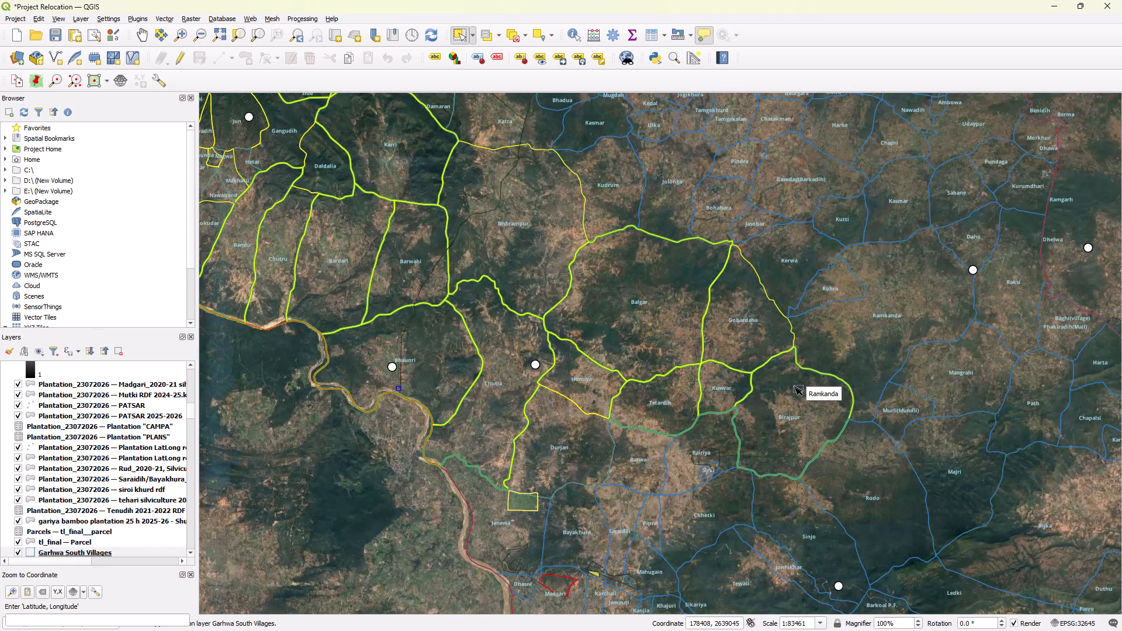
ctrl+click(711, 438)
ctrl+click(605, 449)
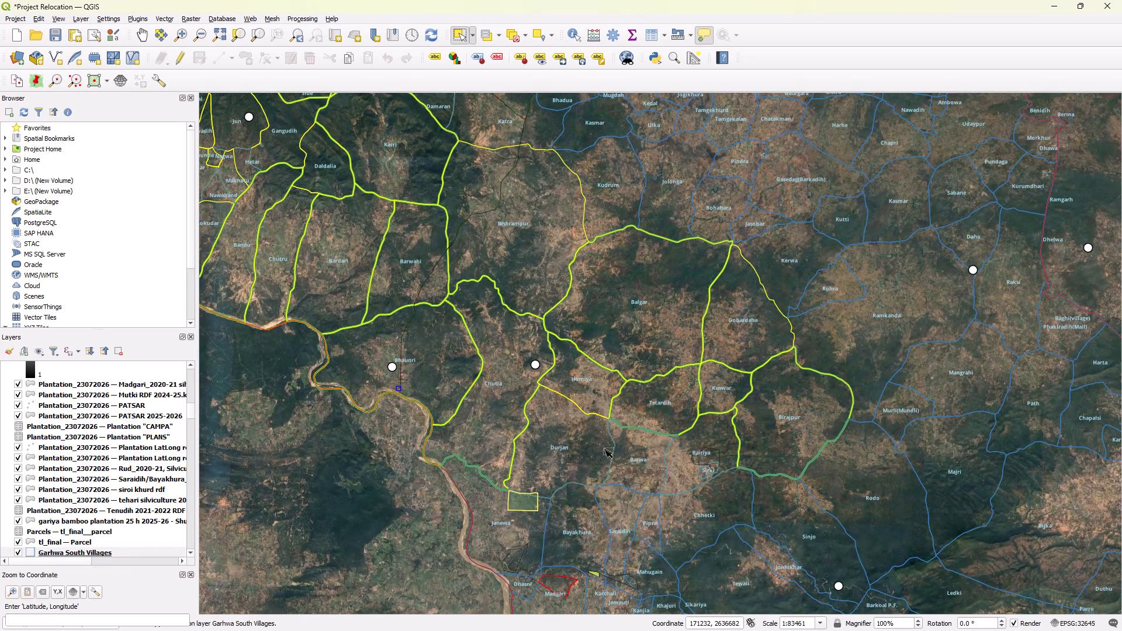
ctrl+click(638, 449)
ctrl+click(582, 435)
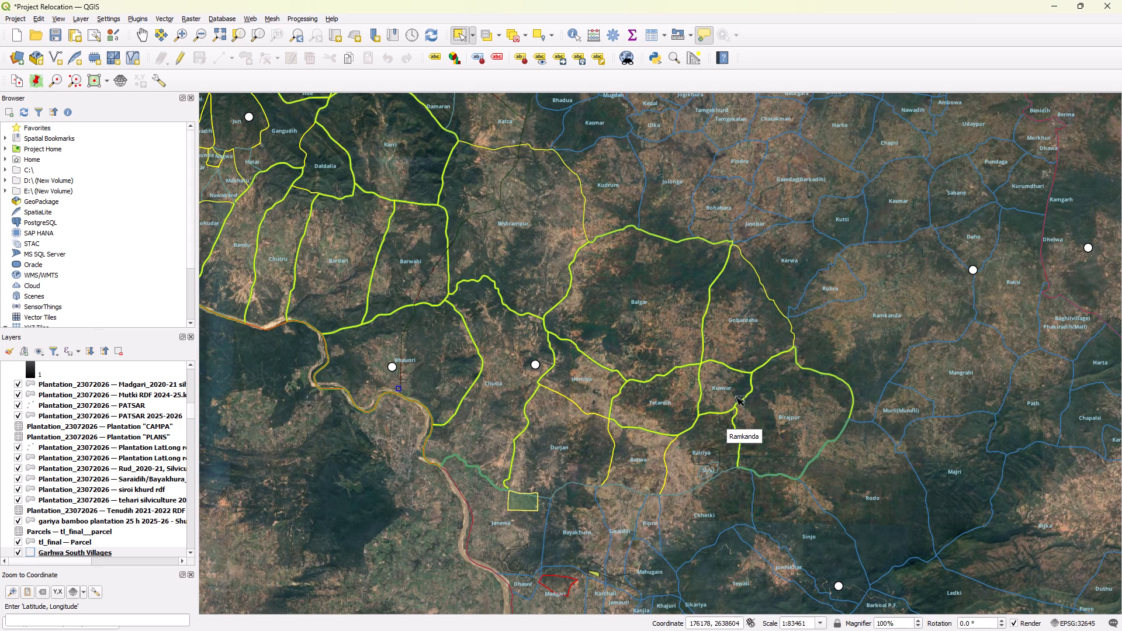
Extend the village selection beyond Birajpur with Rodo, Majri, Murli(Mundli) and Sinjo.
scroll(771, 359, down, 5)
scroll(769, 353, up, 5)
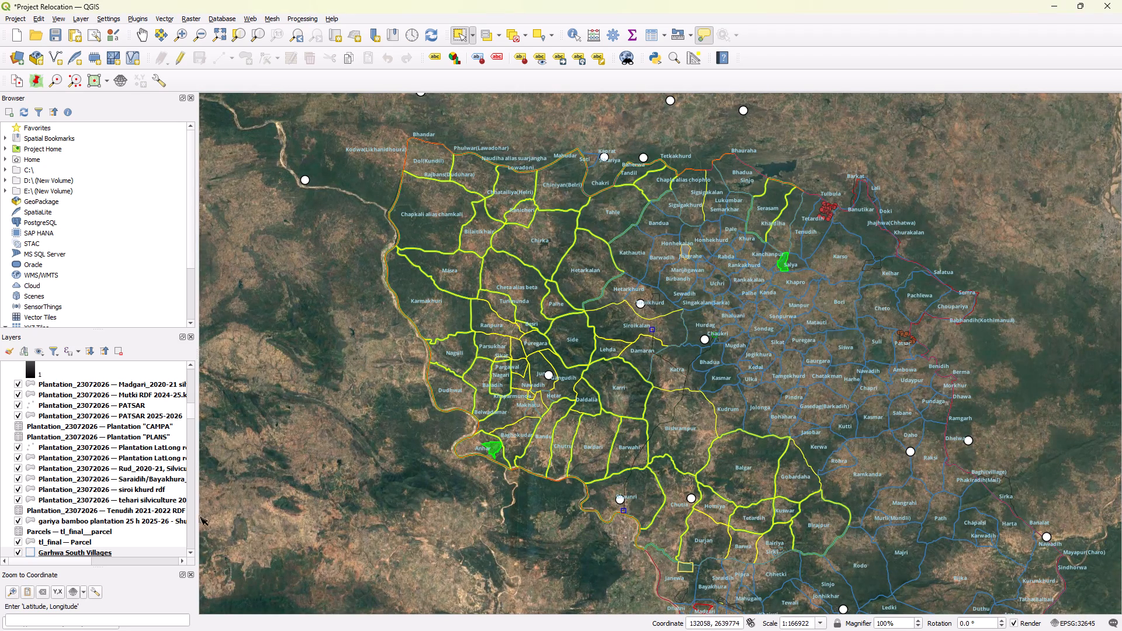
right_click(89, 552)
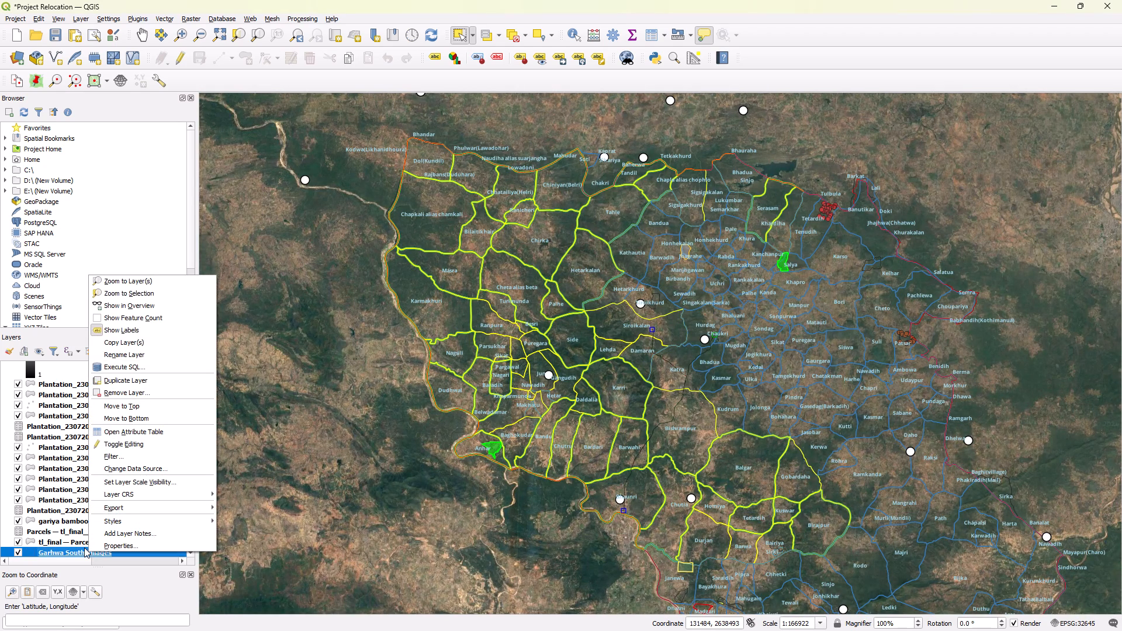
click(88, 550)
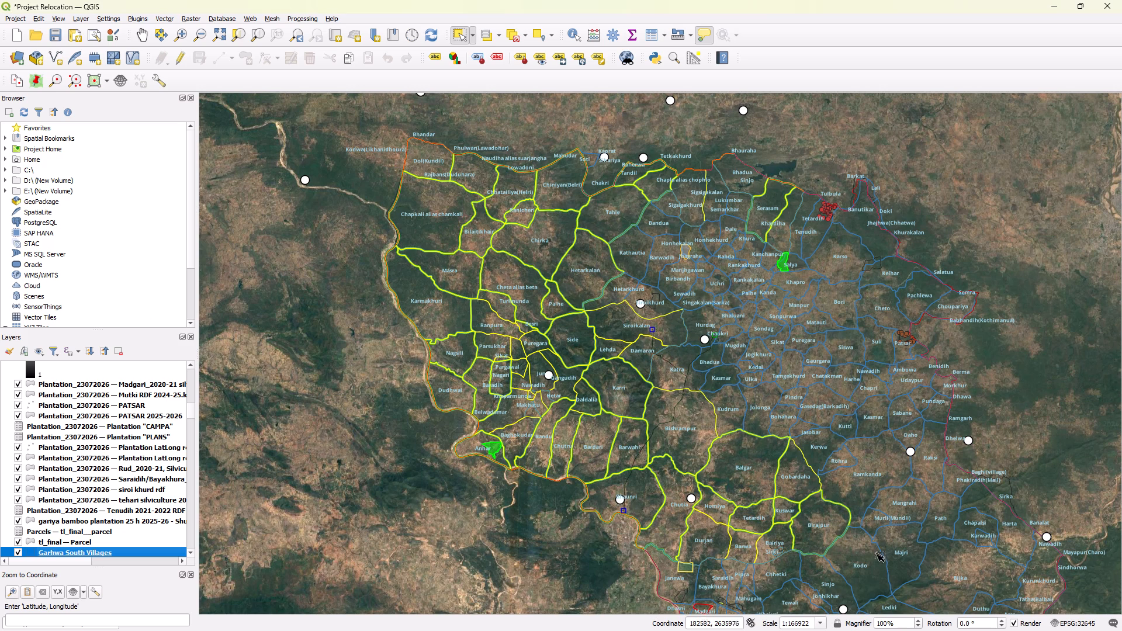
ctrl+click(868, 567)
ctrl+click(915, 555)
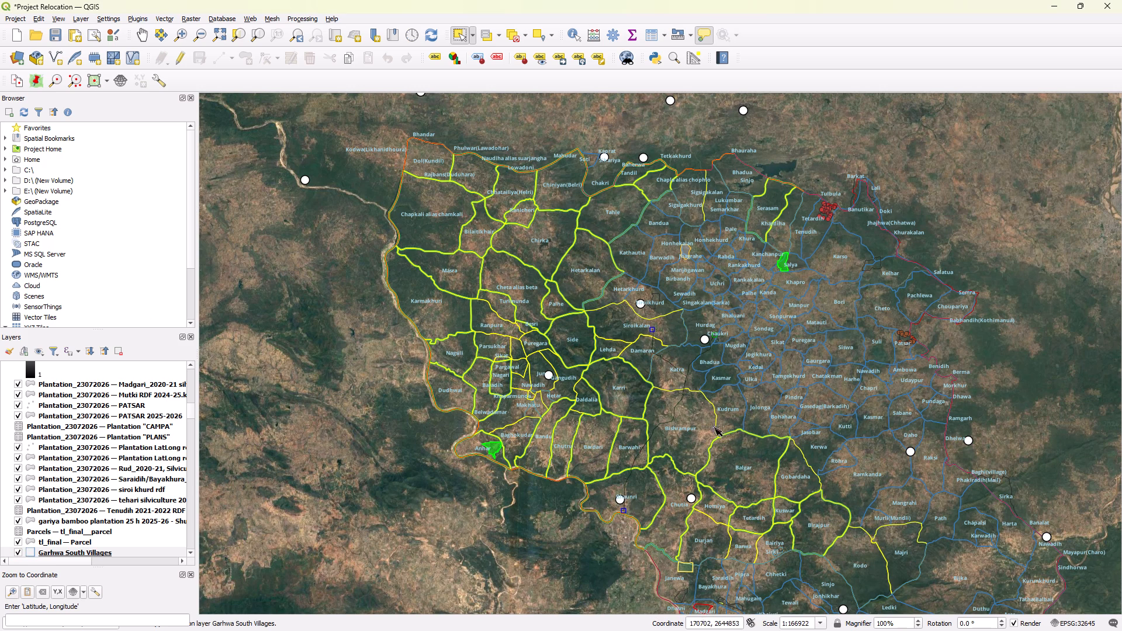
scroll(750, 413, down, 1)
scroll(833, 507, up, 2)
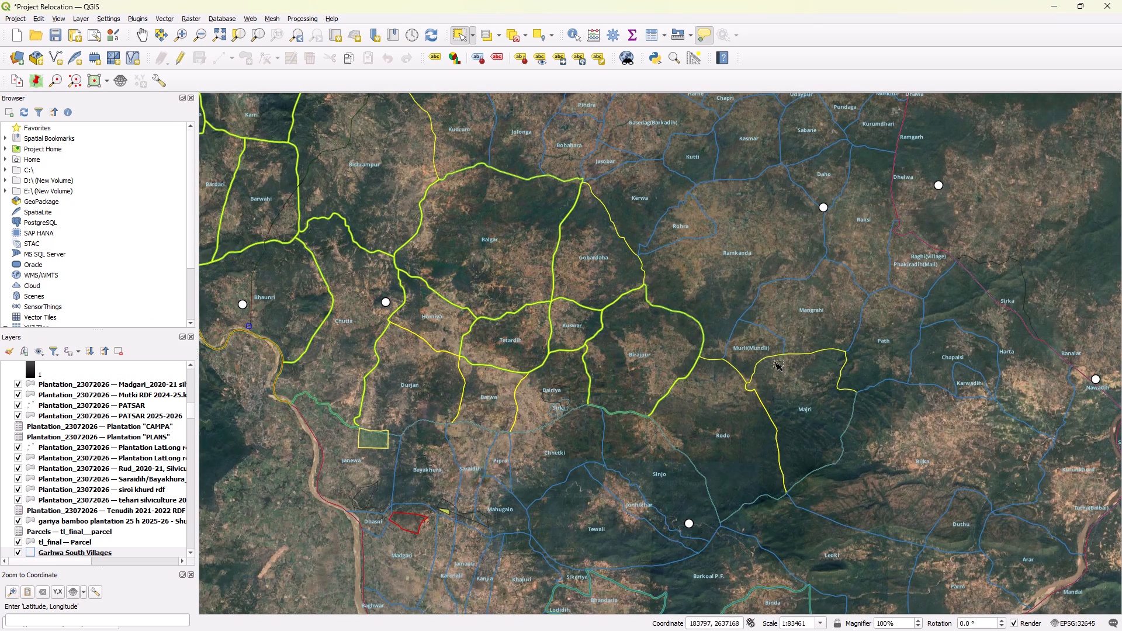
ctrl+click(753, 346)
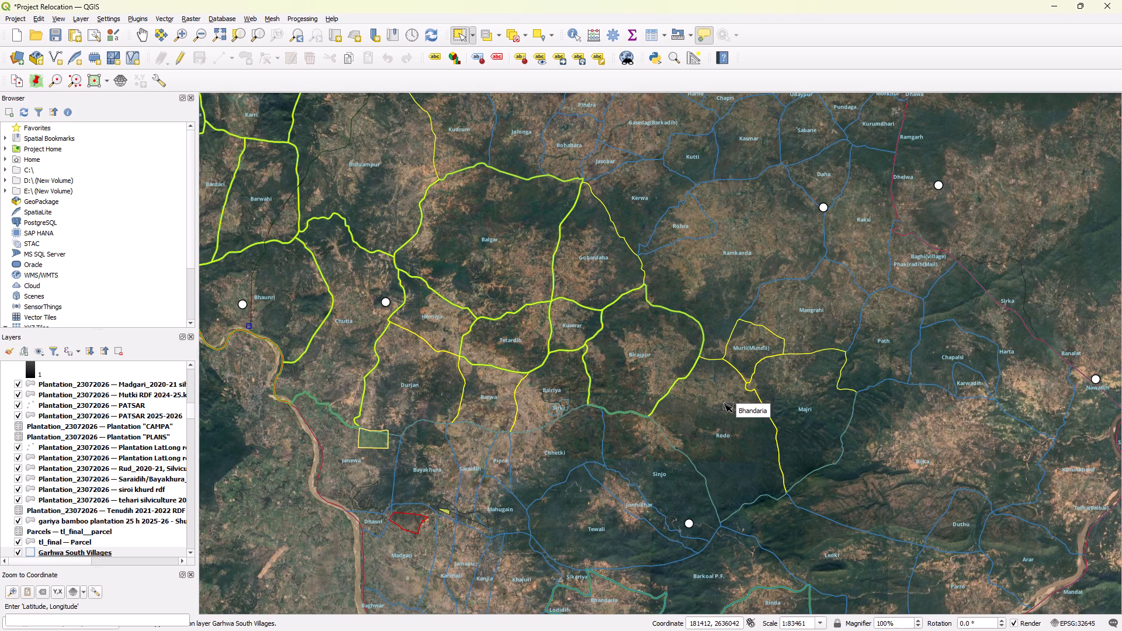
ctrl+click(663, 456)
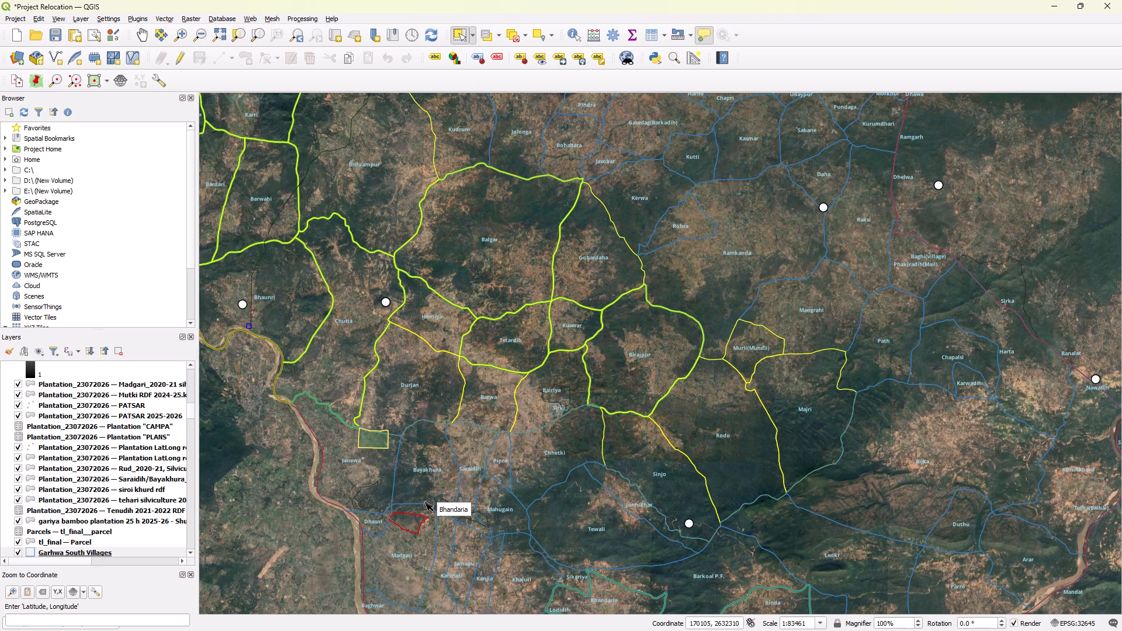
Start exporting only the selected features of the Garhwa South Villages layer in ESRI Shapefile format.
scroll(604, 429, down, 2)
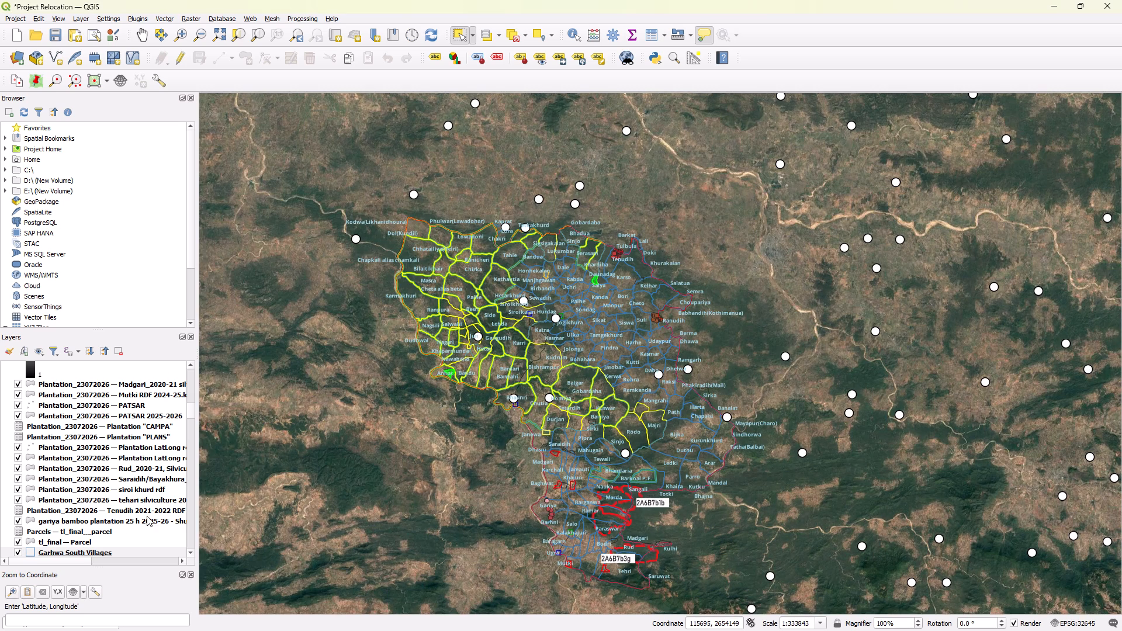
right_click(92, 549)
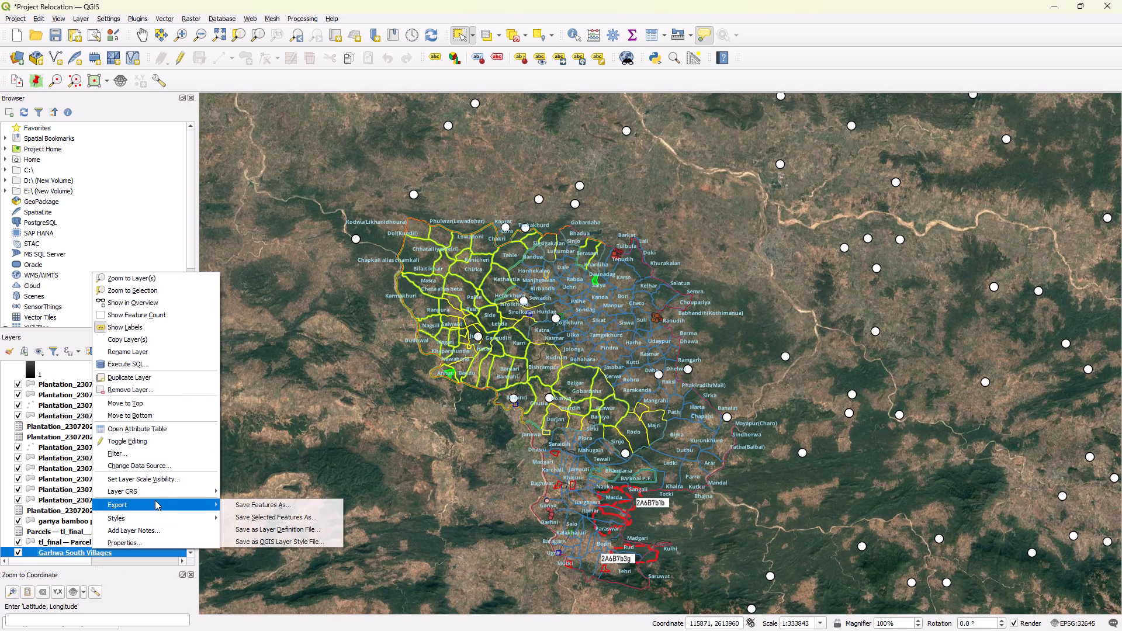
click(248, 516)
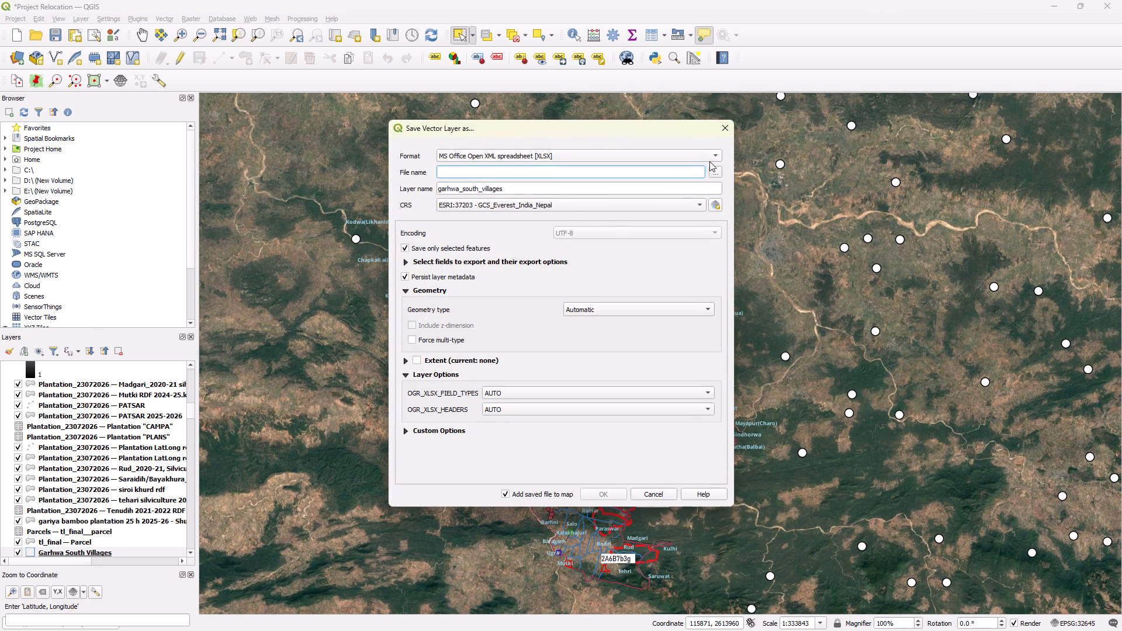
click(709, 158)
click(582, 15)
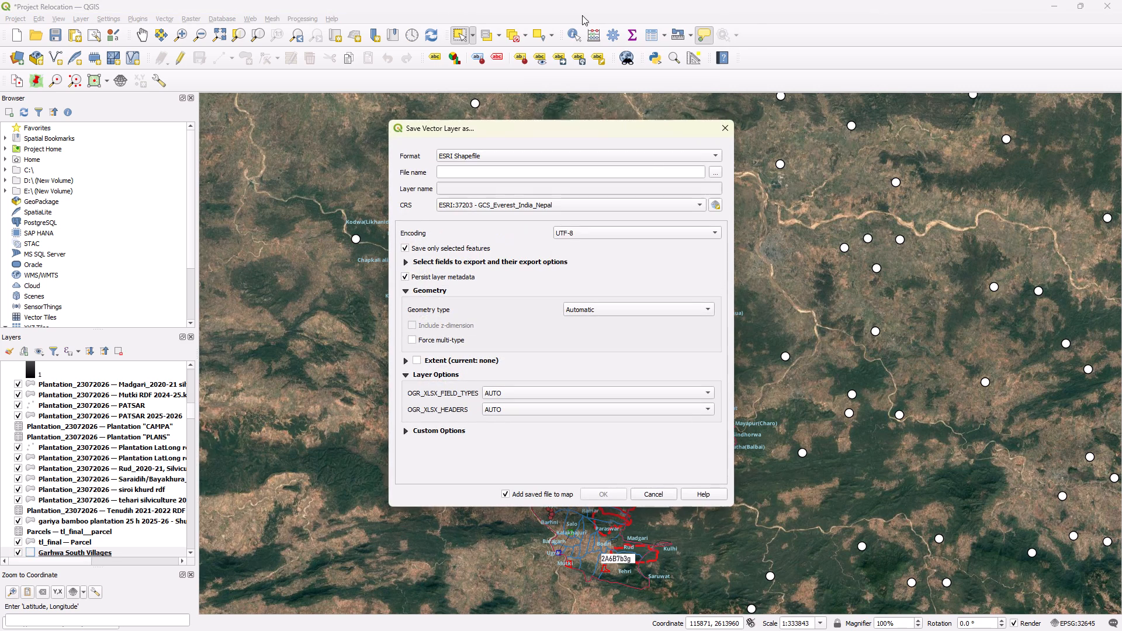
Set the export file to "Elephant movement area and habitat" in the Working Plan folder under IFS on drive D.
click(711, 169)
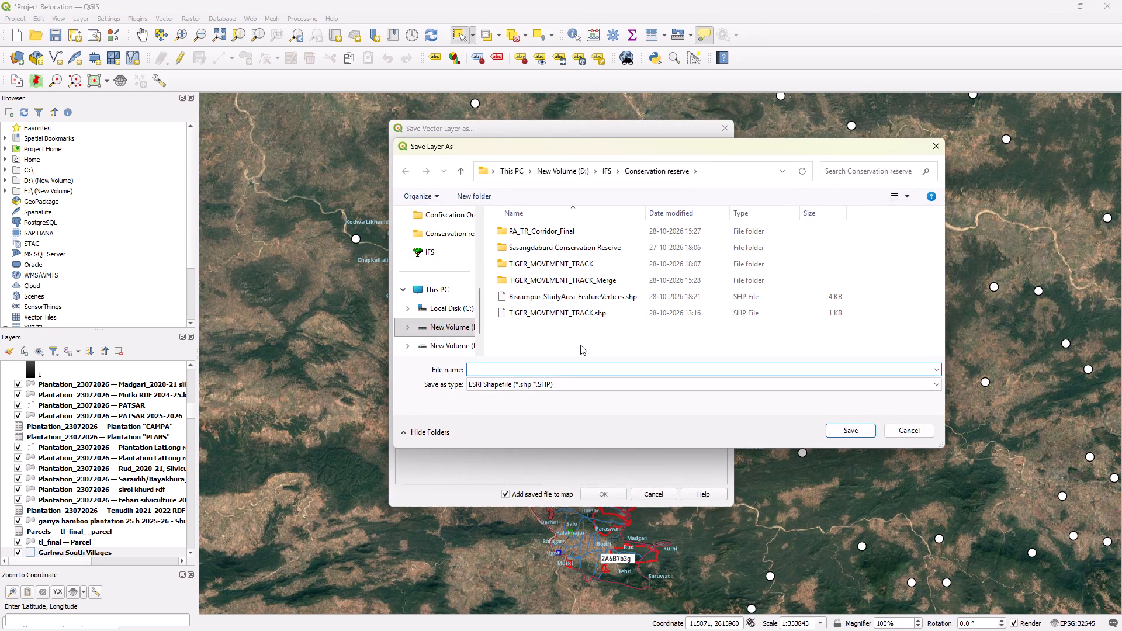
scroll(459, 262, up, 1)
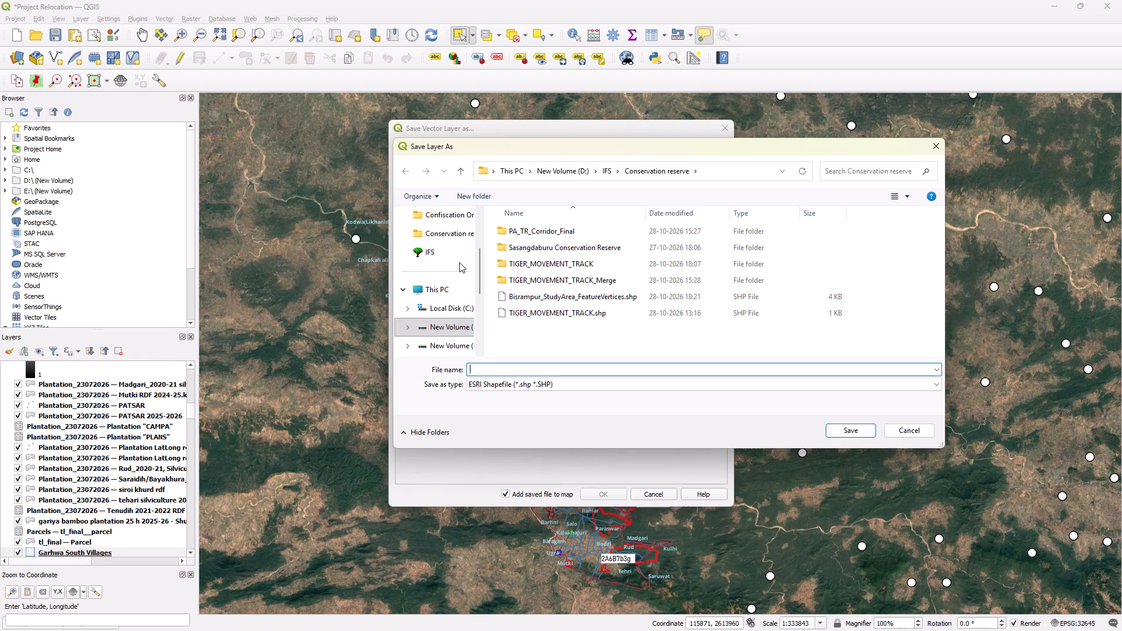
click(598, 168)
click(605, 168)
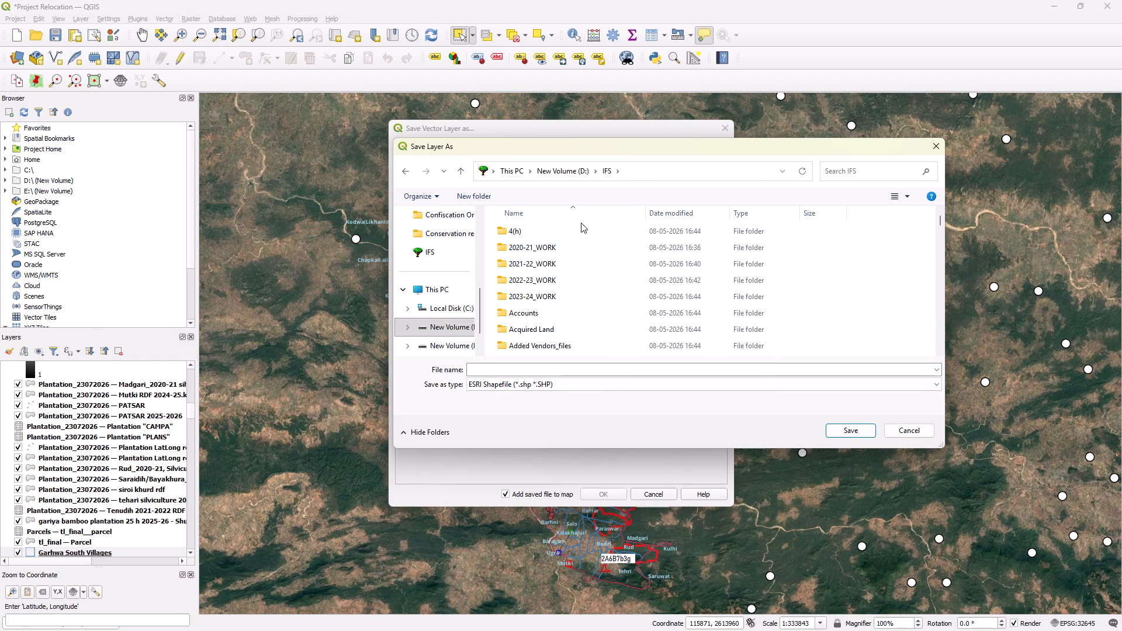
scroll(574, 261, down, 13)
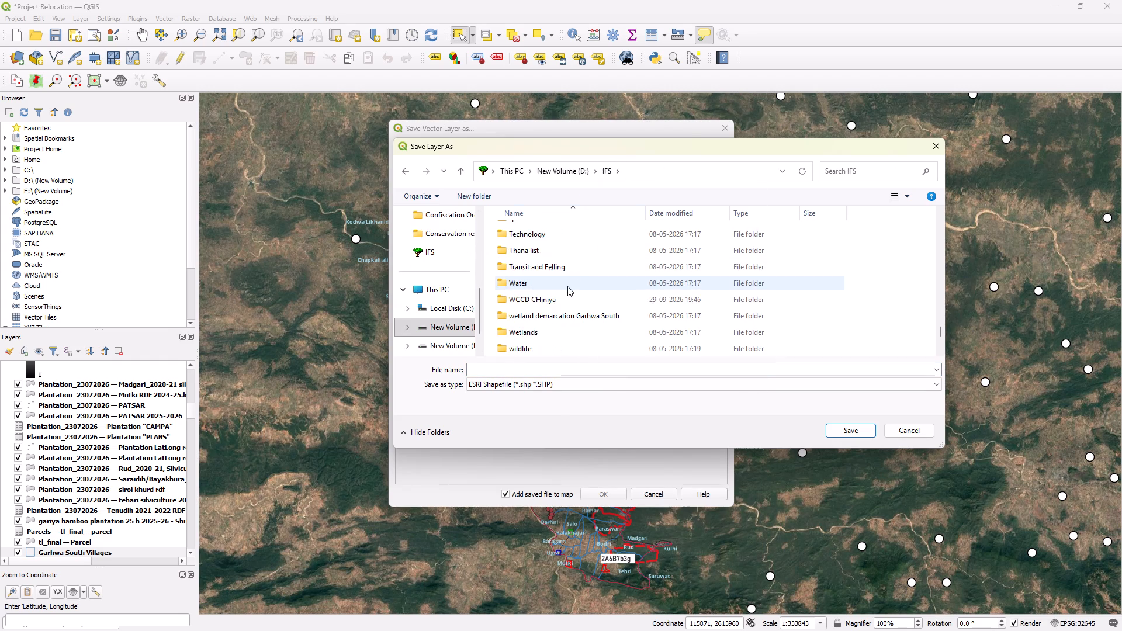
scroll(567, 286, down, 1)
double_click(557, 302)
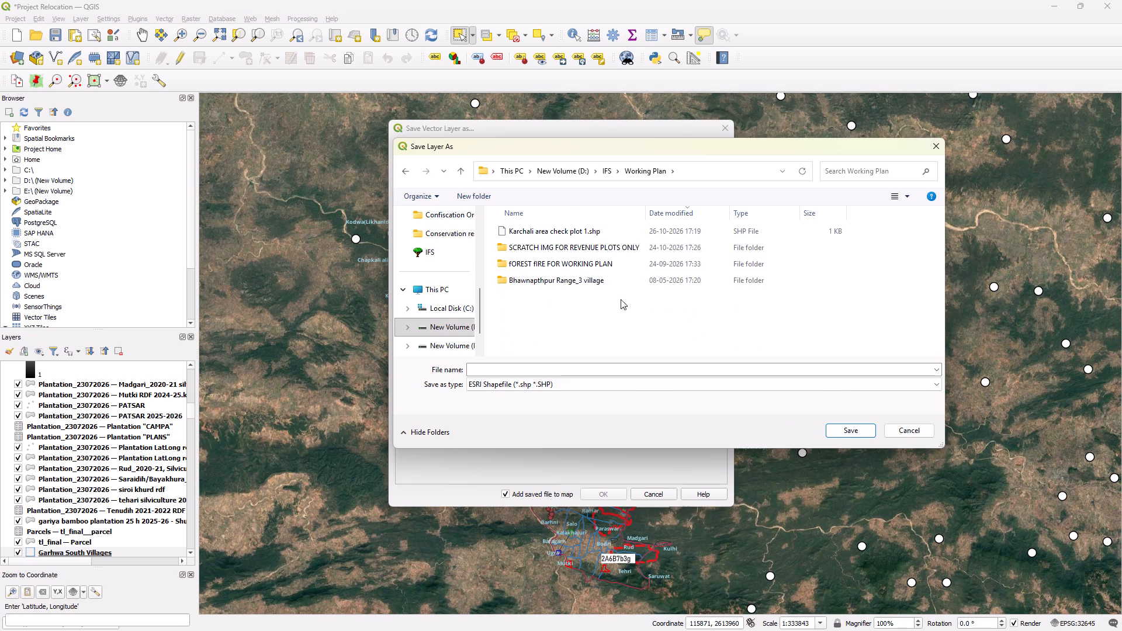
click(779, 369)
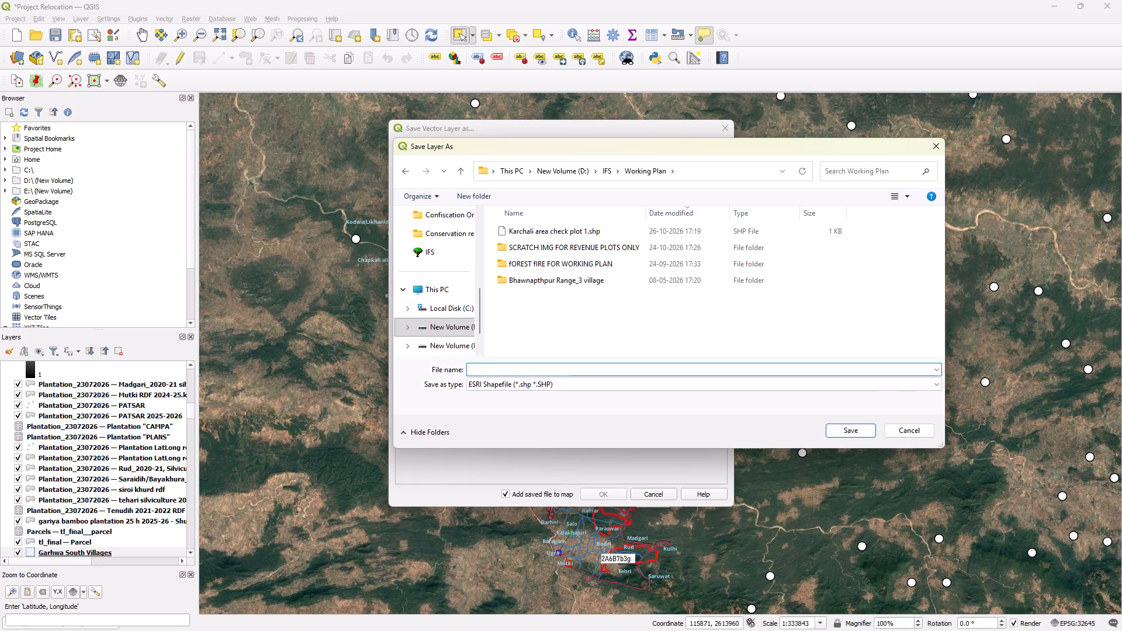
text(Elephant movement area)
key(space)
text(and habitata)
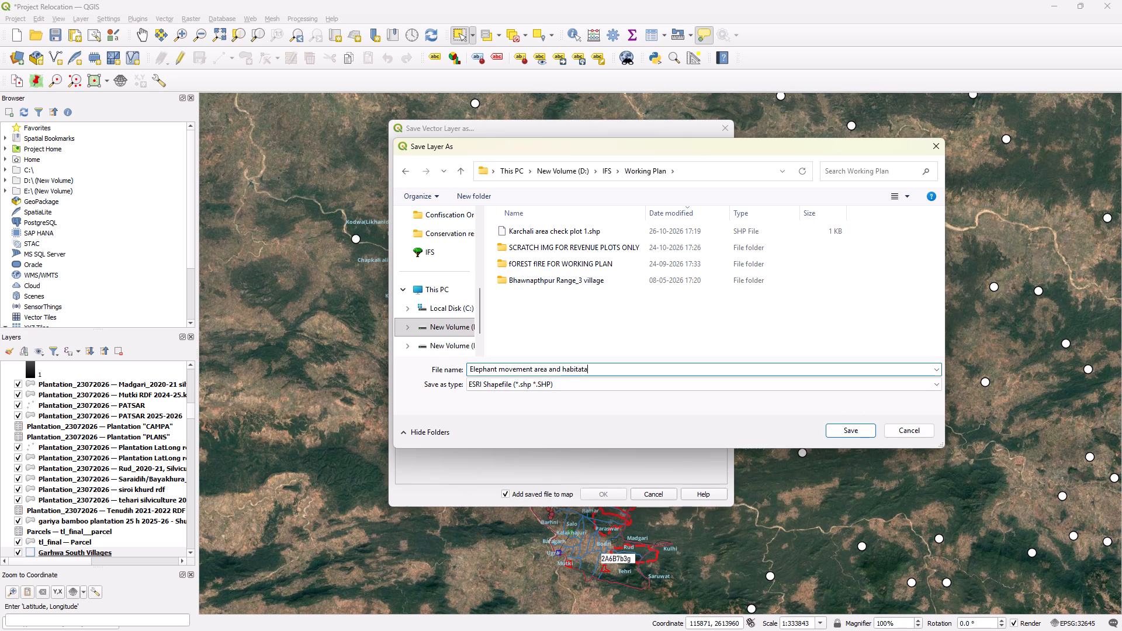
key(BackSpace)
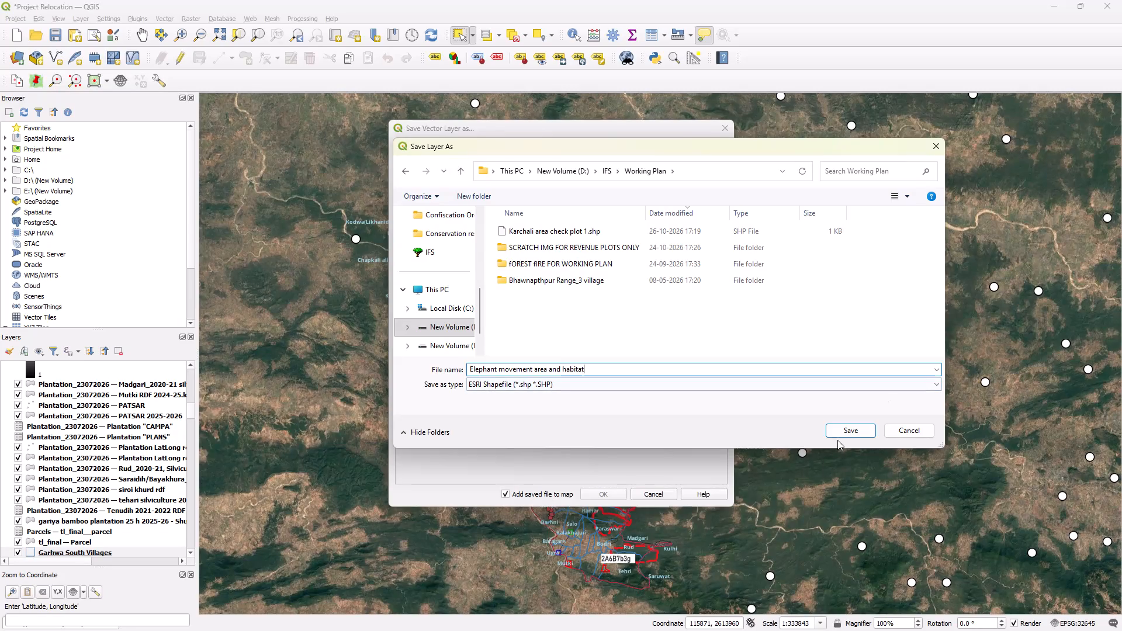
click(840, 433)
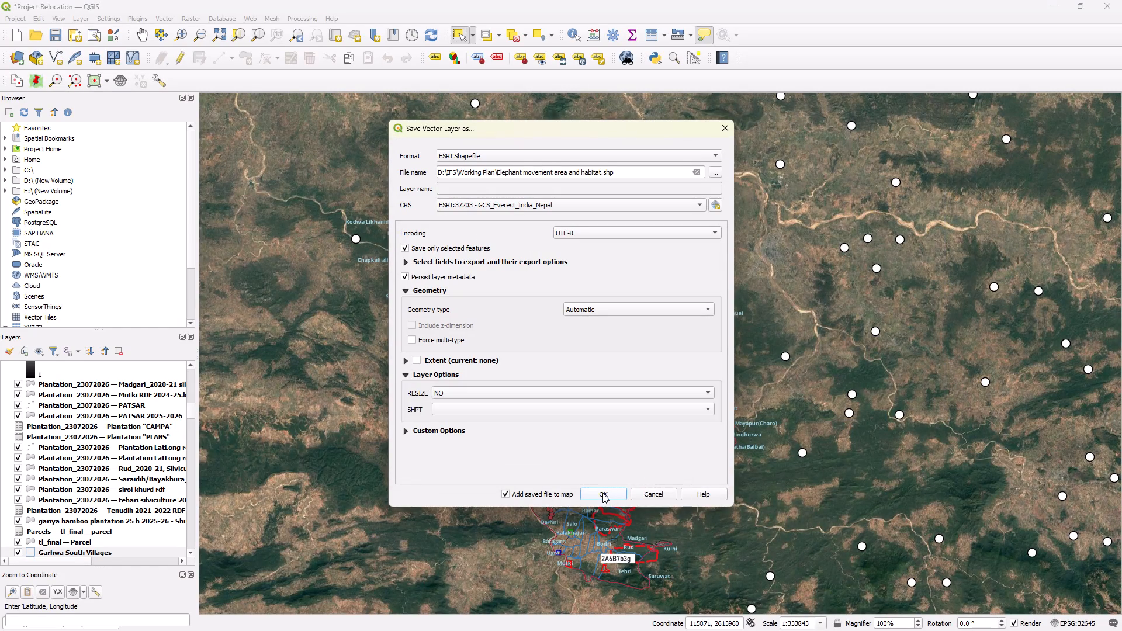
Set the export CRS to the project's EPSG:32645 - WGS 84 / UTM zone 45N and export the shapefile.
drag(595, 126, 117, 171)
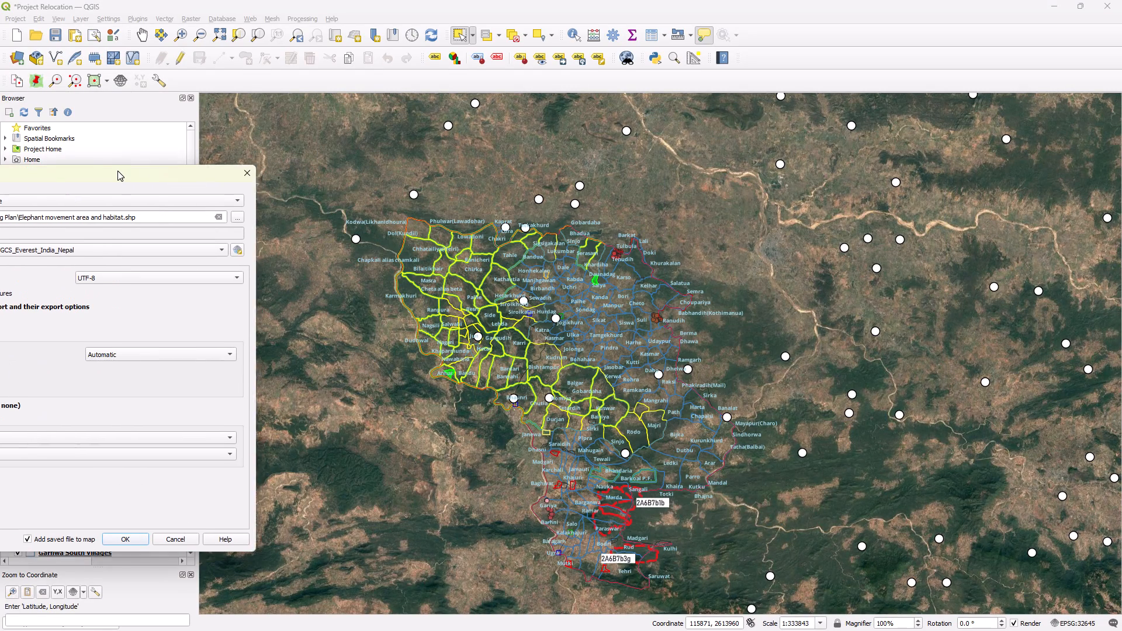
drag(117, 171, 151, 167)
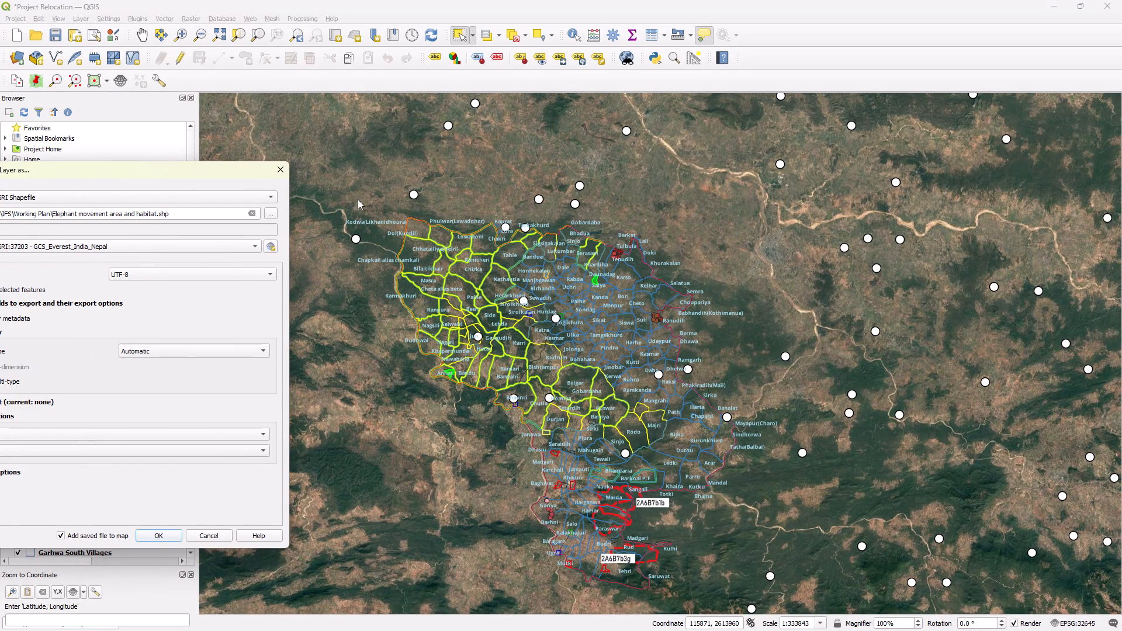
scroll(532, 319, up, 2)
drag(228, 171, 404, 161)
click(422, 234)
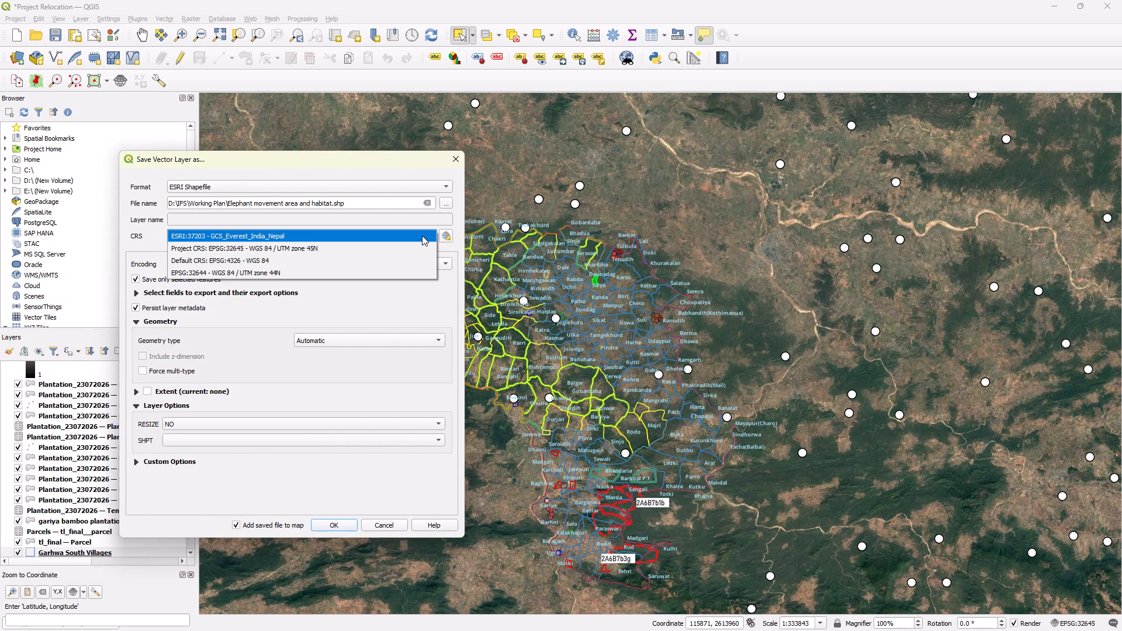
click(404, 250)
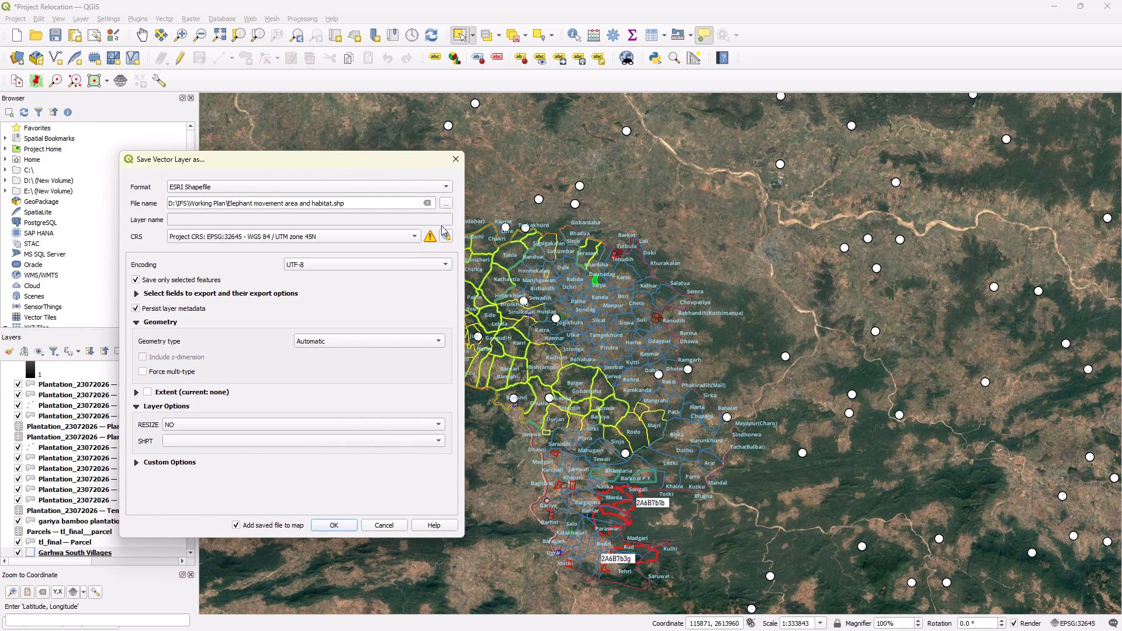
click(323, 525)
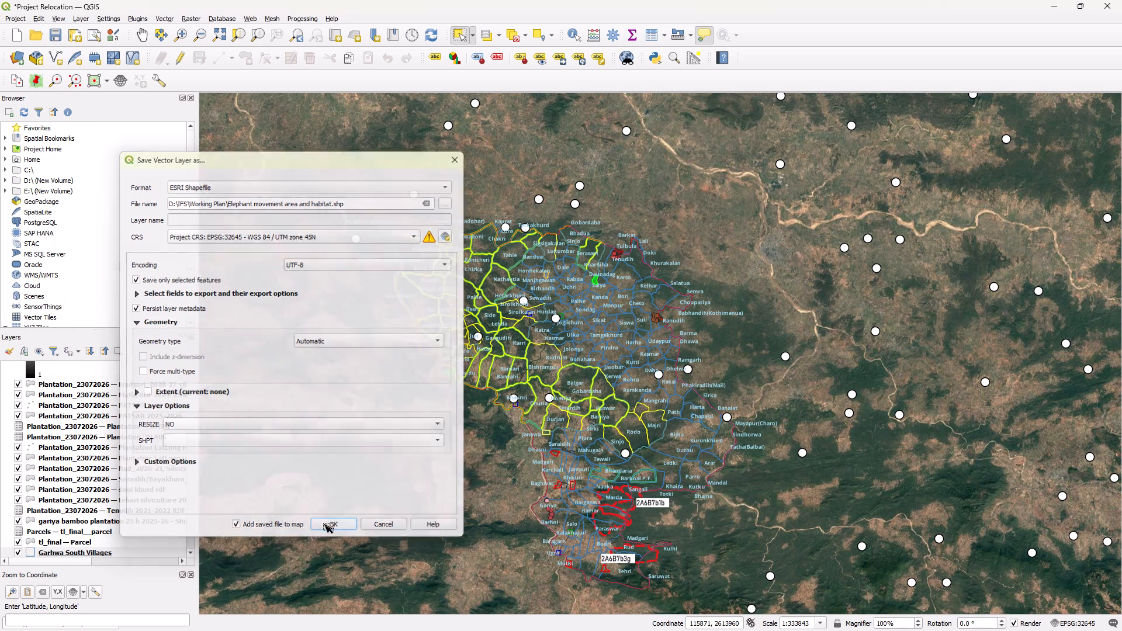
Examine the exported elephant layer's eastern edge around Sirsikalan, Hurdag, Bhadua and Katra, and north towards Salya.
scroll(512, 315, up, 2)
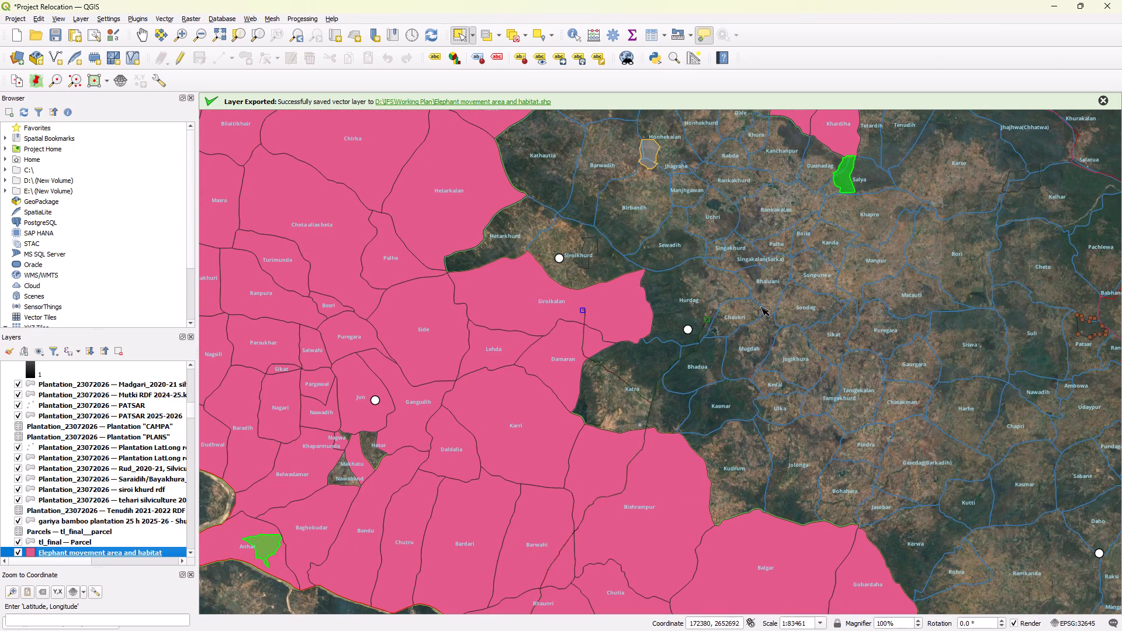
scroll(816, 154, up, 1)
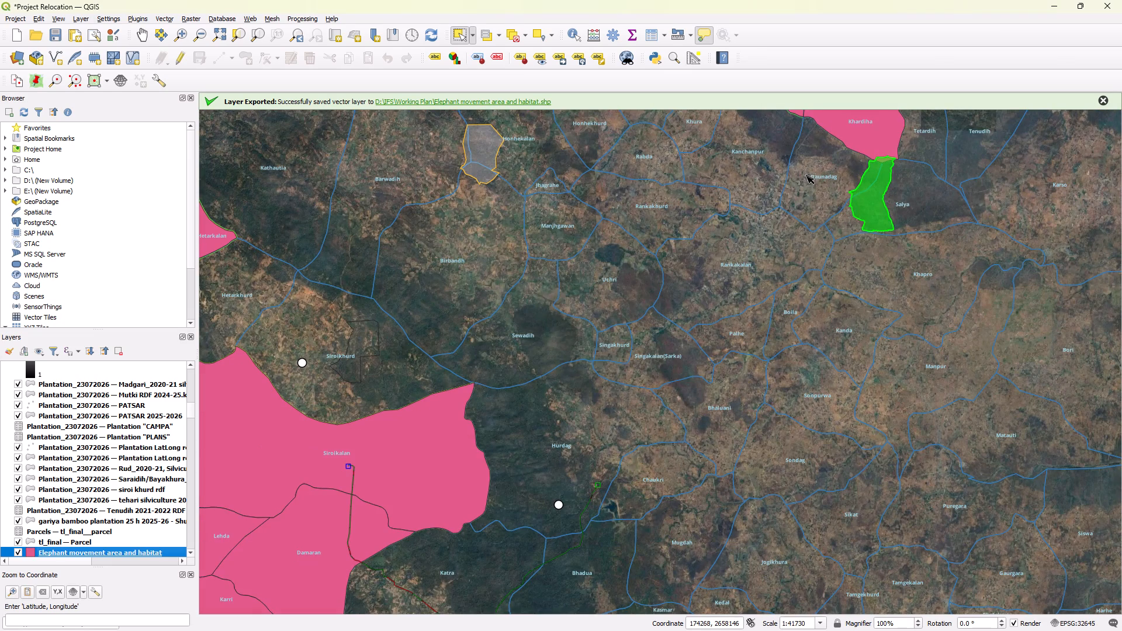
scroll(789, 197, up, 1)
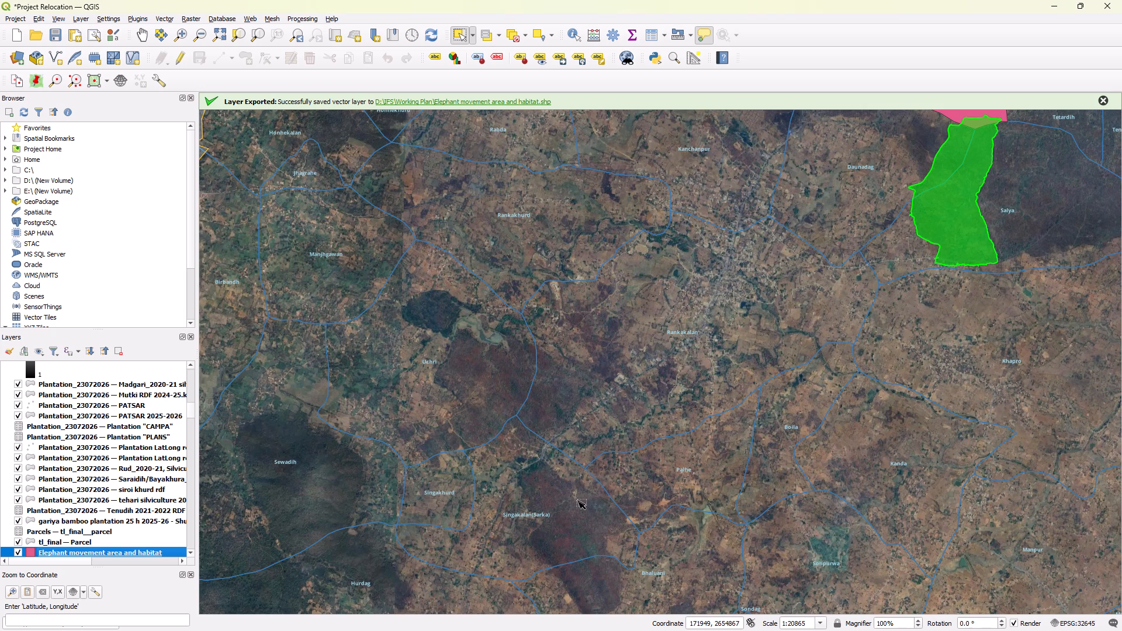
scroll(578, 501, down, 1)
scroll(689, 425, down, 1)
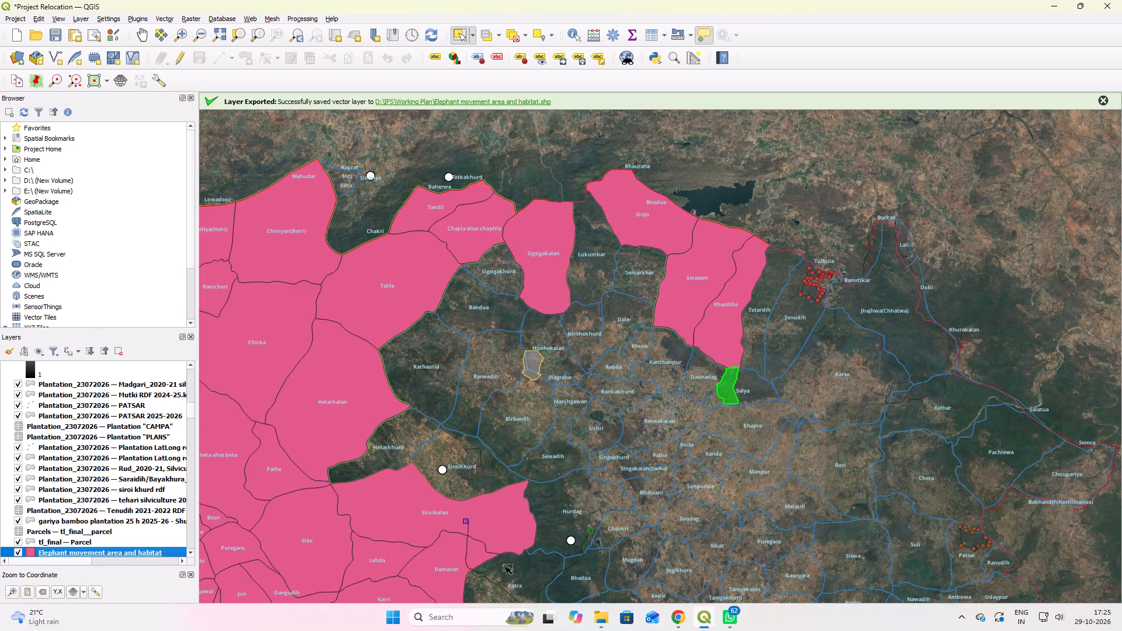
scroll(564, 536, up, 2)
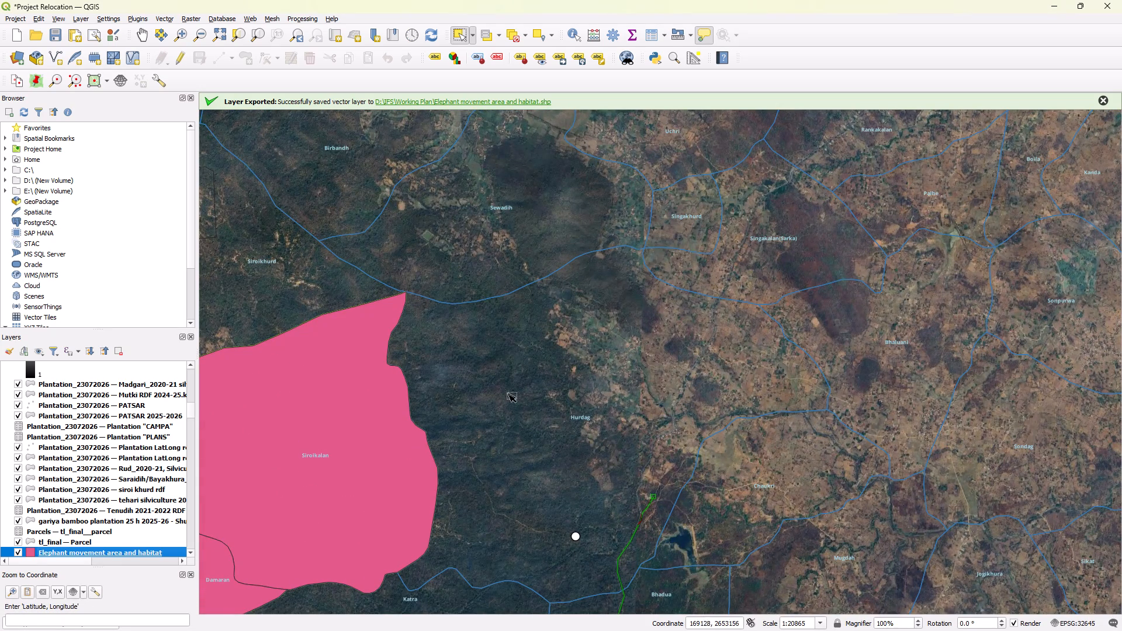
scroll(475, 356, down, 2)
scroll(511, 492, up, 1)
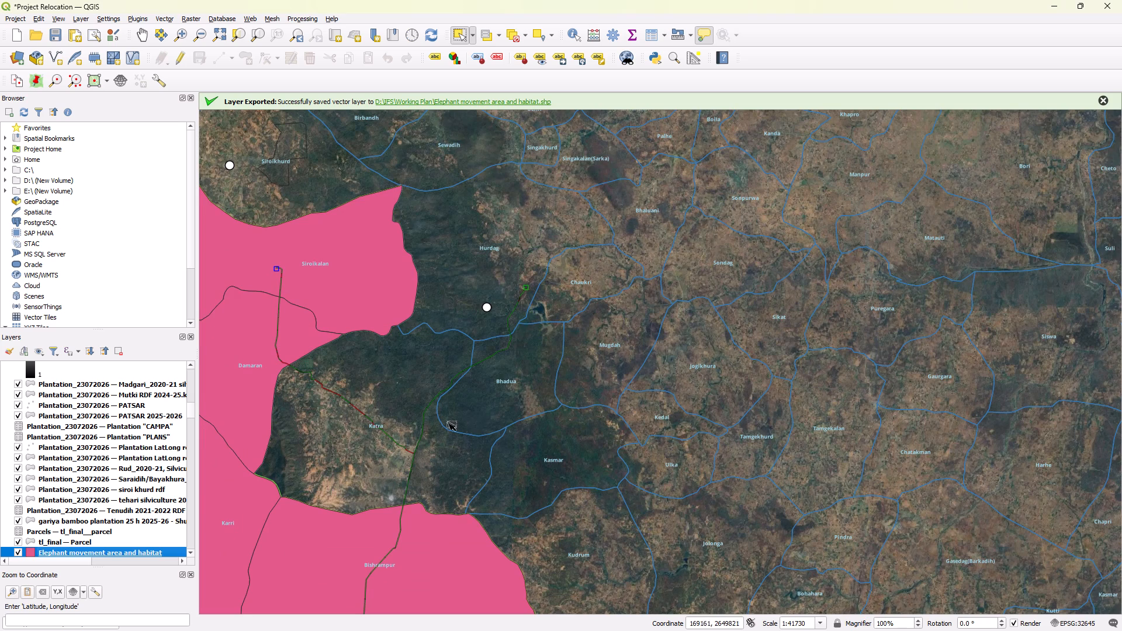
scroll(423, 442, up, 1)
scroll(423, 442, down, 1)
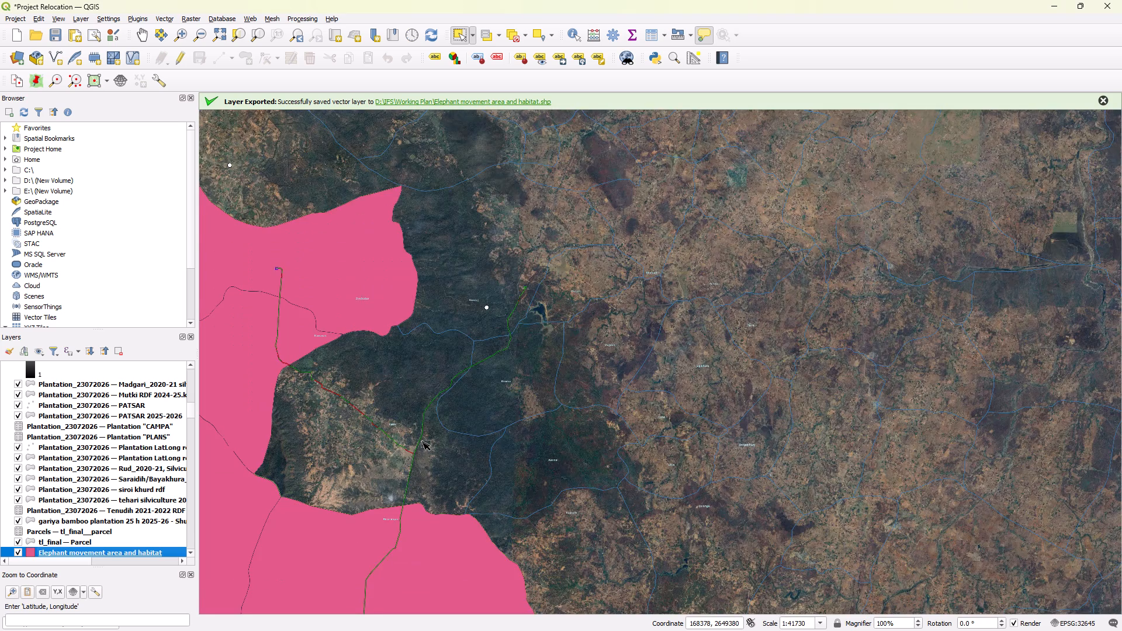
scroll(610, 408, down, 1)
Examine the exported layer's coverage across the whole of Garhwa South, including the villages around Makhatu and Khaparmunda.
scroll(610, 408, down, 1)
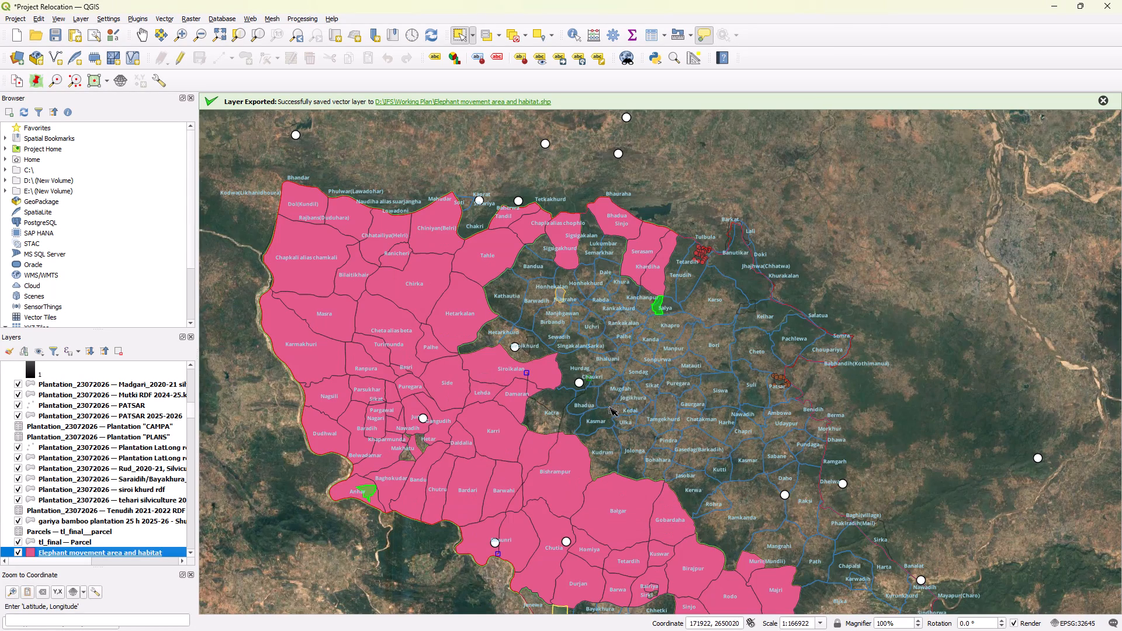
scroll(610, 408, down, 1)
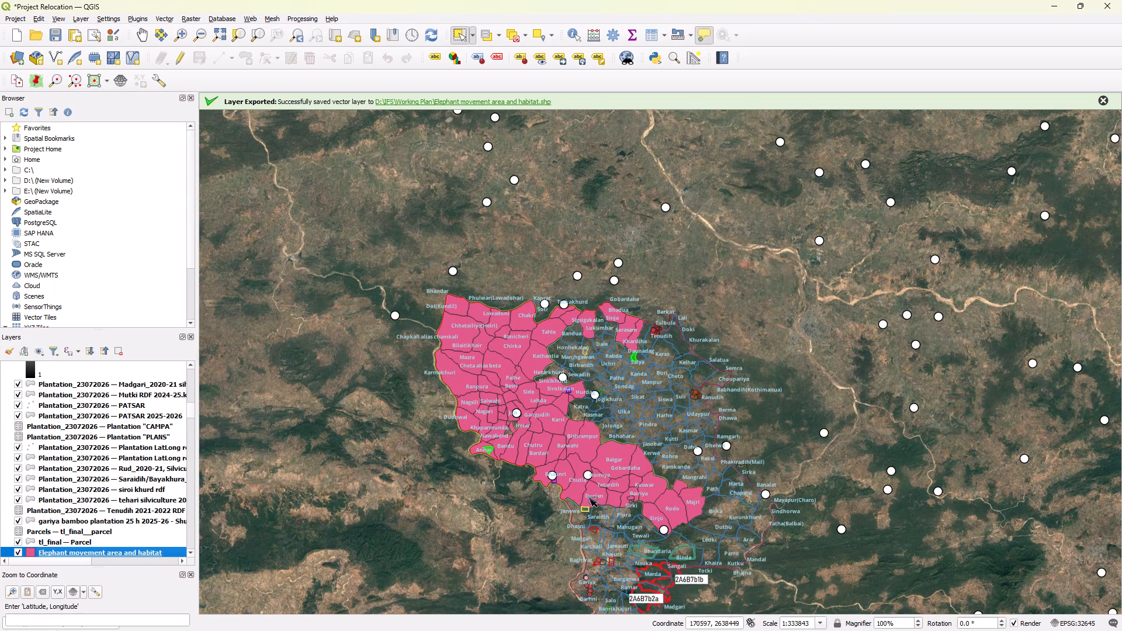
scroll(584, 556, down, 1)
scroll(553, 518, up, 2)
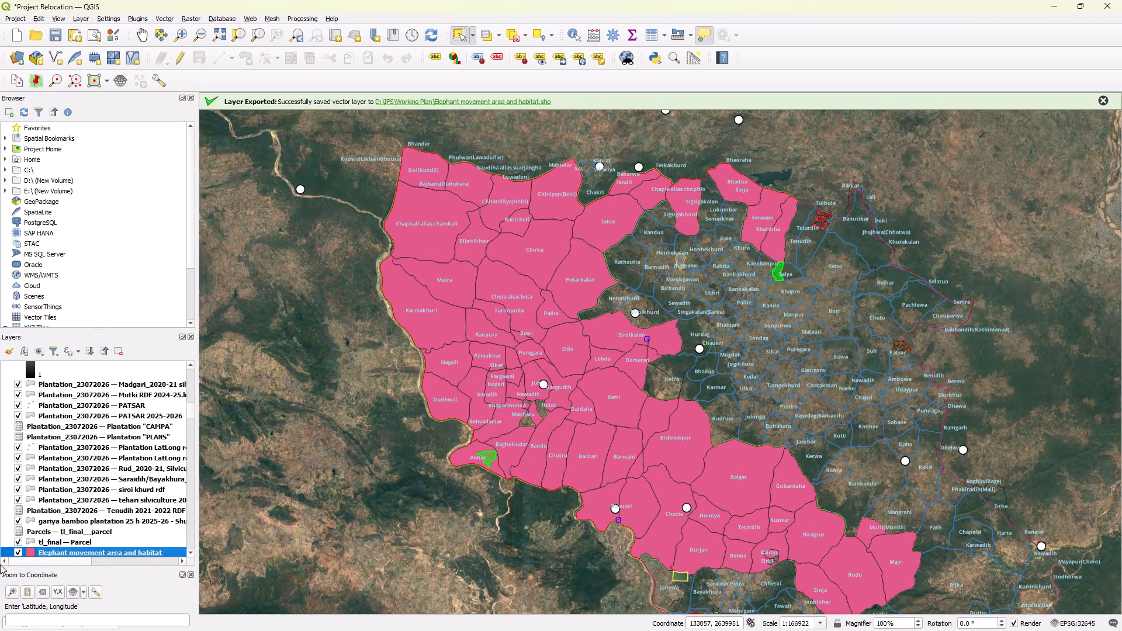
scroll(722, 308, down, 1)
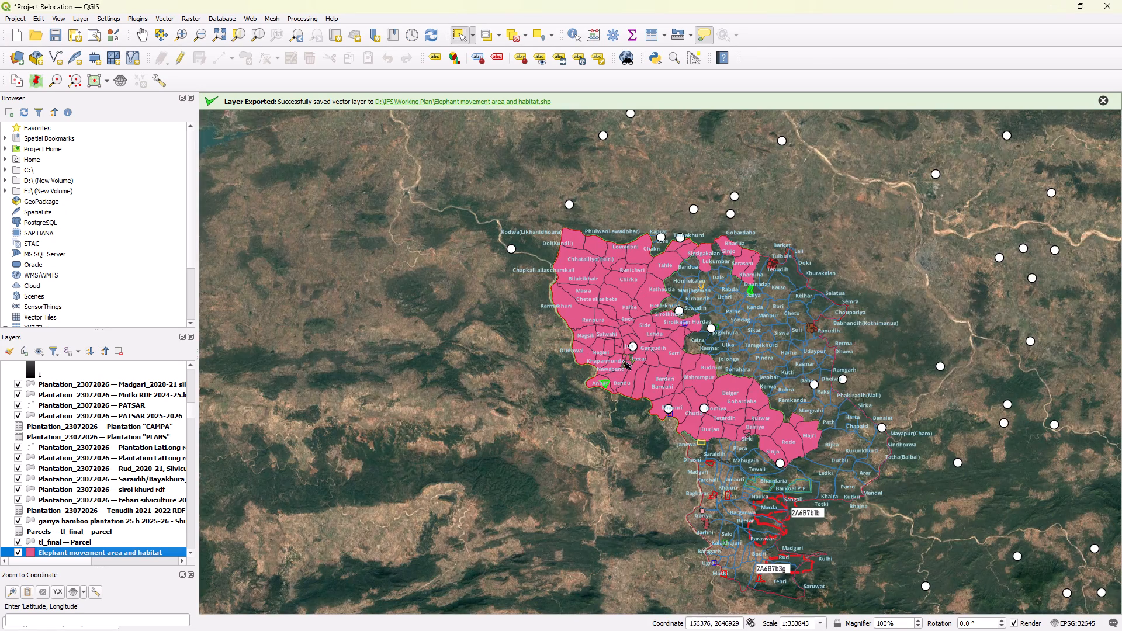
scroll(624, 362, up, 4)
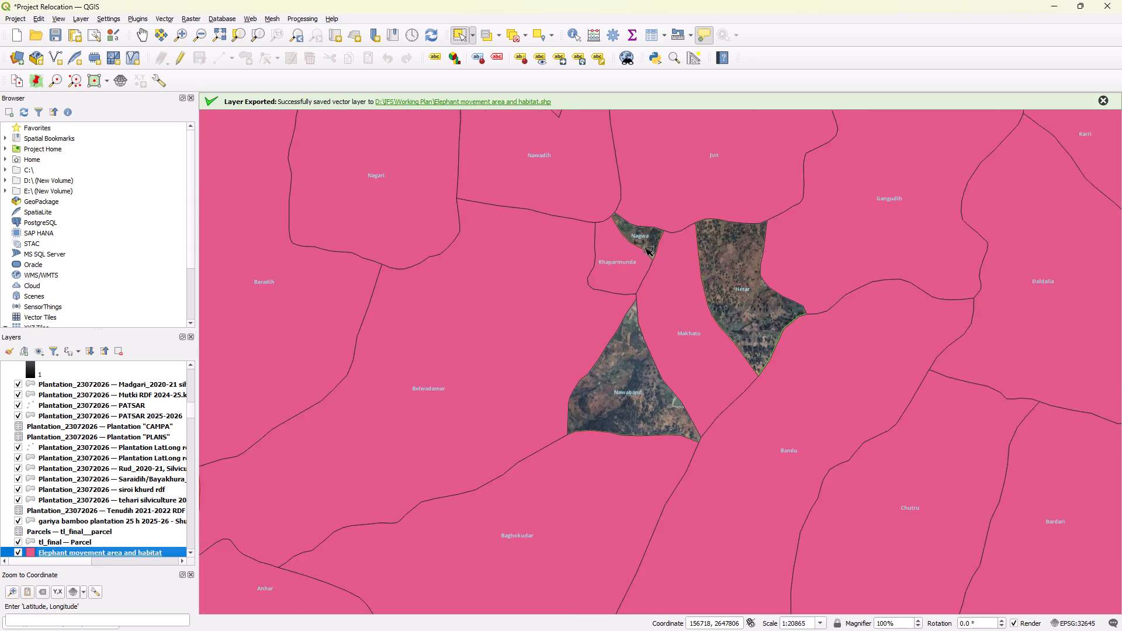
scroll(645, 248, down, 3)
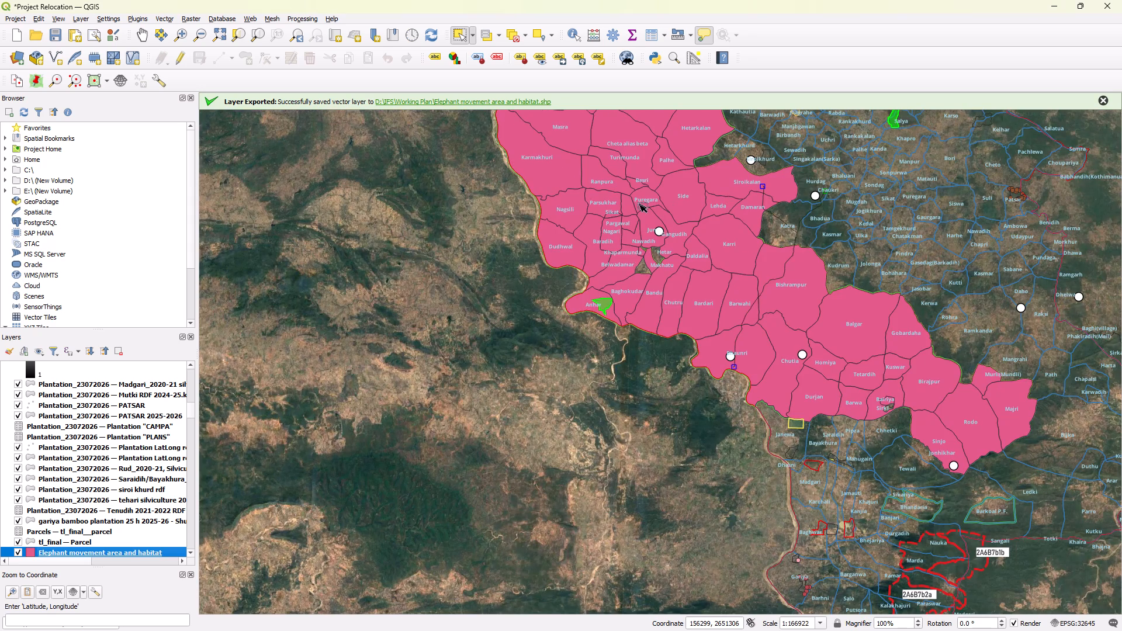
scroll(639, 204, down, 1)
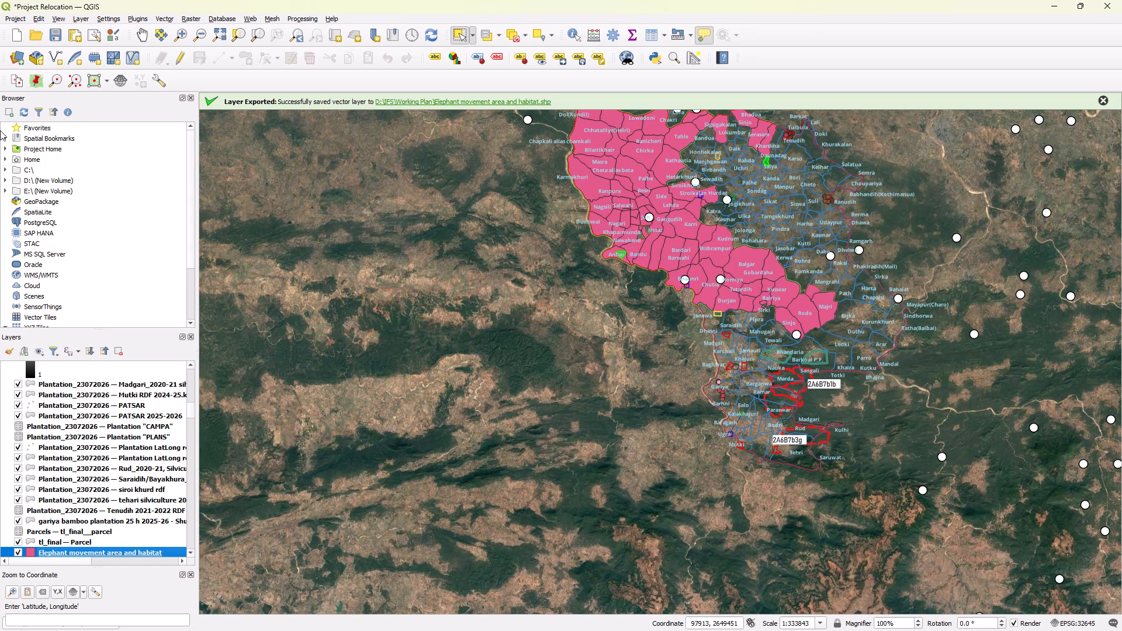
Switch to the File Explorer window showing the Garhwa South folder.
key(alt+Tab)
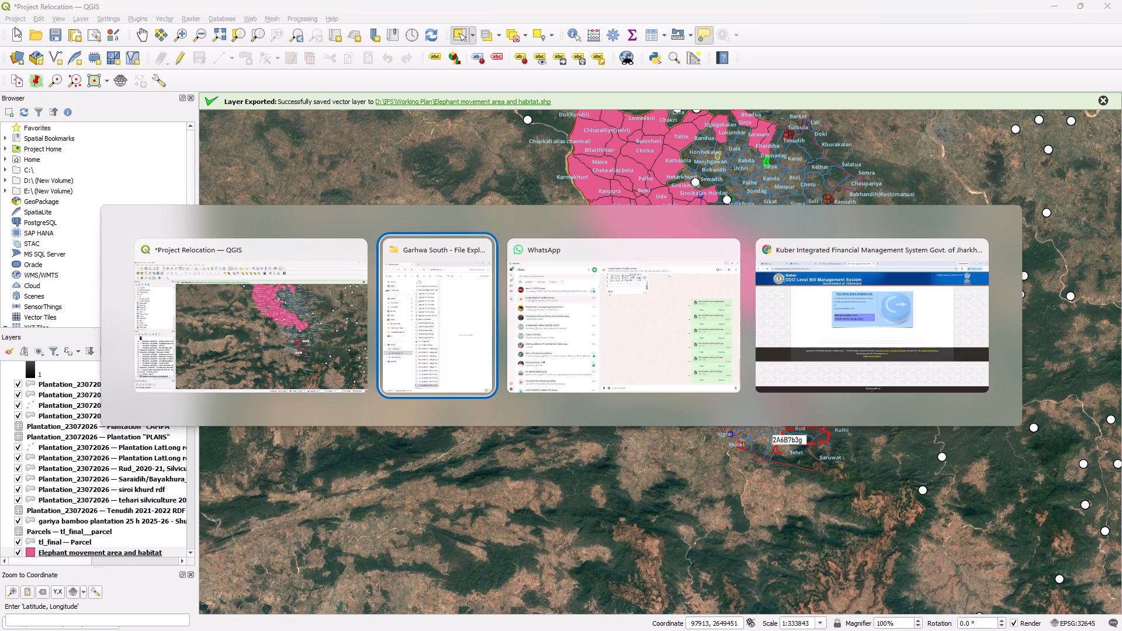
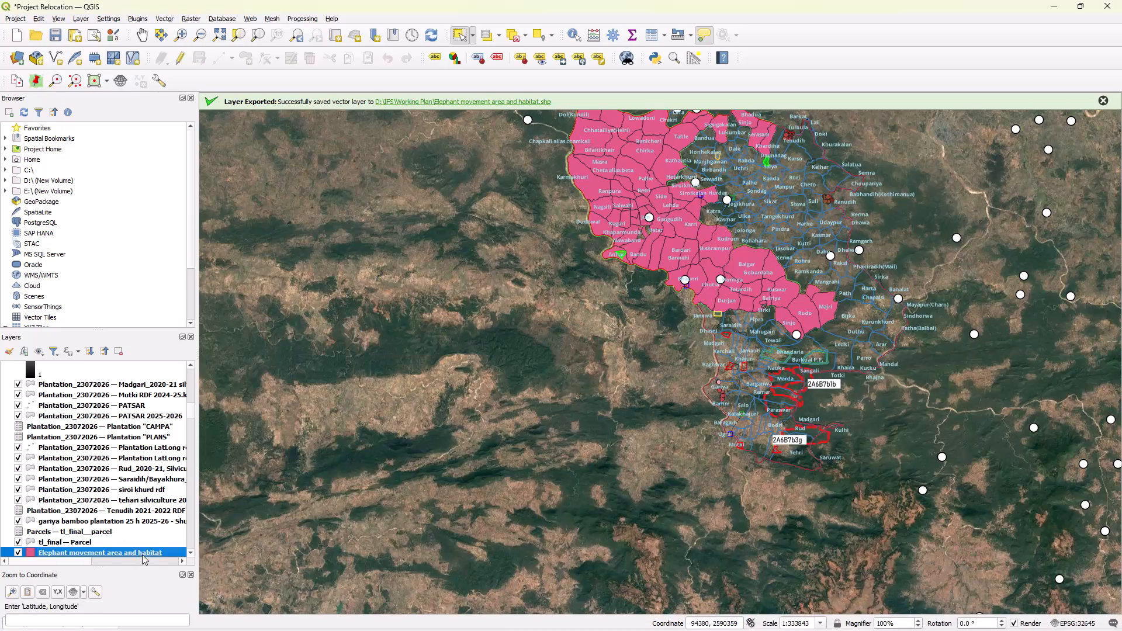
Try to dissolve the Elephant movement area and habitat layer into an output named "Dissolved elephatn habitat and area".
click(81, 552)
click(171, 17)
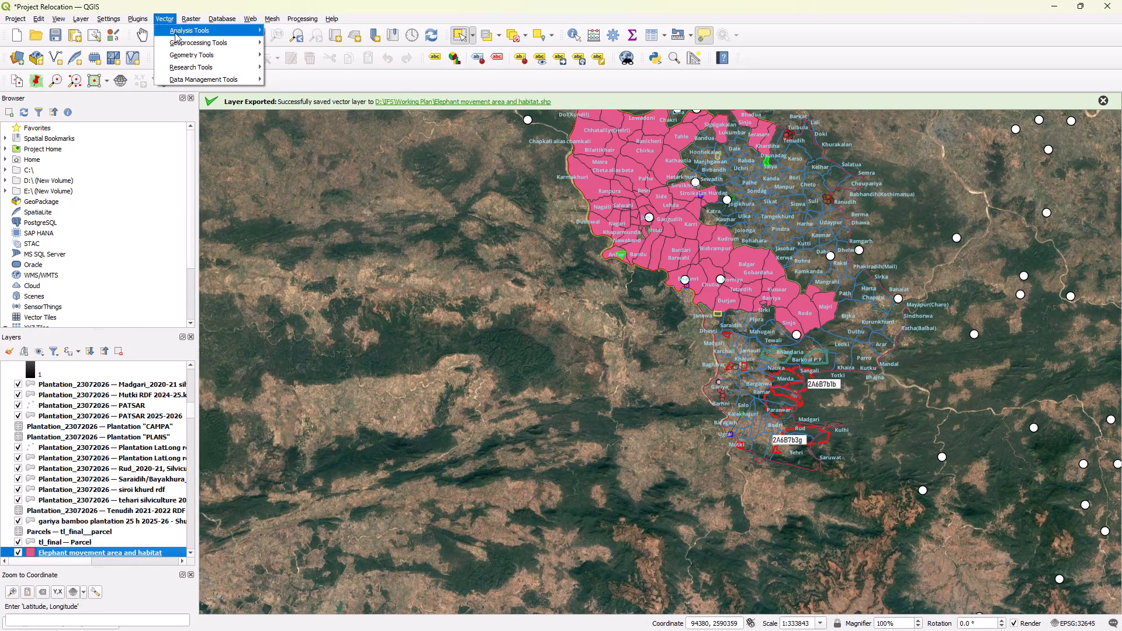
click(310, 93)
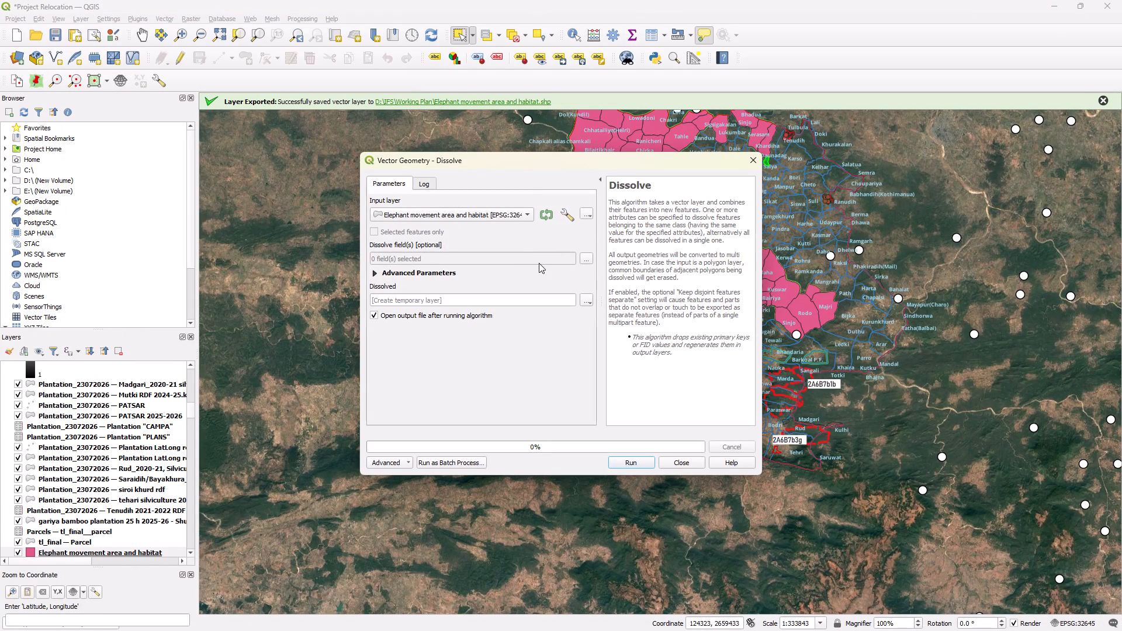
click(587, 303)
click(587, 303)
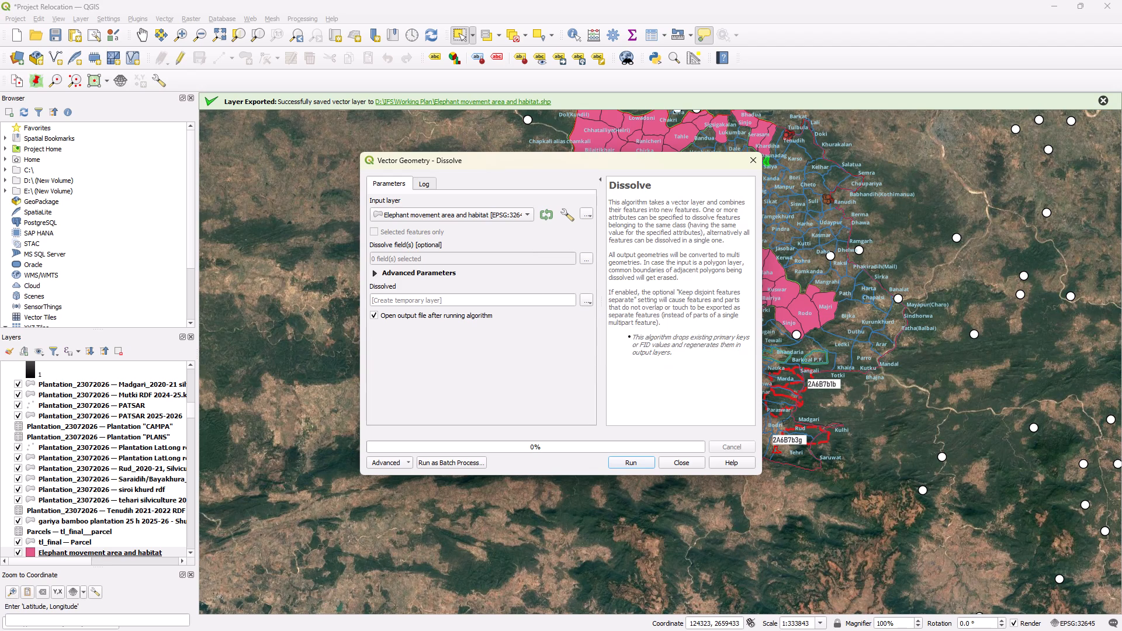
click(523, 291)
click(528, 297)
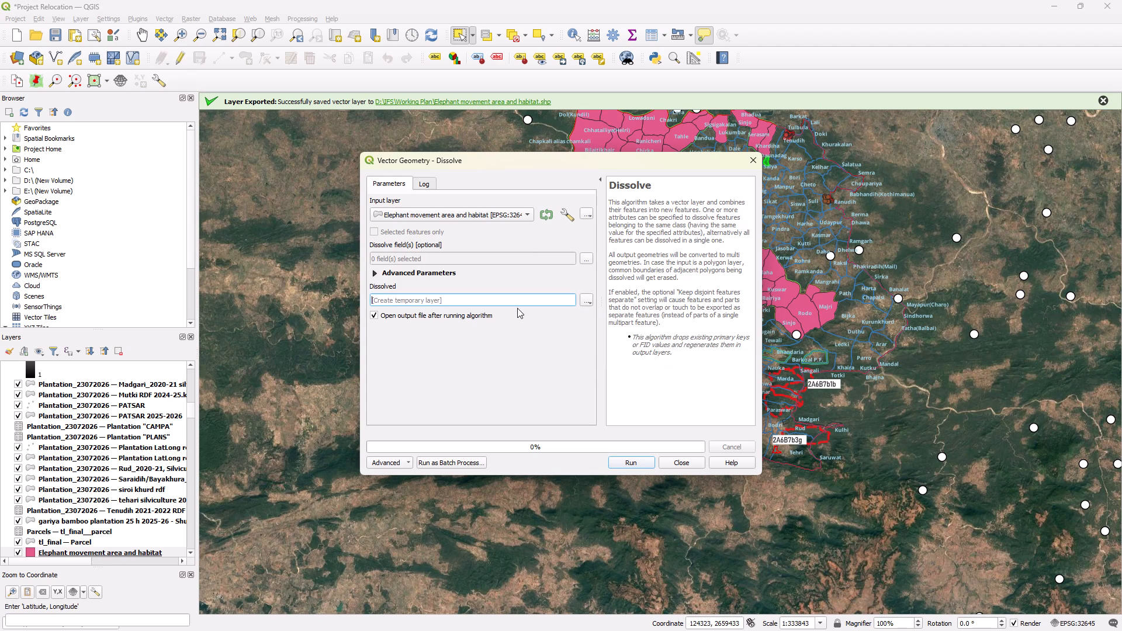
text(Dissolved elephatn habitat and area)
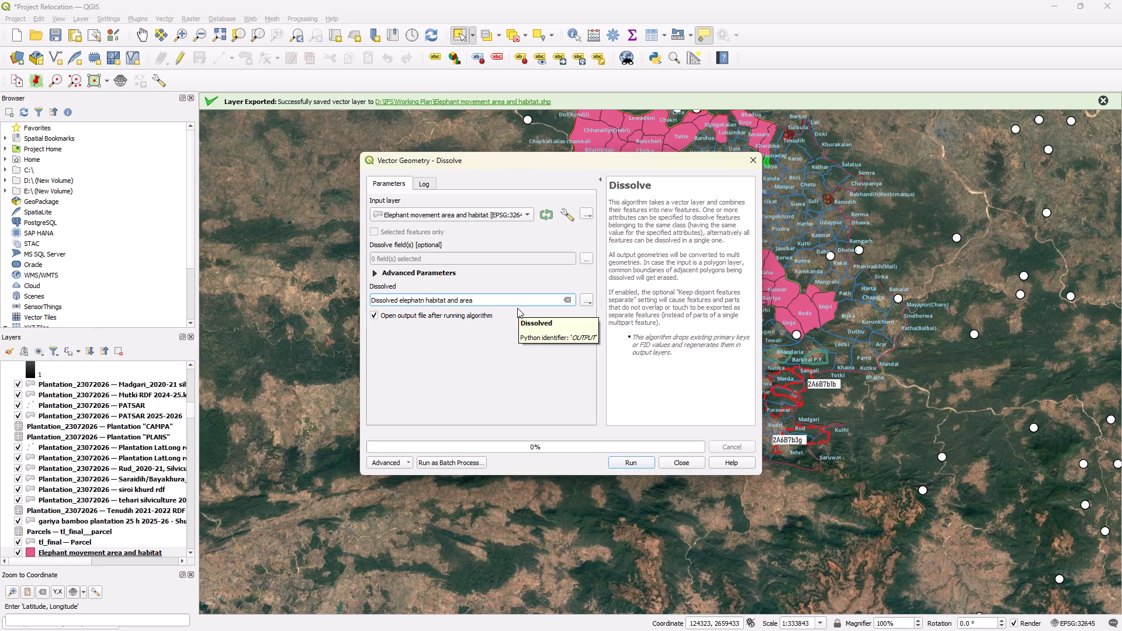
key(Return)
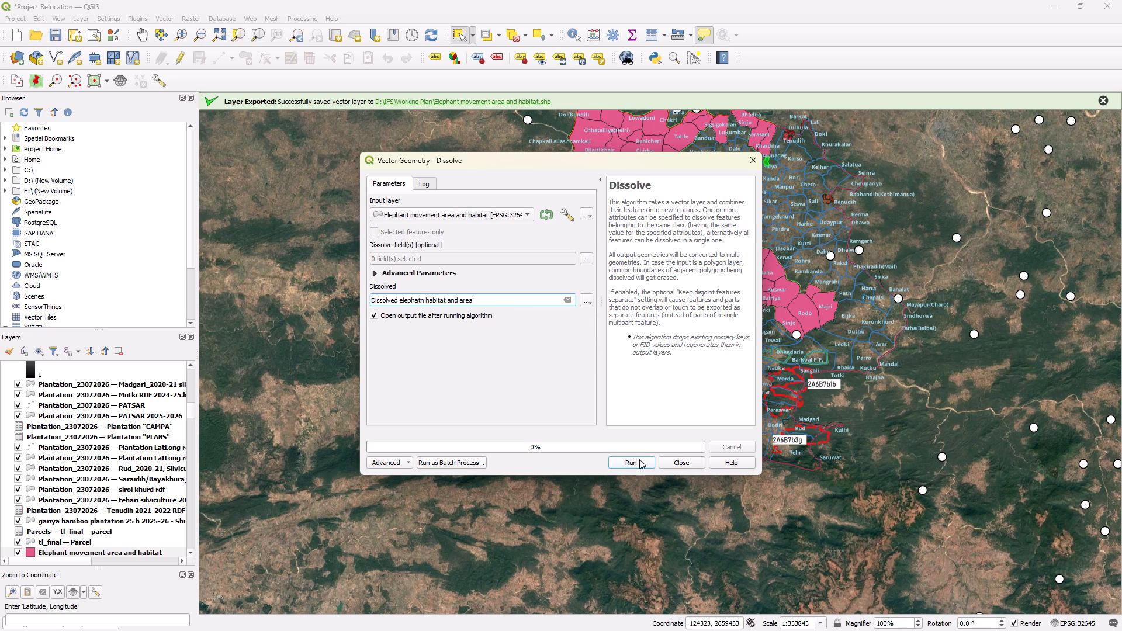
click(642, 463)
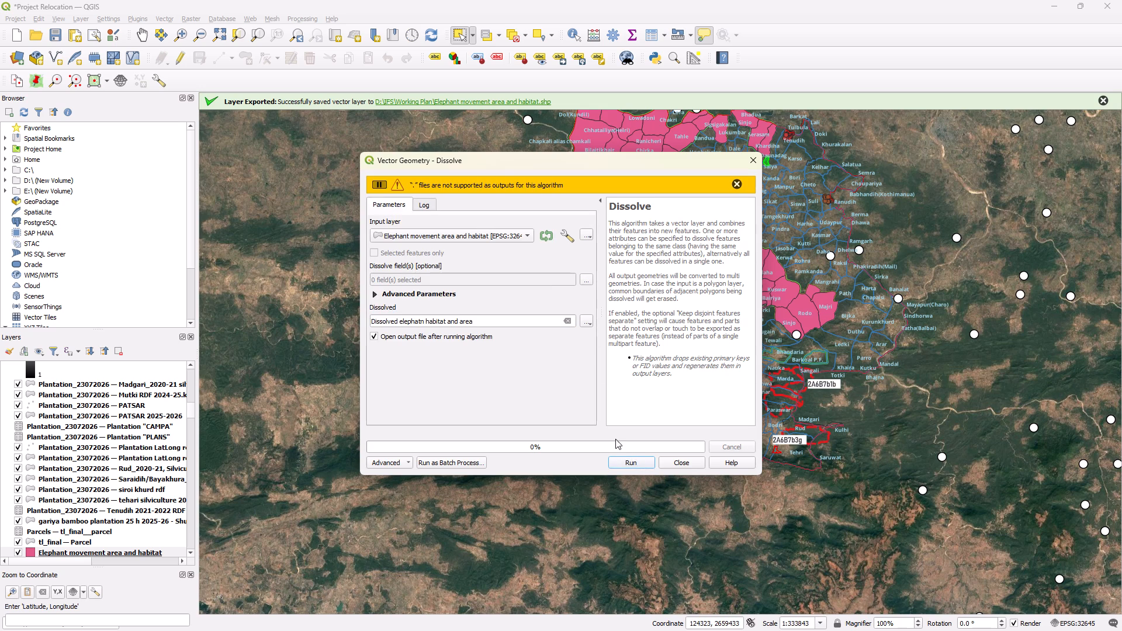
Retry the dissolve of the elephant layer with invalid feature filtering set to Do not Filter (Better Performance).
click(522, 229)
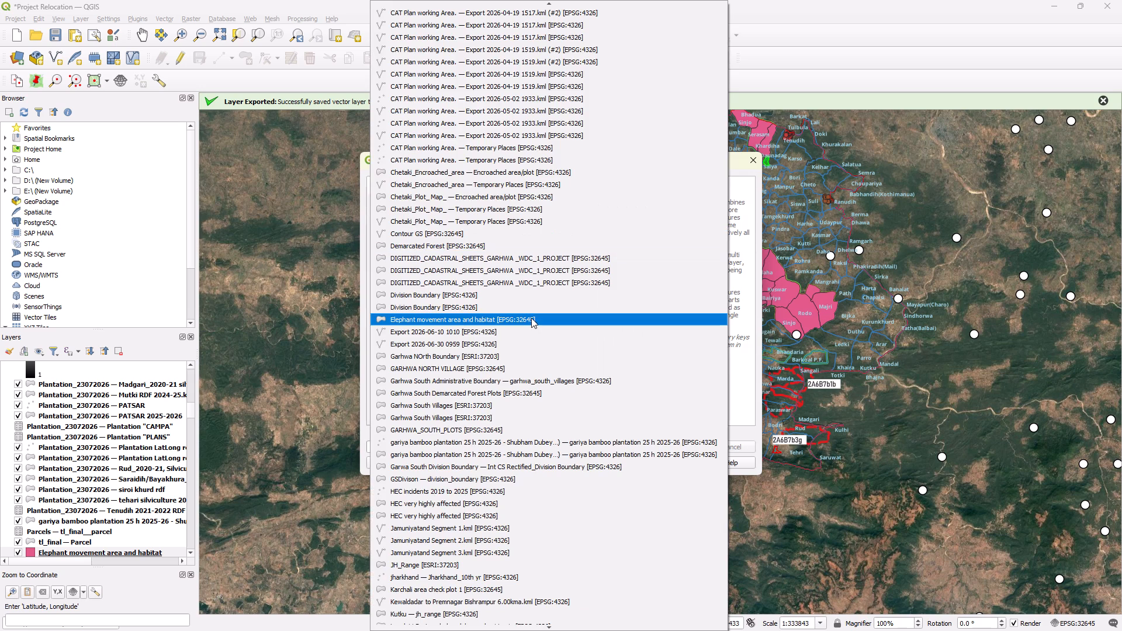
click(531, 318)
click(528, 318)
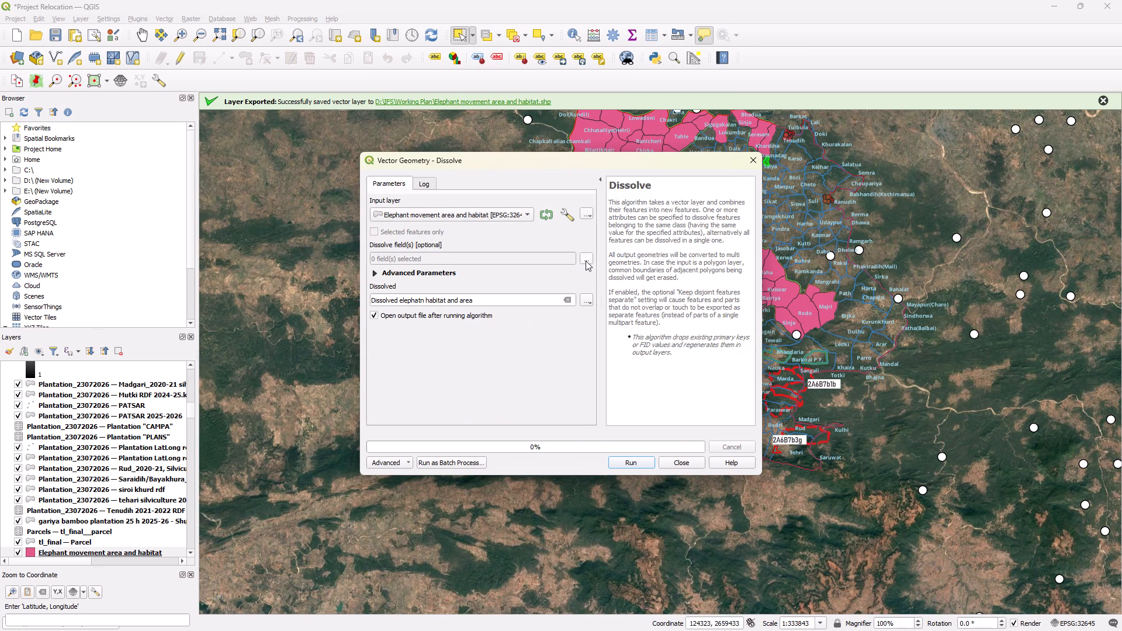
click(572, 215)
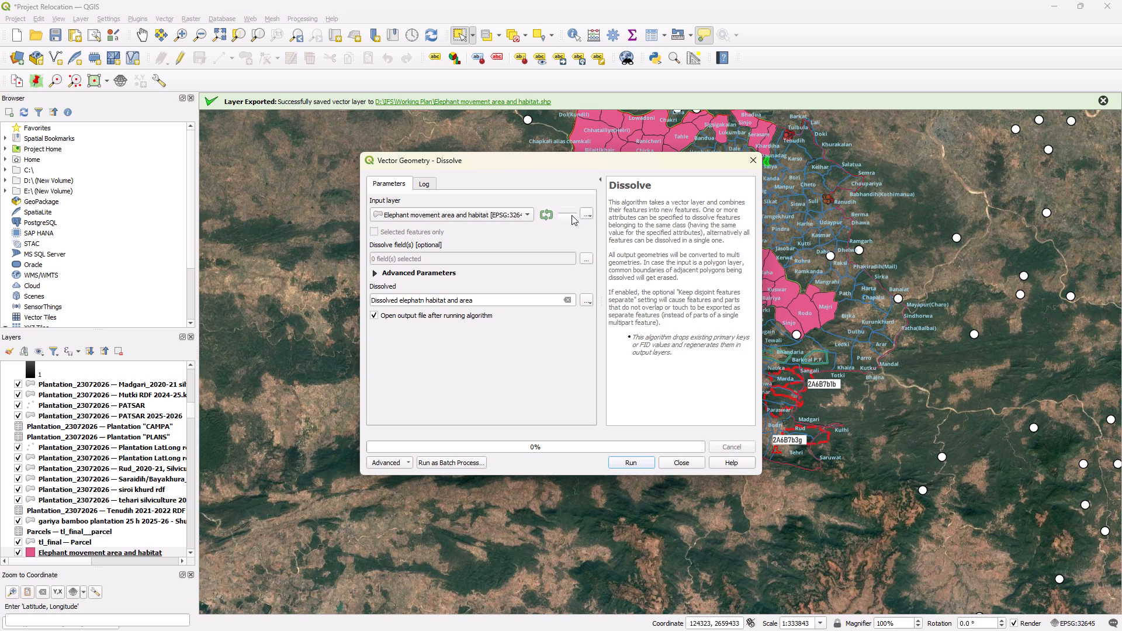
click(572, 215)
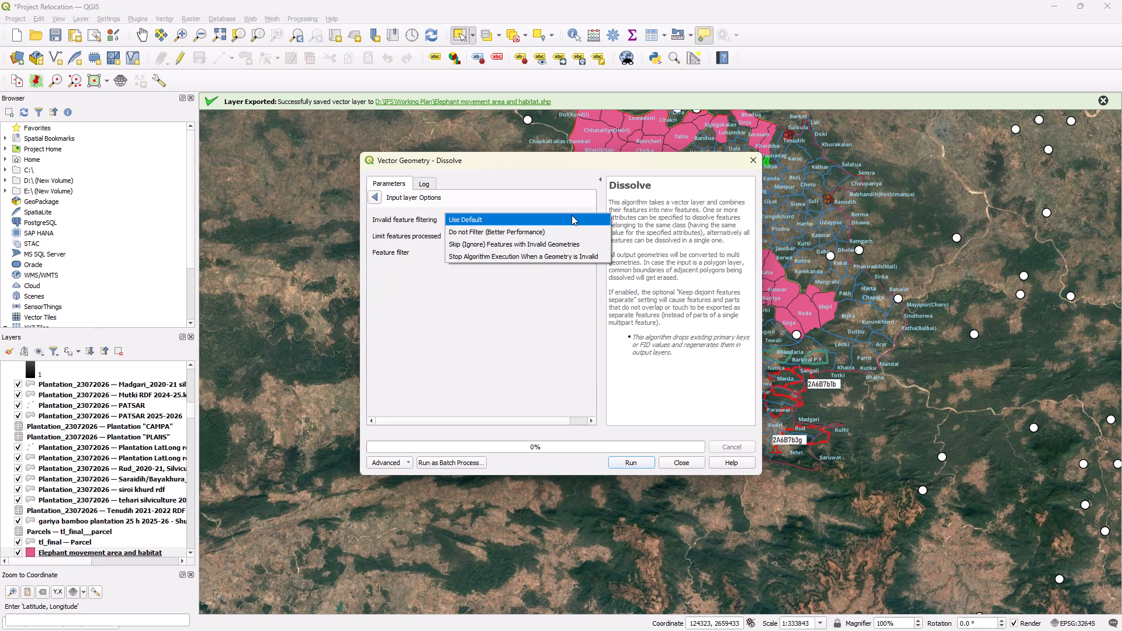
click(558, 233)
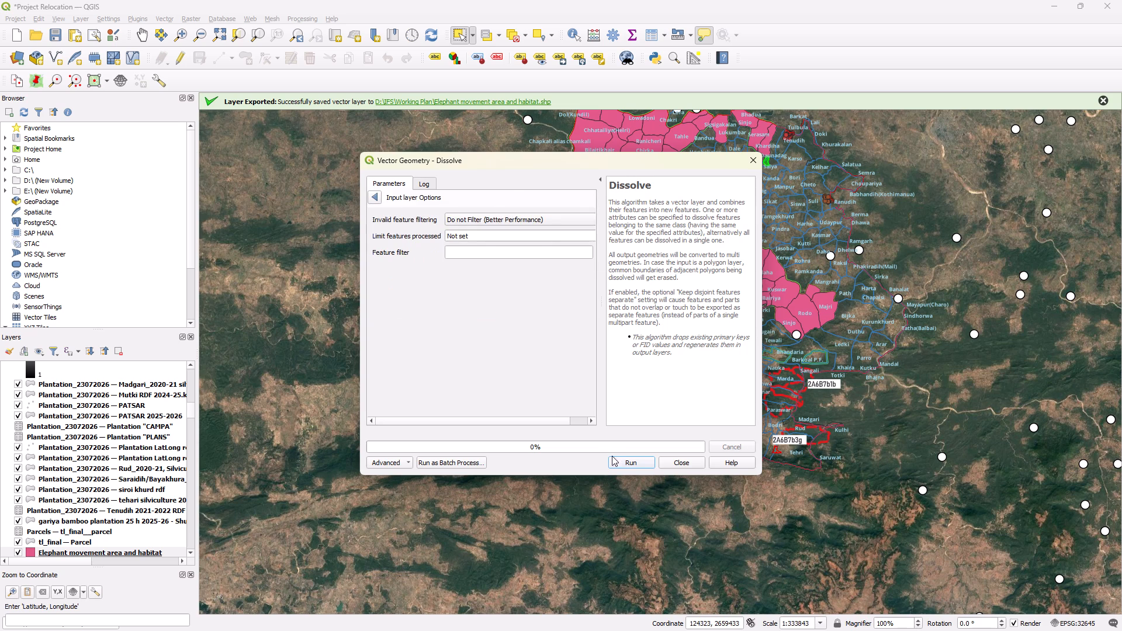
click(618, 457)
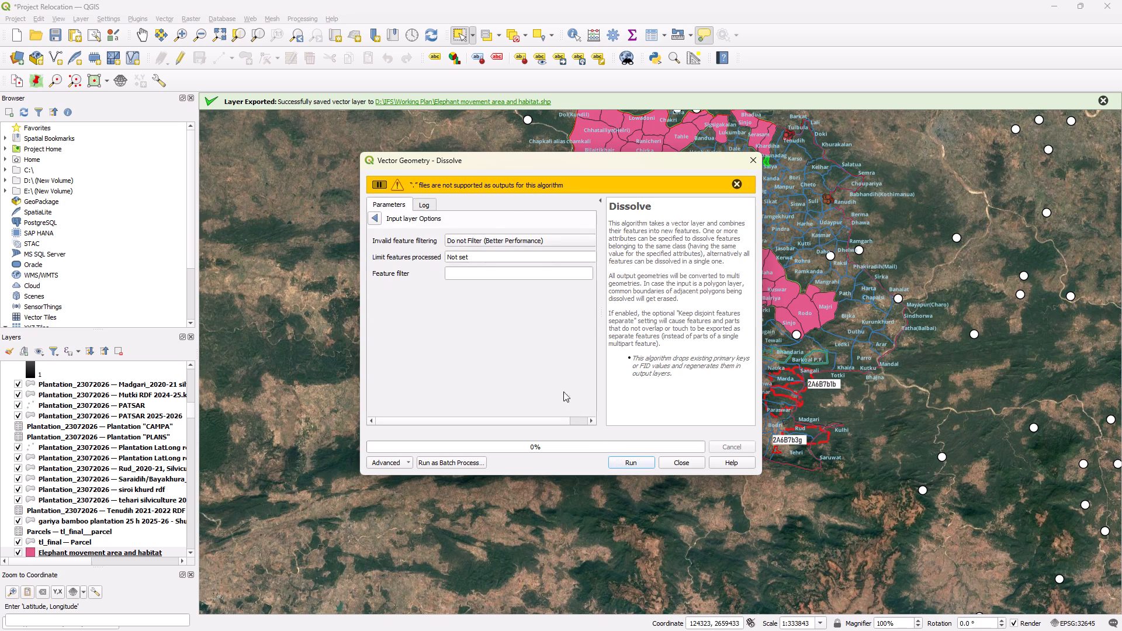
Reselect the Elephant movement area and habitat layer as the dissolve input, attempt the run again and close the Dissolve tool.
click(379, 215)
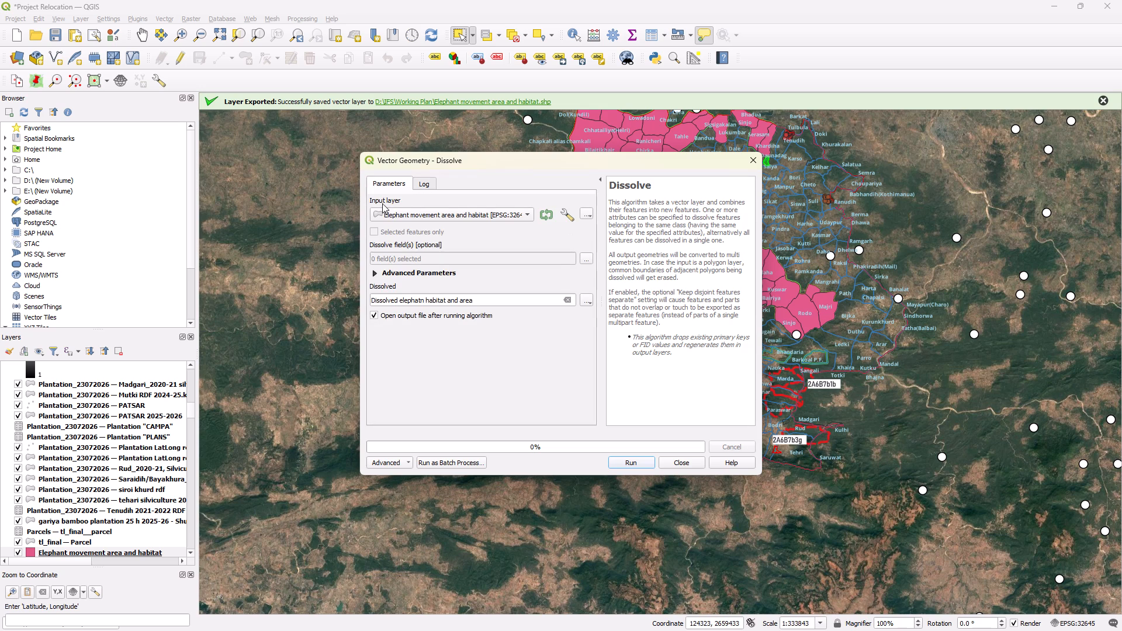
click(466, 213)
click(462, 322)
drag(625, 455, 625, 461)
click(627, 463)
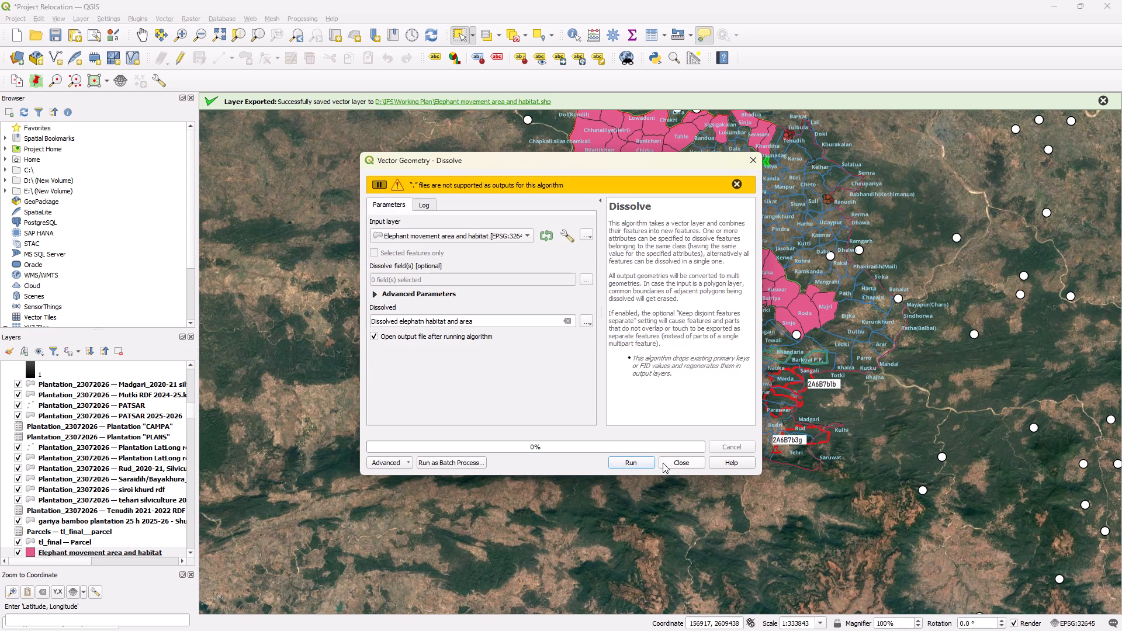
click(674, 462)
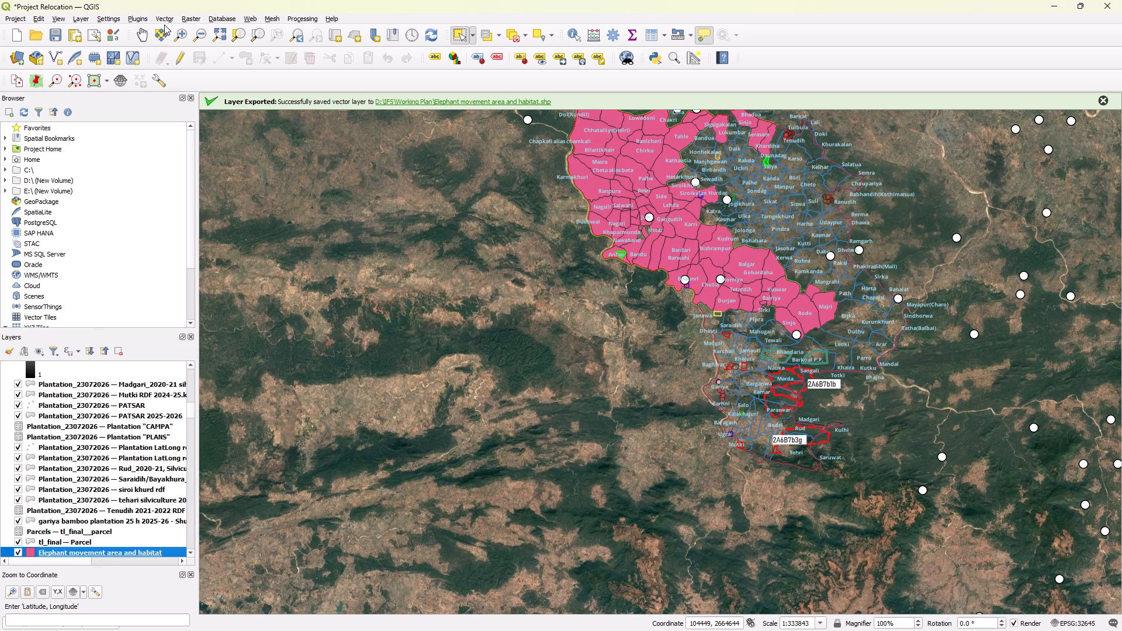
Create a Rectangle (Polygon) grid covering the extent of the elephant movement area and habitat.
click(164, 22)
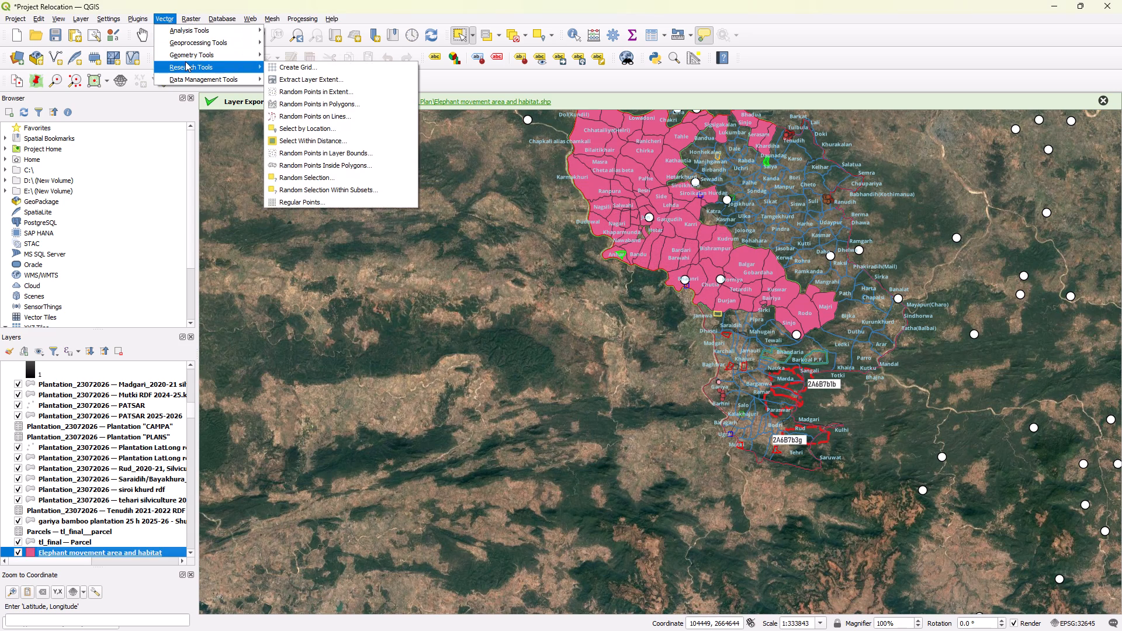
click(273, 67)
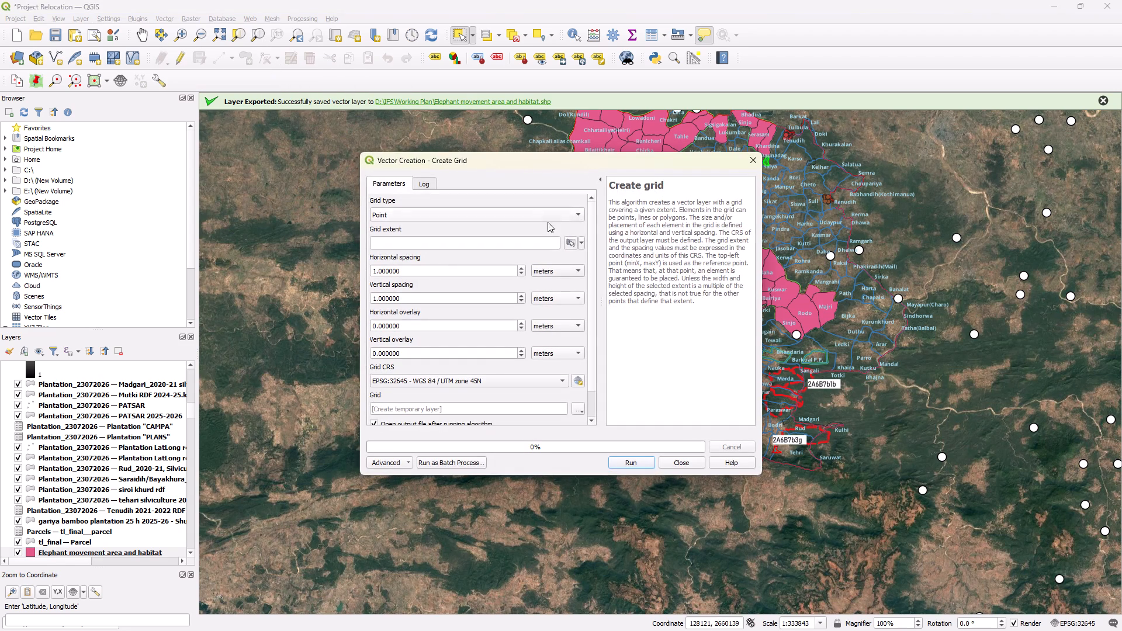
click(550, 220)
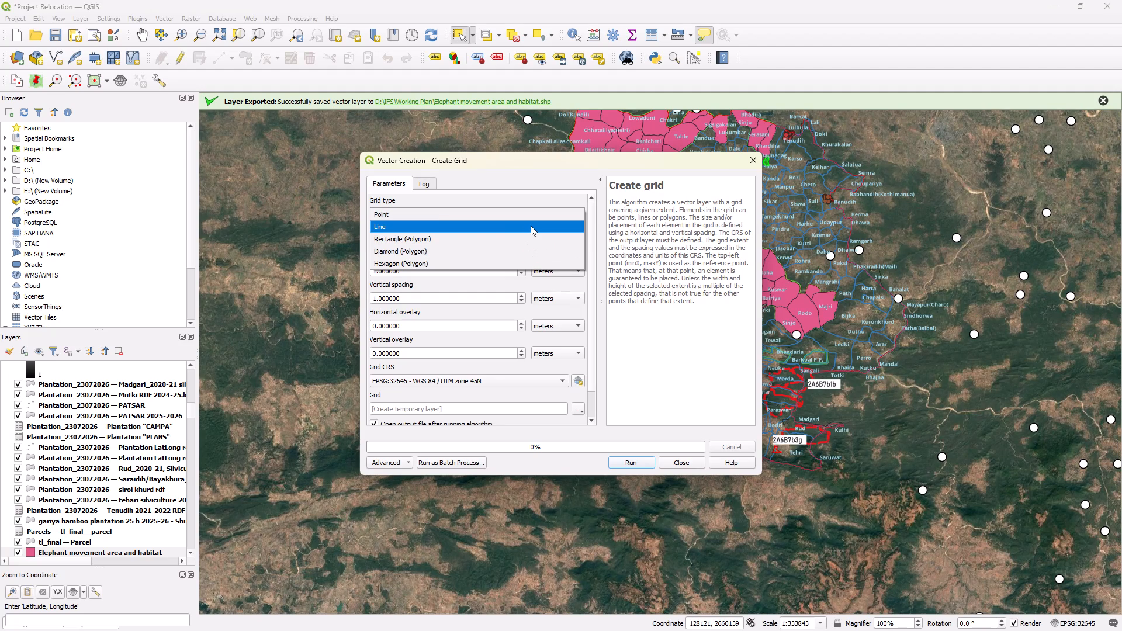
click(526, 236)
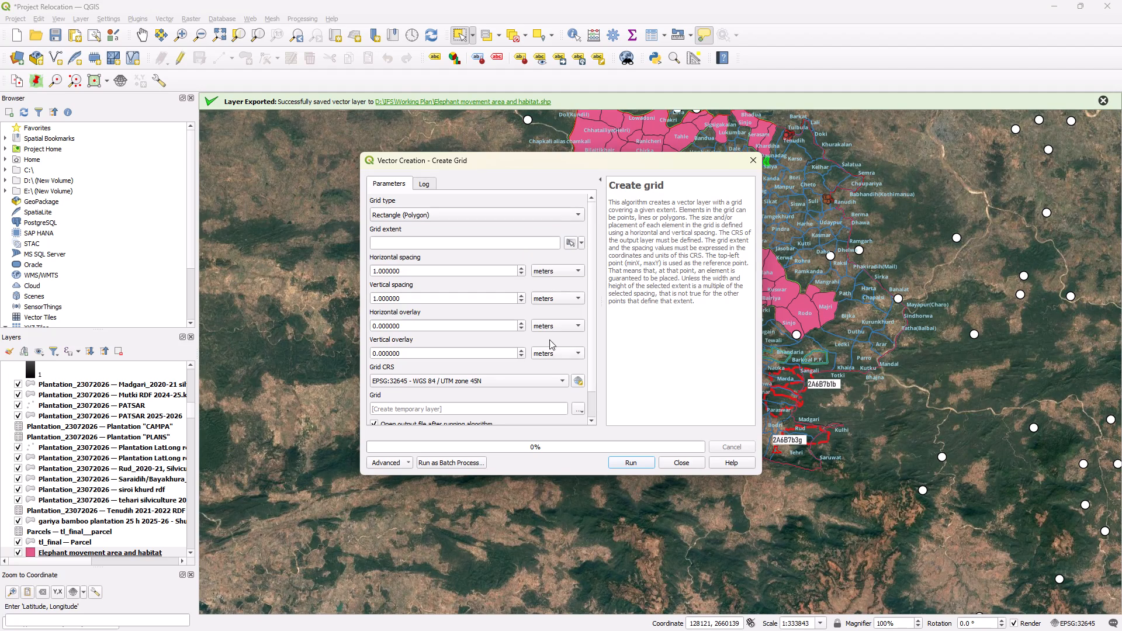
click(545, 272)
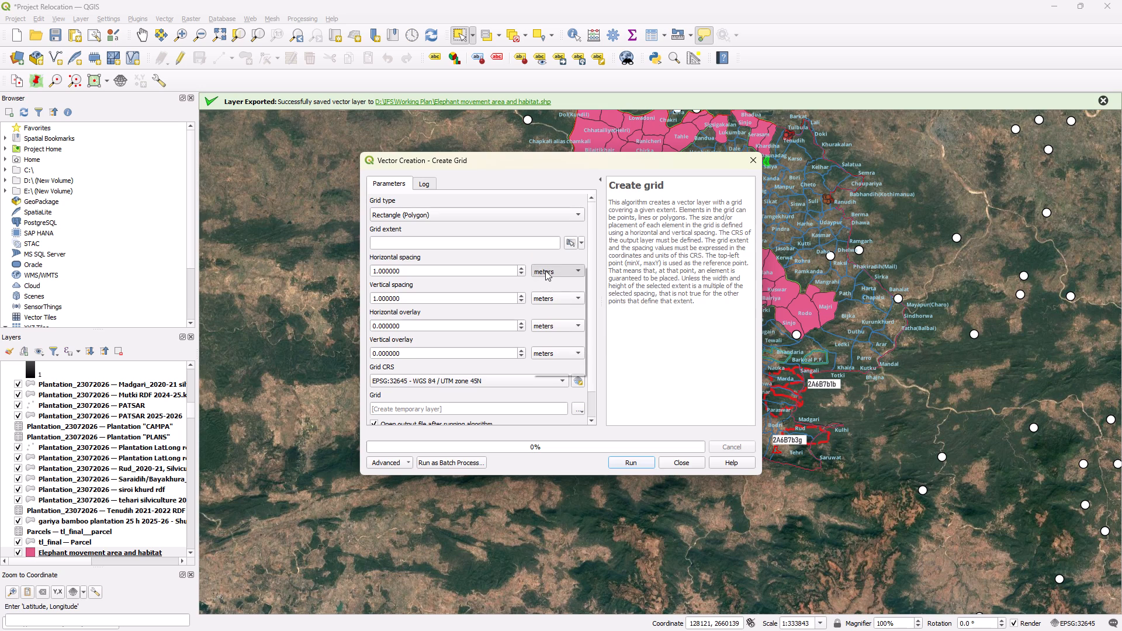
click(545, 285)
click(372, 271)
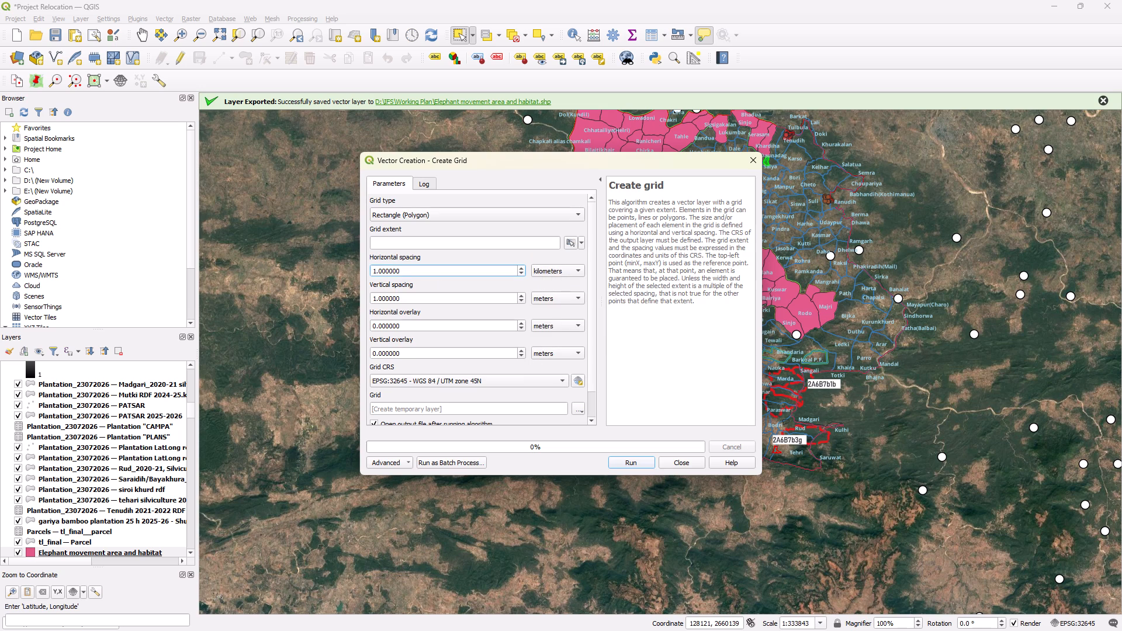
Set the grid's horizontal spacing to 2 and its vertical spacing to 2 kilometers.
key(Delete)
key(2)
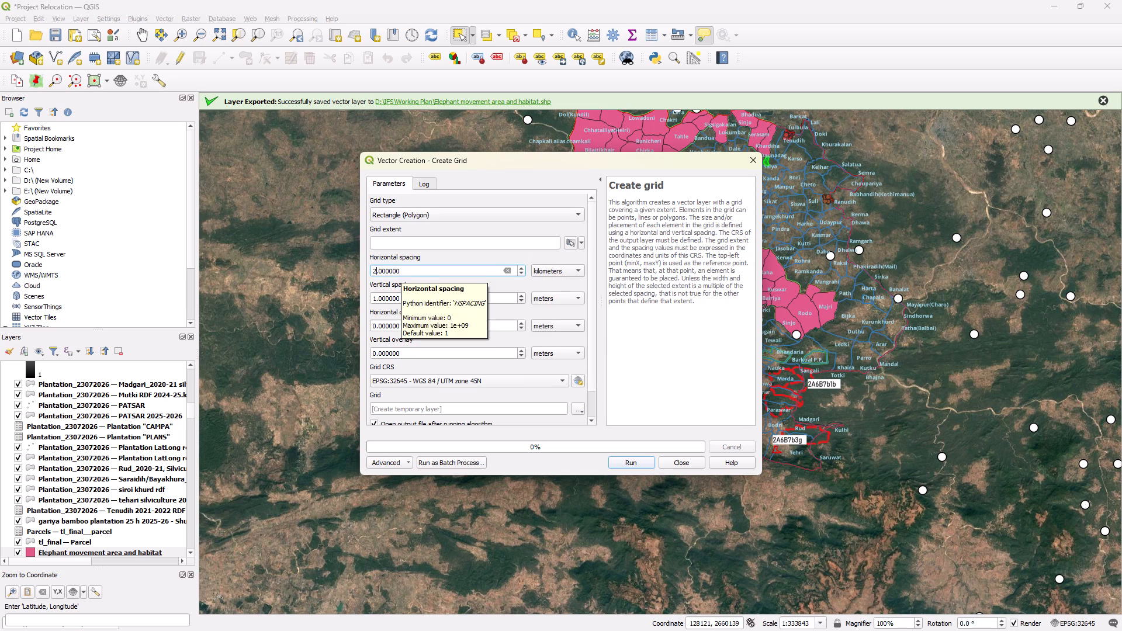
click(374, 295)
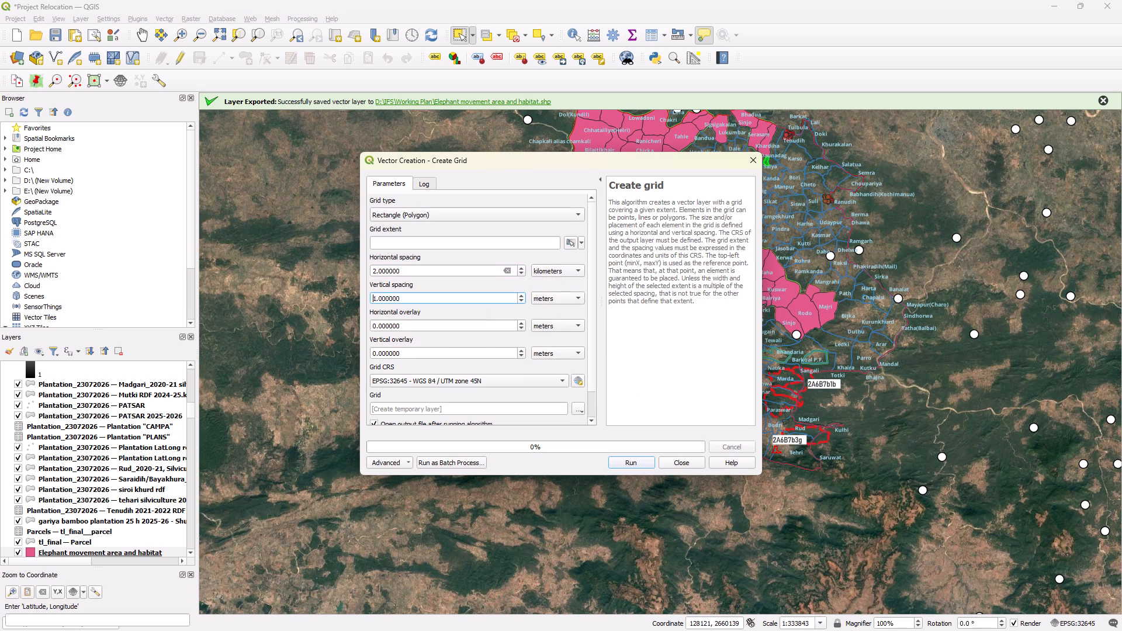
key(Delete)
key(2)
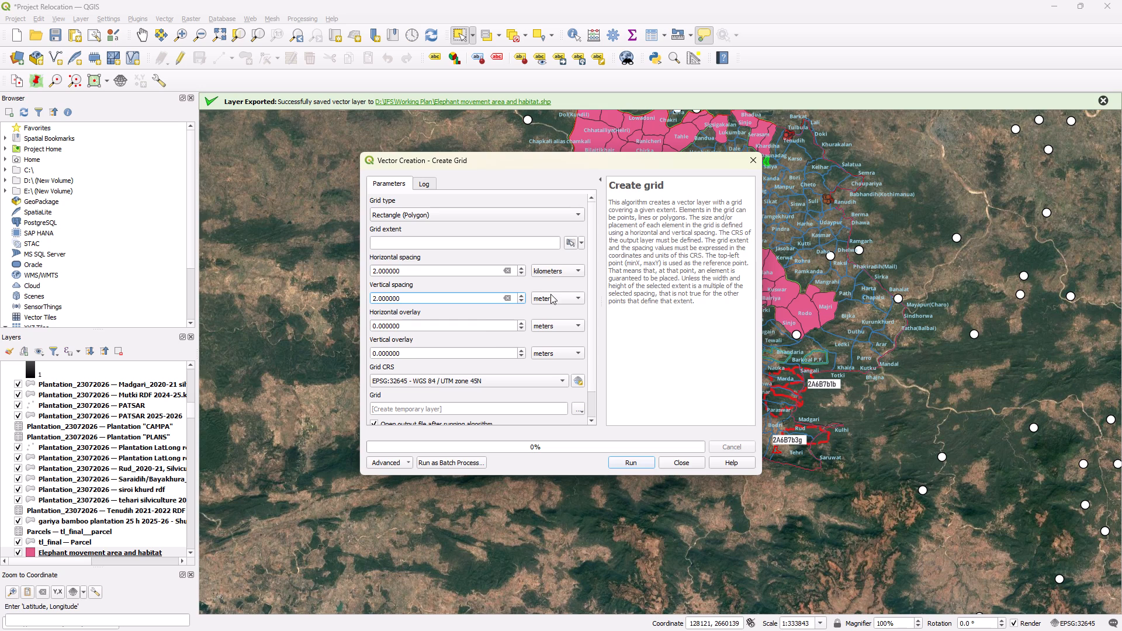
click(555, 296)
click(553, 308)
click(454, 284)
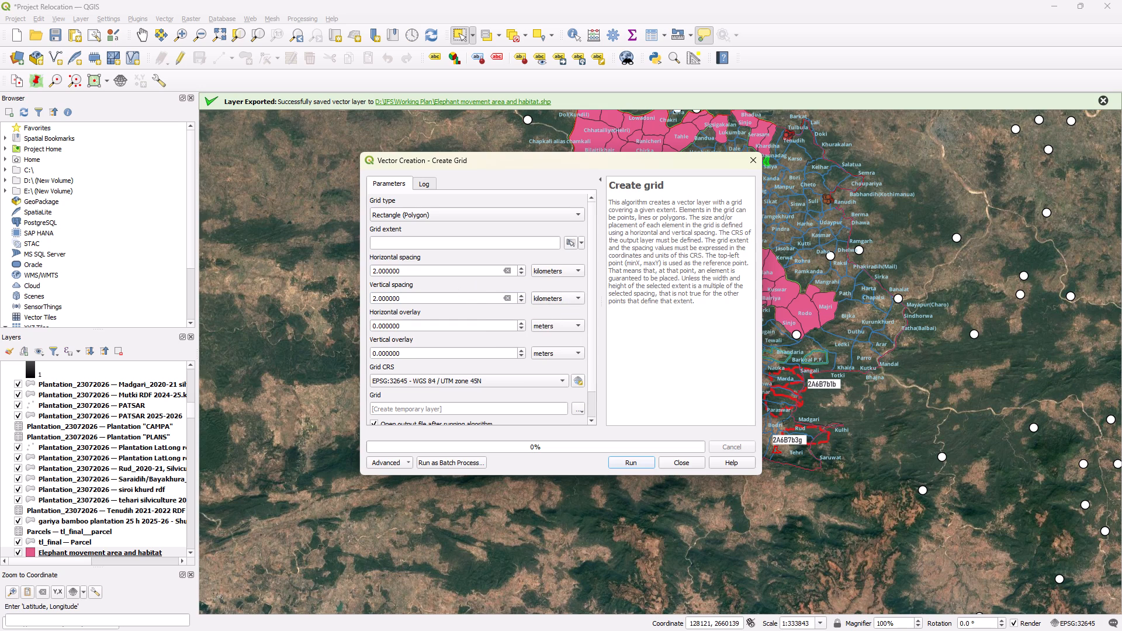
Take the grid extent from the Elephant movement area and habitat layer, create the grid as a temporary layer and close the tool.
click(582, 243)
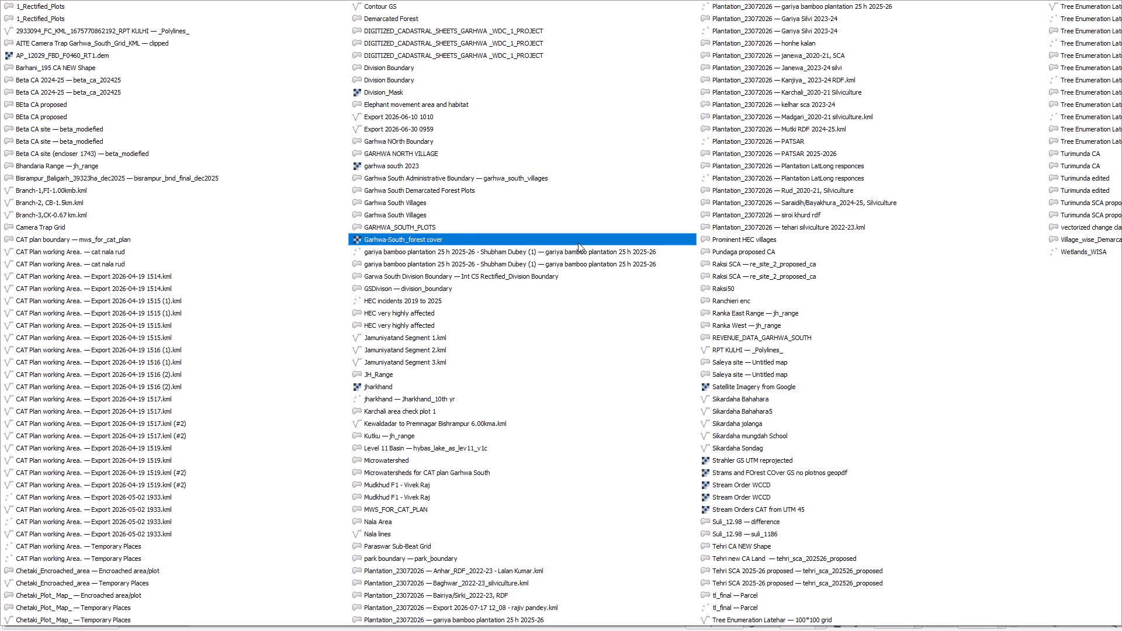
click(467, 106)
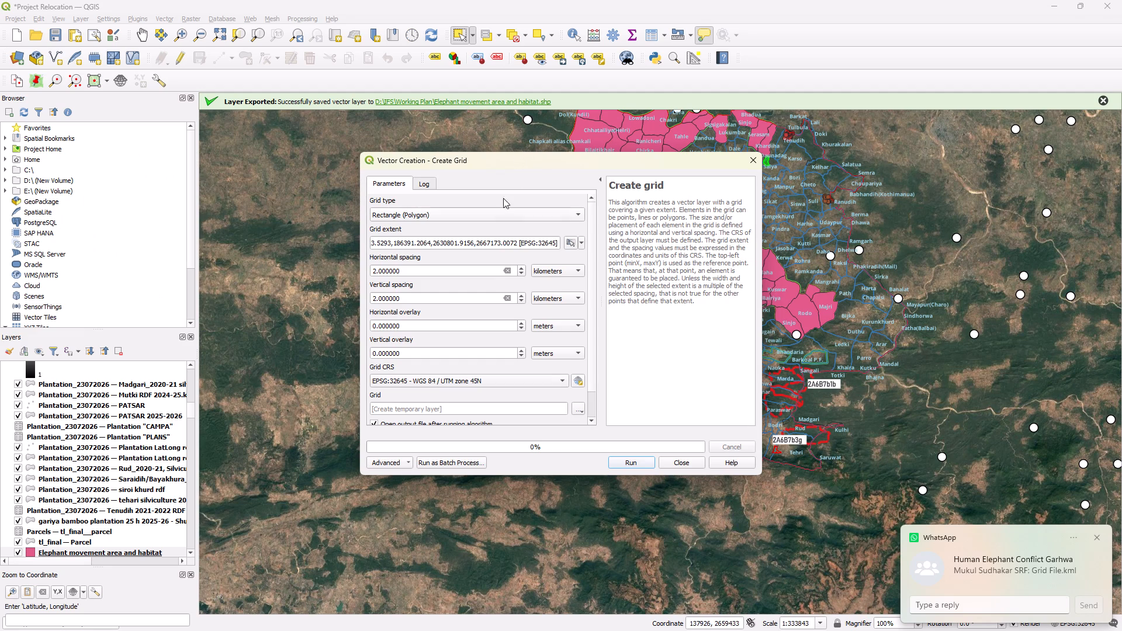
scroll(491, 266, down, 1)
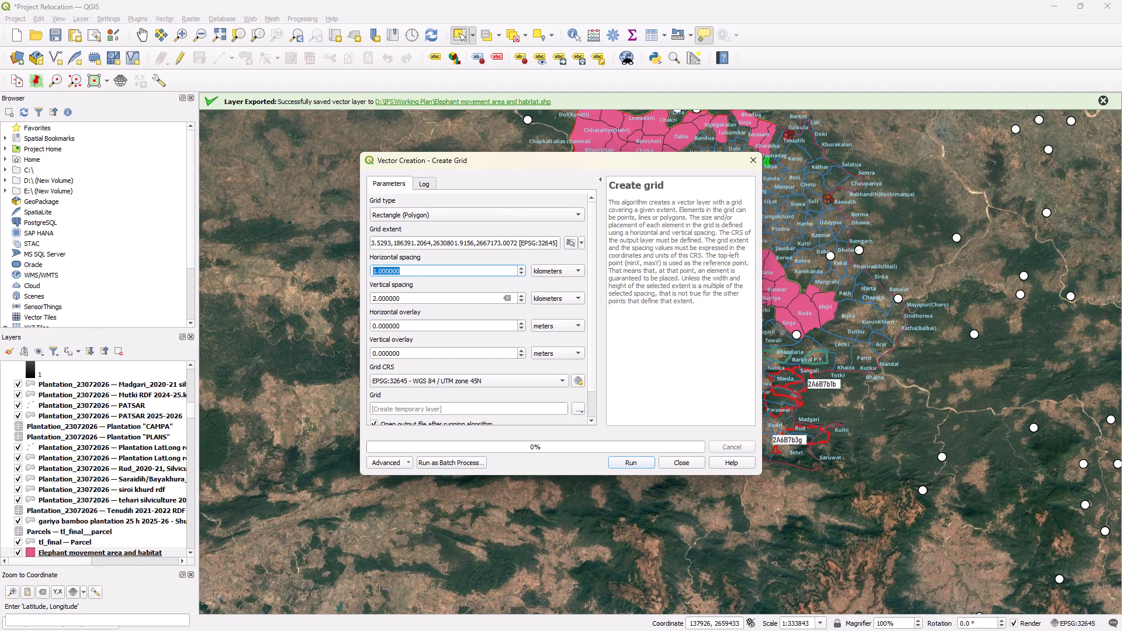
scroll(493, 266, up, 1)
click(503, 253)
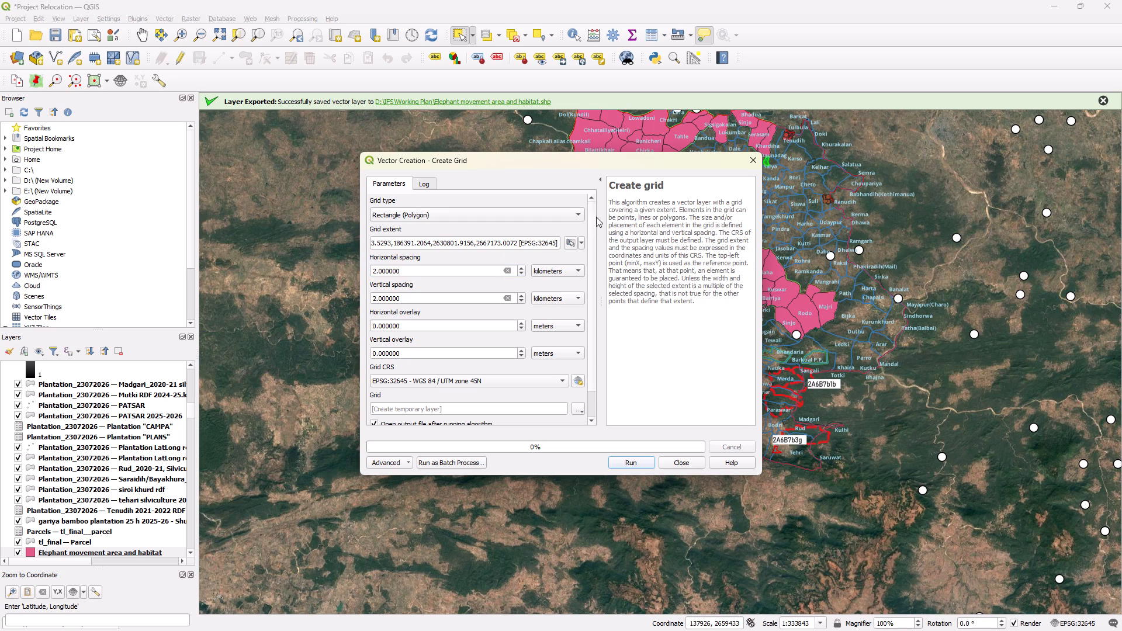
drag(592, 223, 593, 264)
click(625, 460)
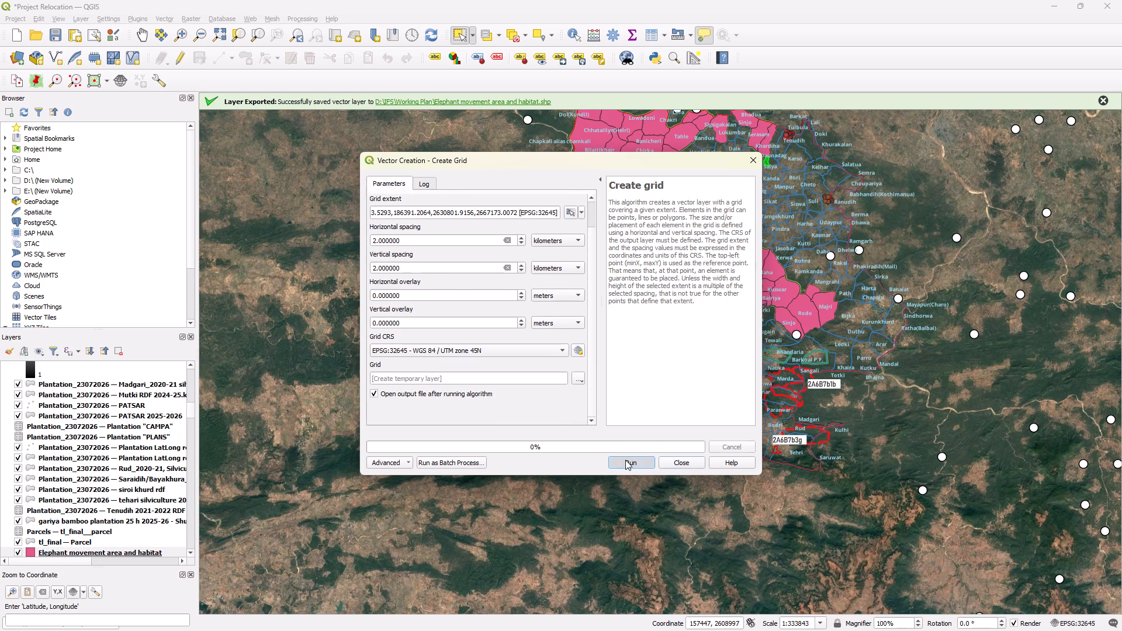
click(755, 158)
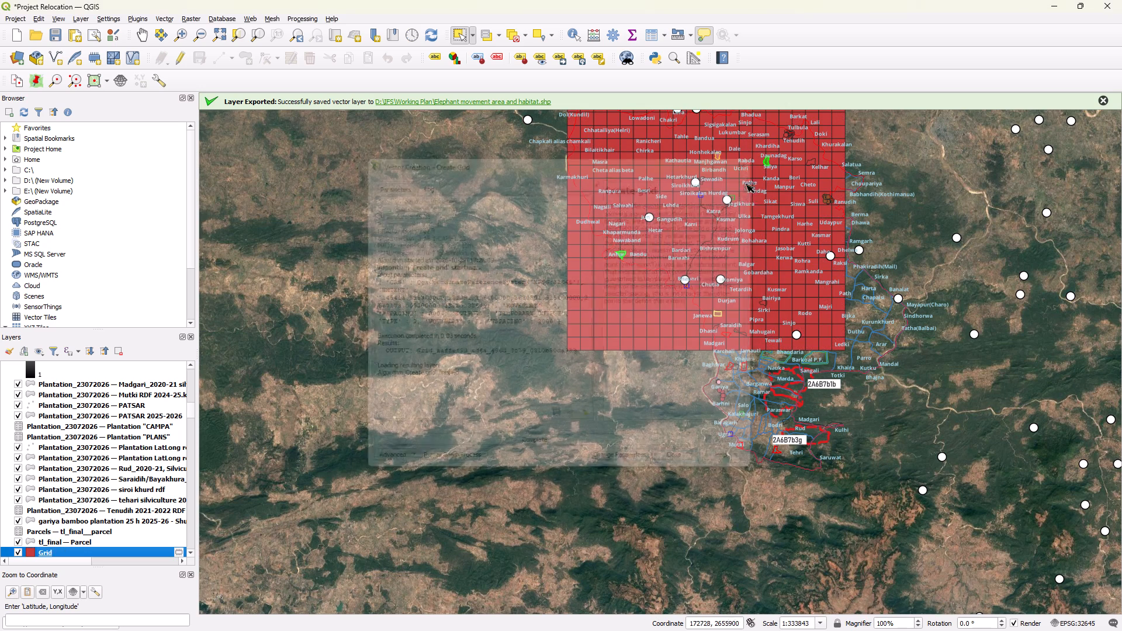
Check the new grid's coverage over the Garhwa South villages and hide the Grid layer.
scroll(633, 401, down, 1)
scroll(698, 241, up, 3)
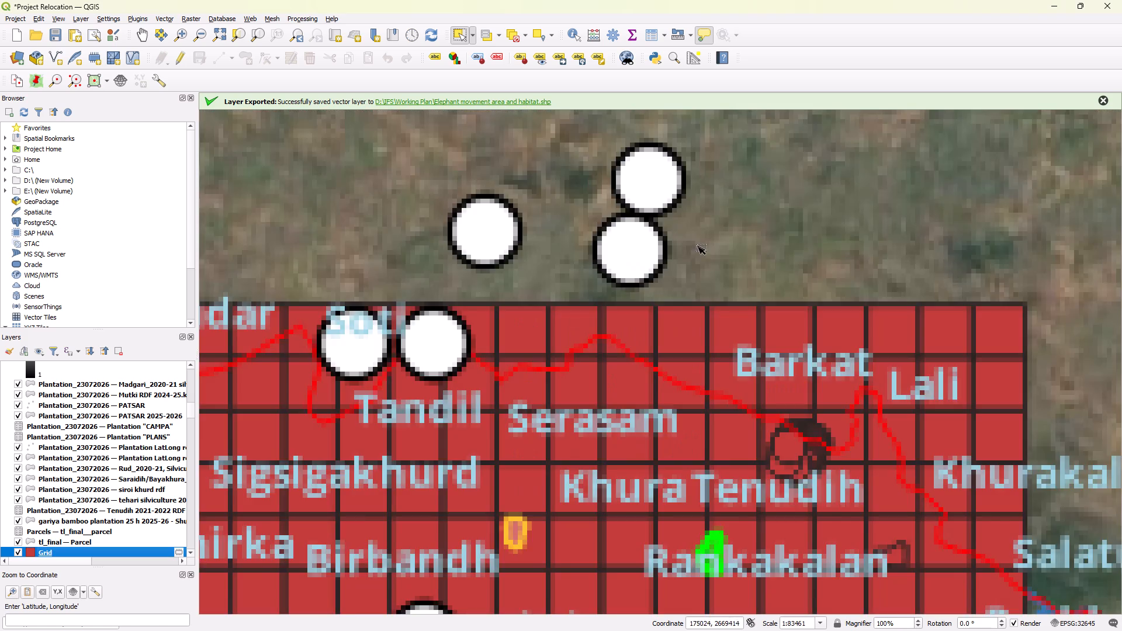
scroll(691, 259, down, 1)
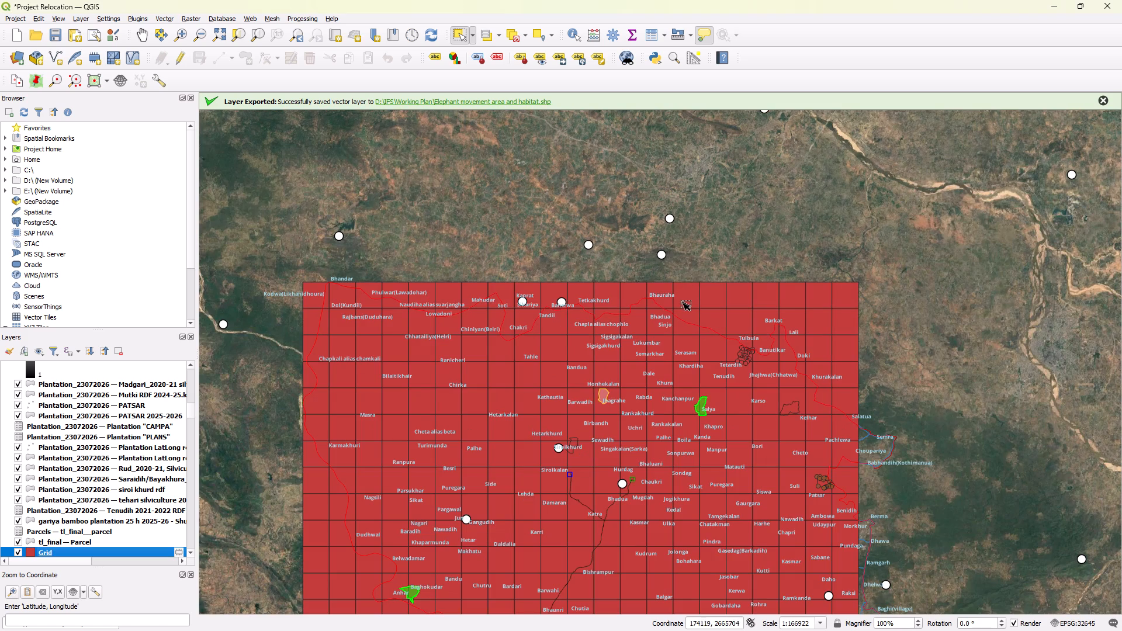
scroll(681, 304, down, 1)
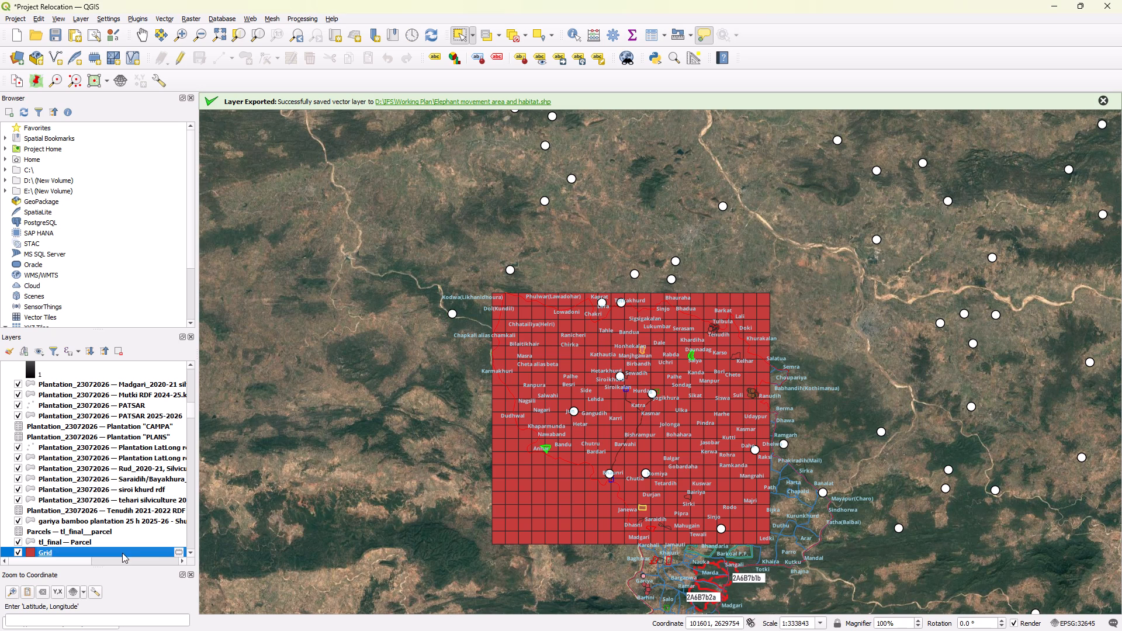
scroll(122, 462, down, 1)
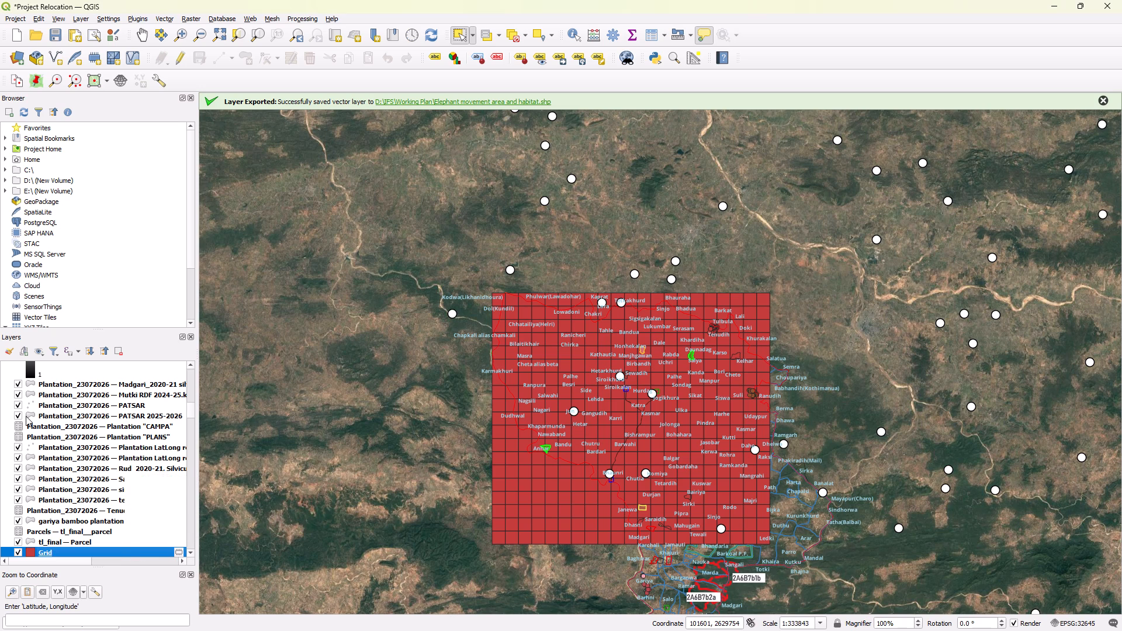
click(16, 413)
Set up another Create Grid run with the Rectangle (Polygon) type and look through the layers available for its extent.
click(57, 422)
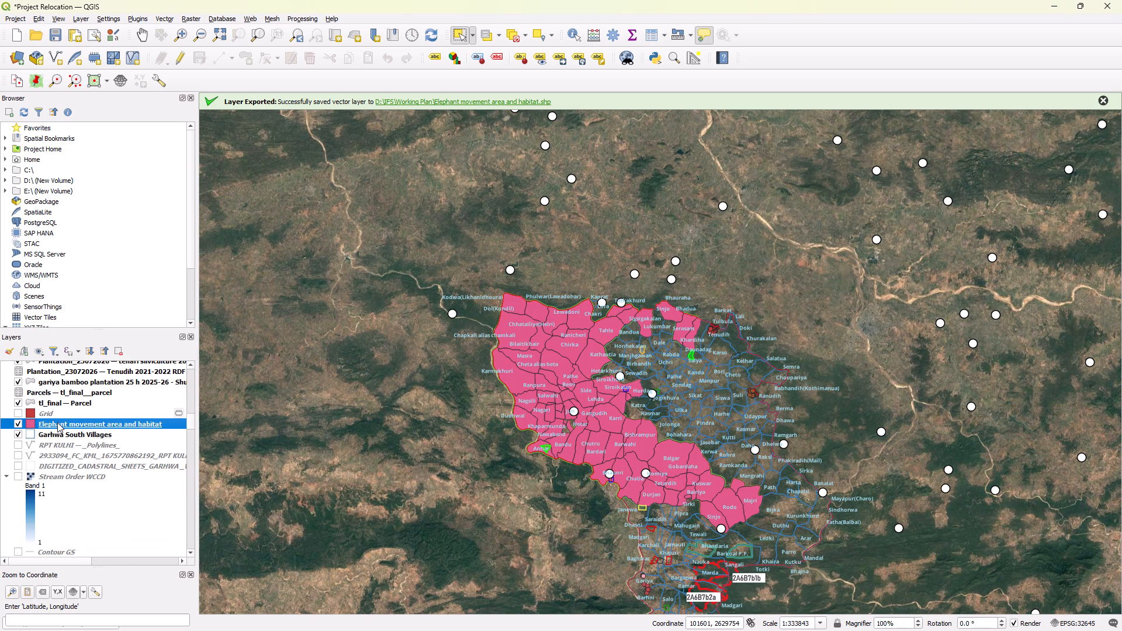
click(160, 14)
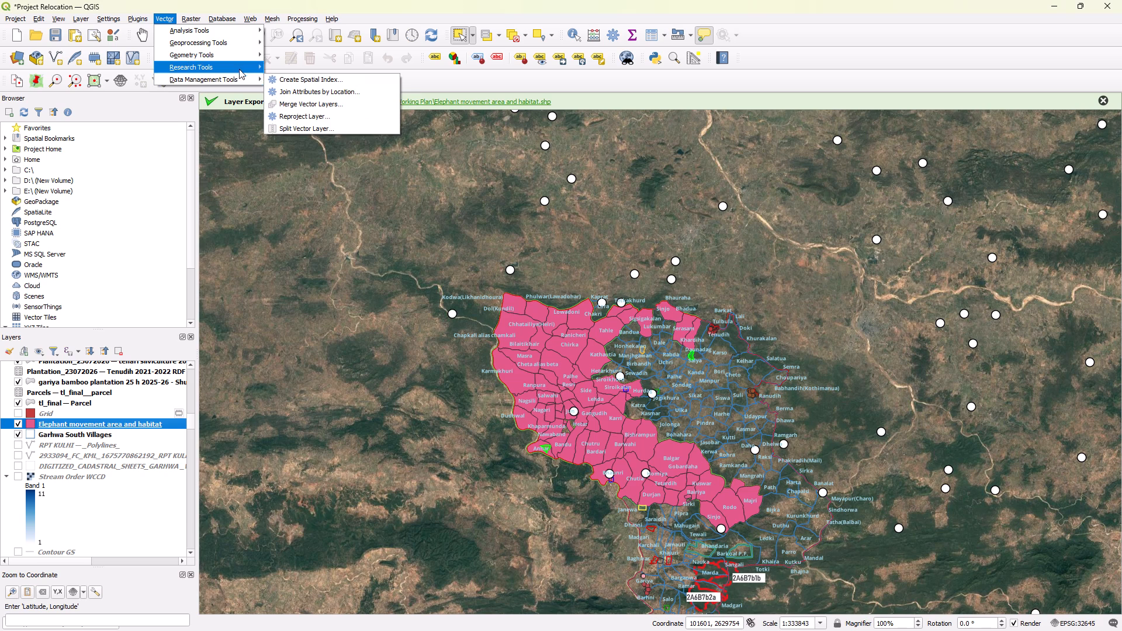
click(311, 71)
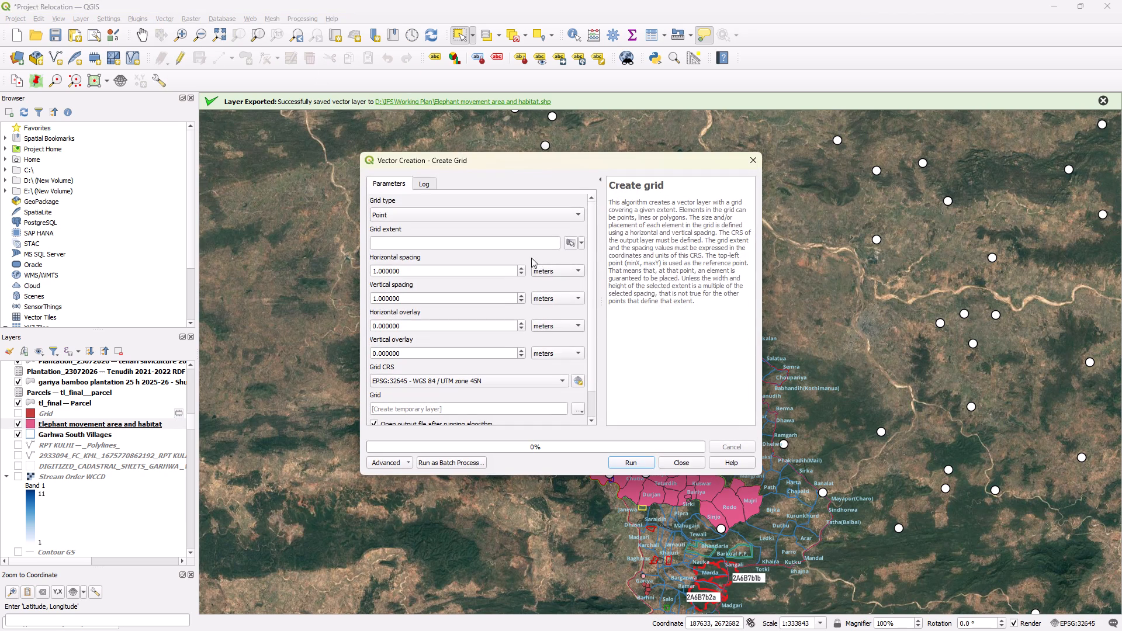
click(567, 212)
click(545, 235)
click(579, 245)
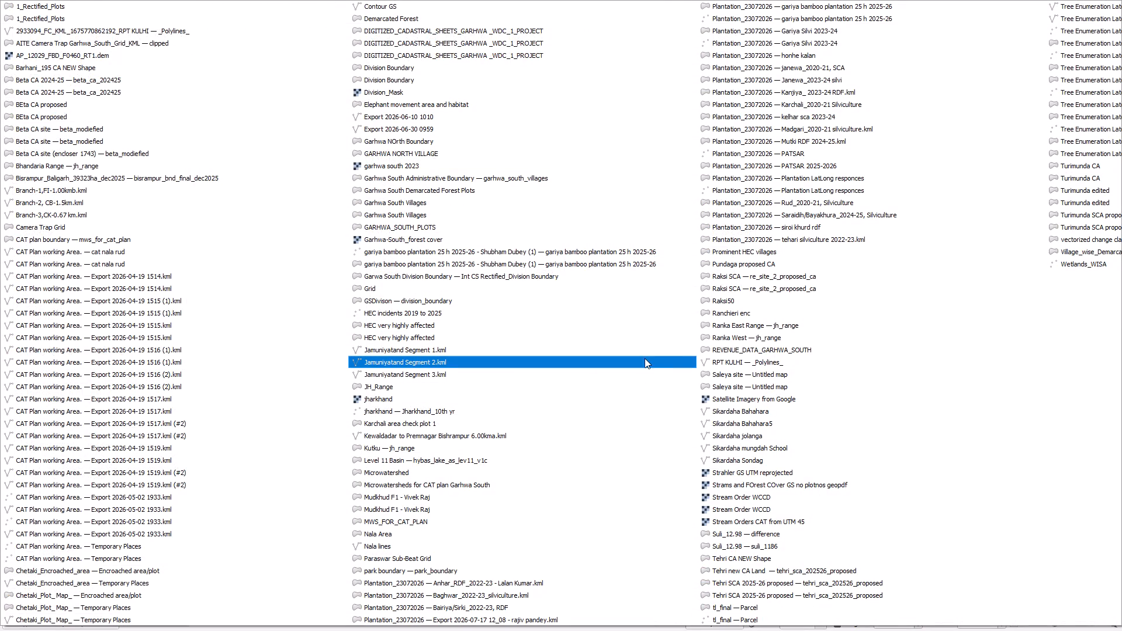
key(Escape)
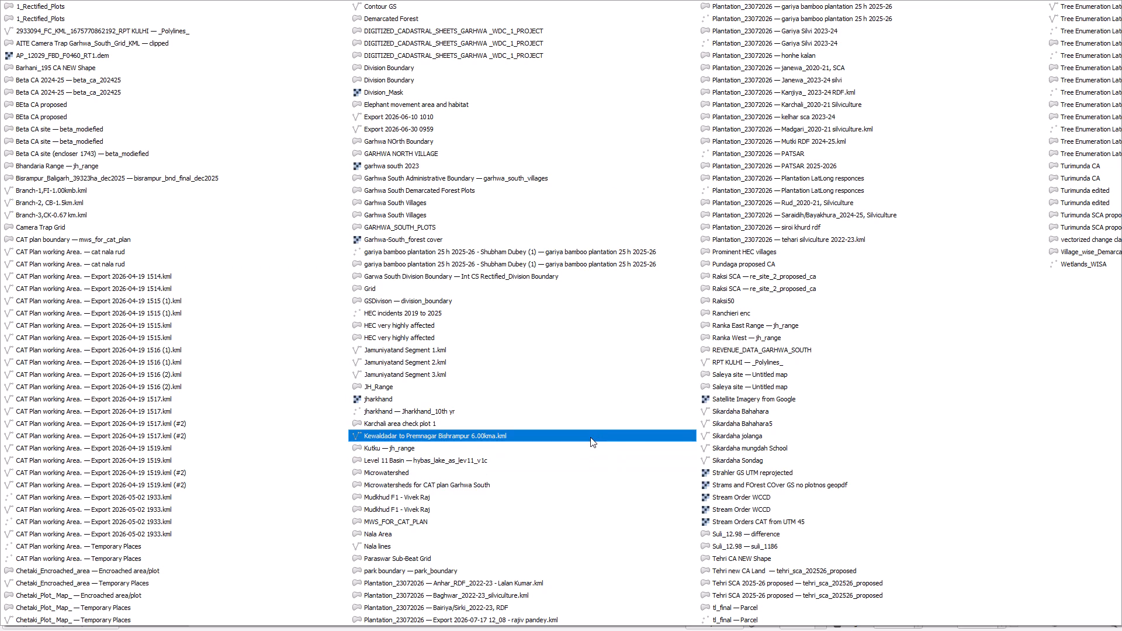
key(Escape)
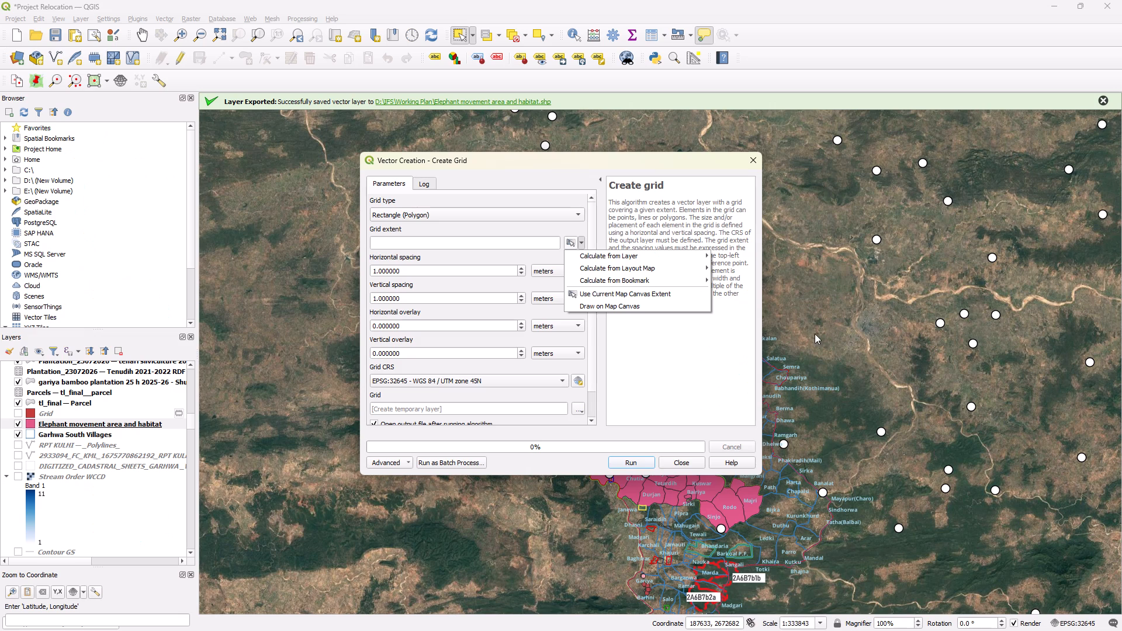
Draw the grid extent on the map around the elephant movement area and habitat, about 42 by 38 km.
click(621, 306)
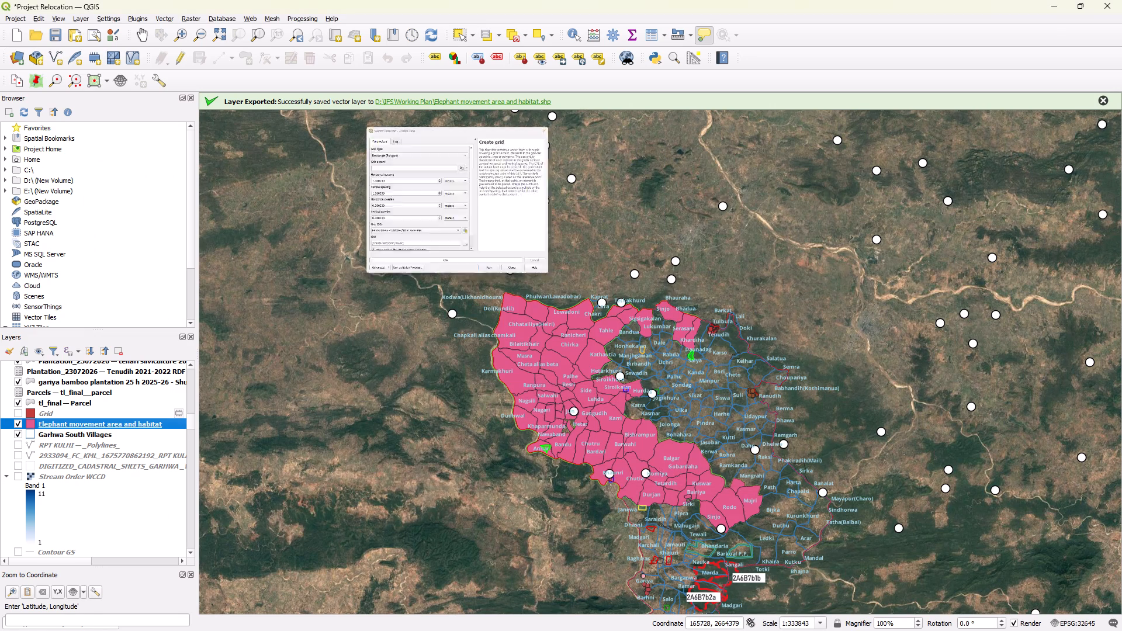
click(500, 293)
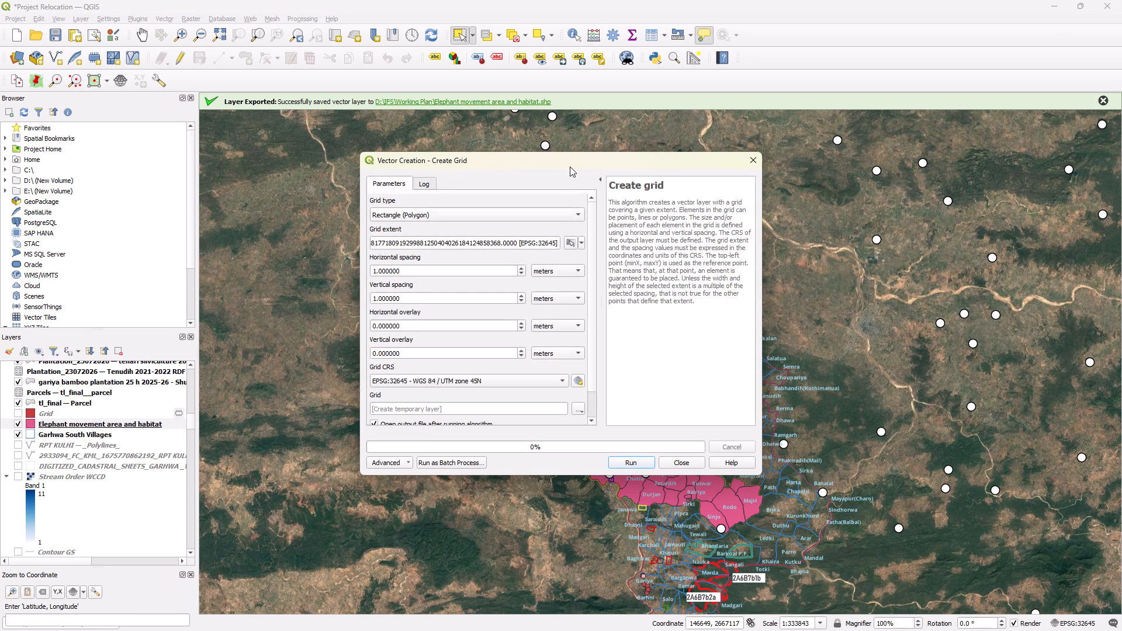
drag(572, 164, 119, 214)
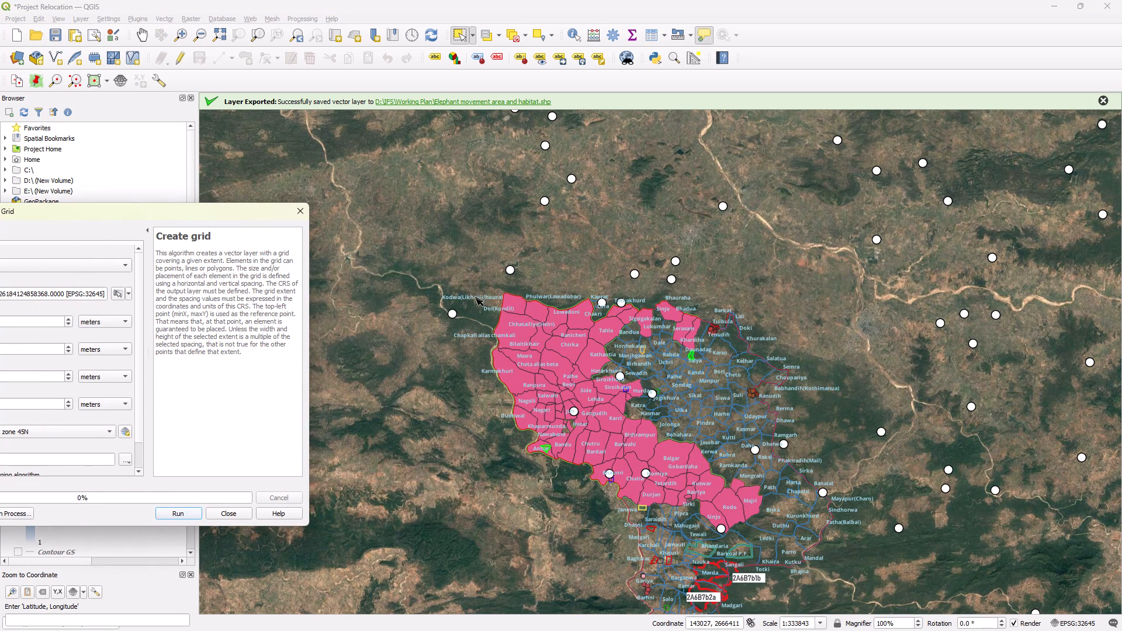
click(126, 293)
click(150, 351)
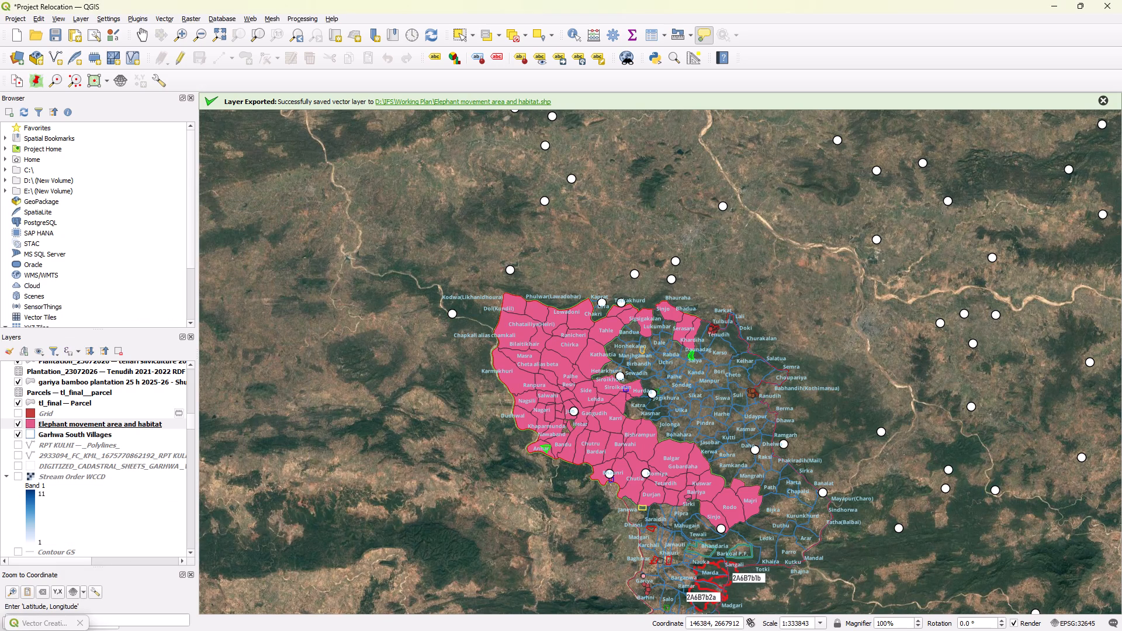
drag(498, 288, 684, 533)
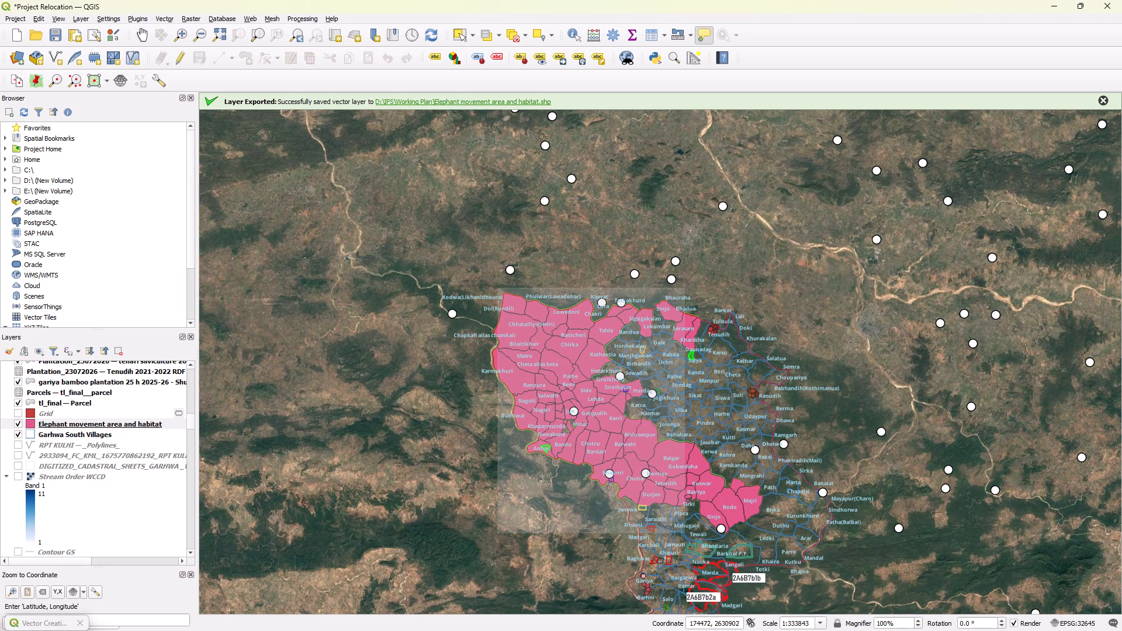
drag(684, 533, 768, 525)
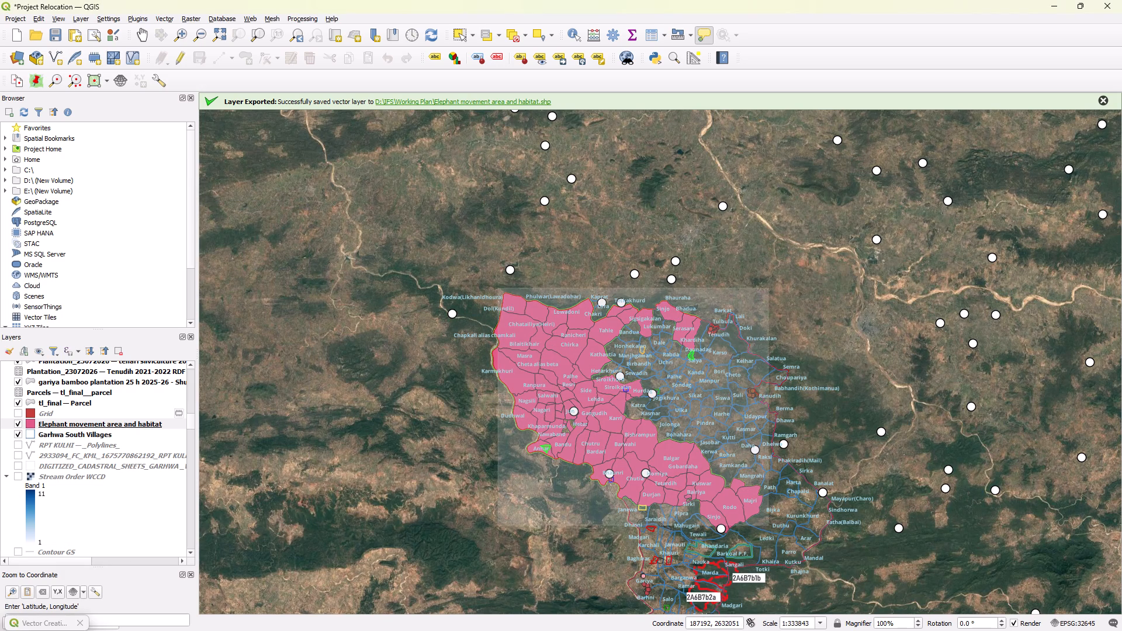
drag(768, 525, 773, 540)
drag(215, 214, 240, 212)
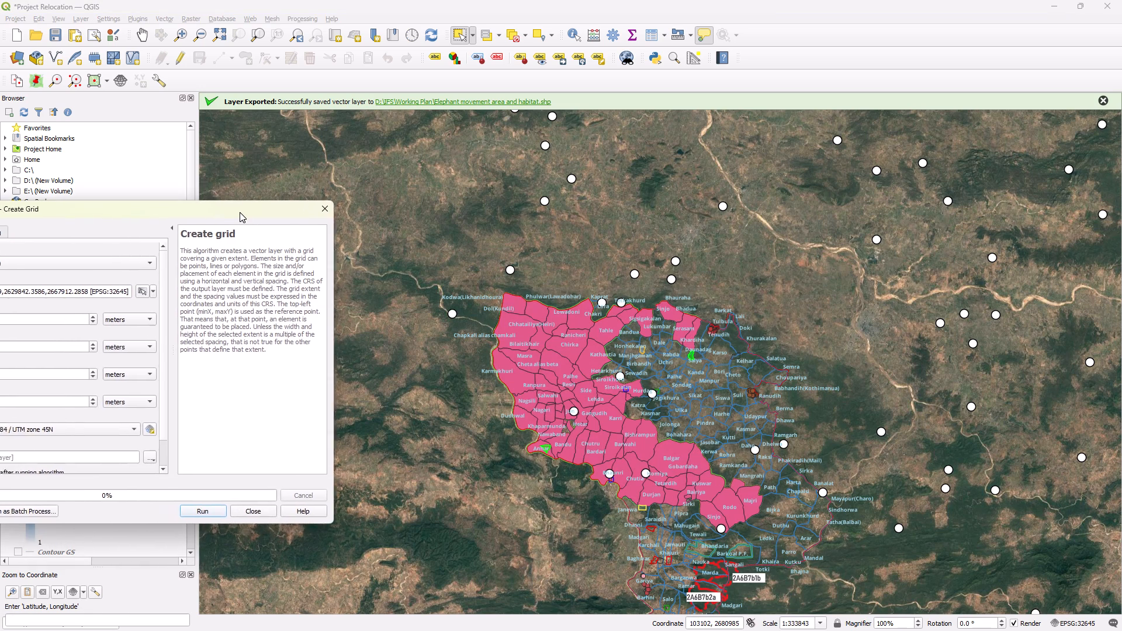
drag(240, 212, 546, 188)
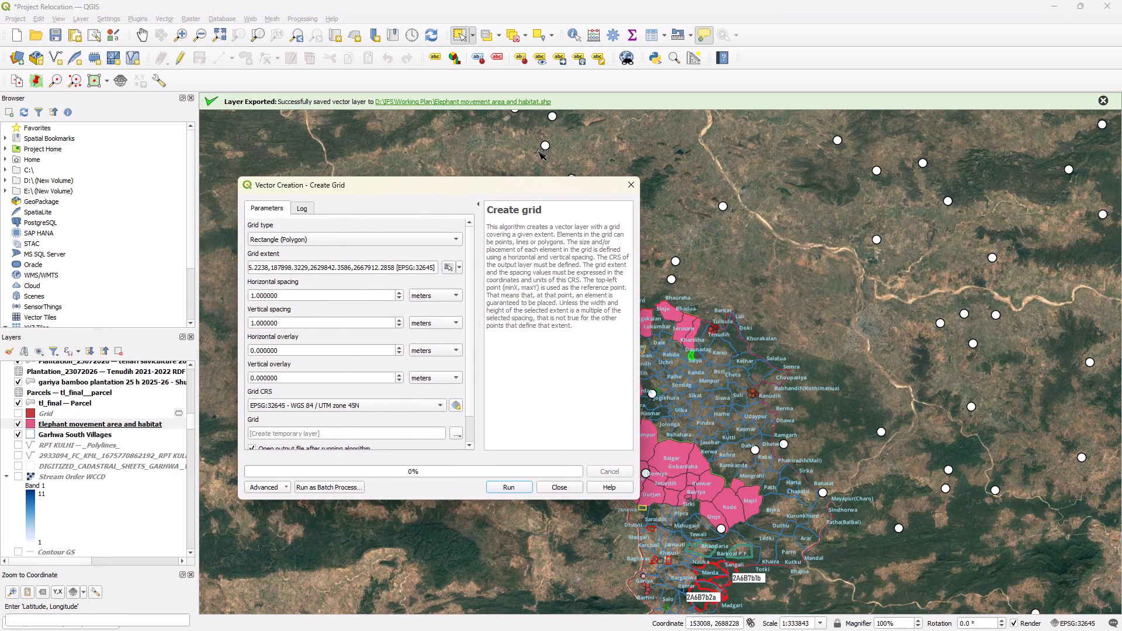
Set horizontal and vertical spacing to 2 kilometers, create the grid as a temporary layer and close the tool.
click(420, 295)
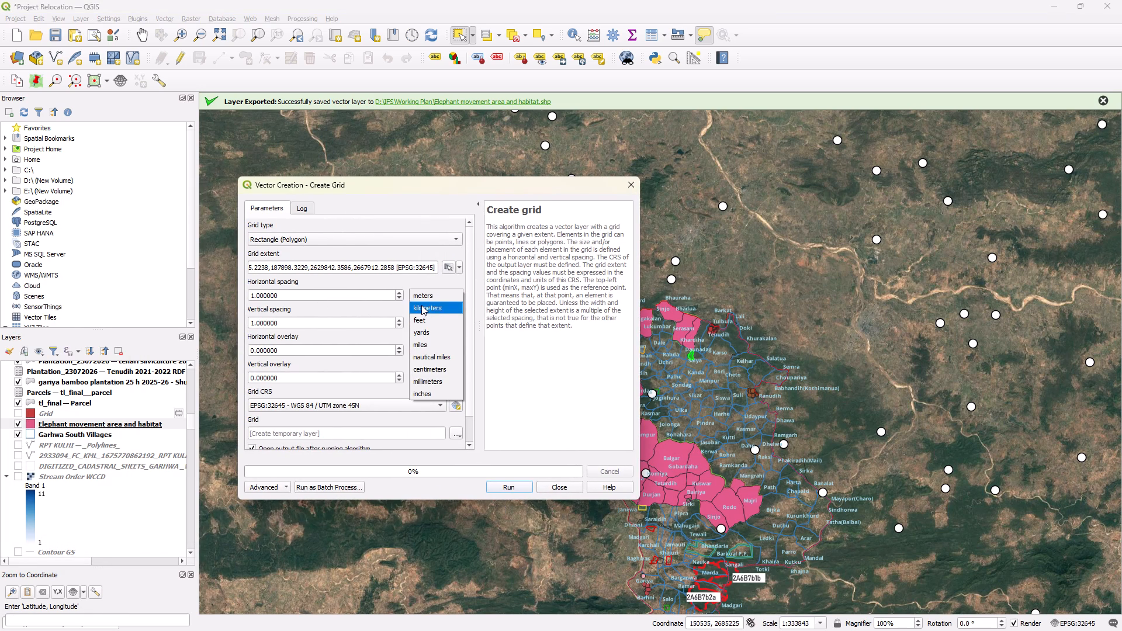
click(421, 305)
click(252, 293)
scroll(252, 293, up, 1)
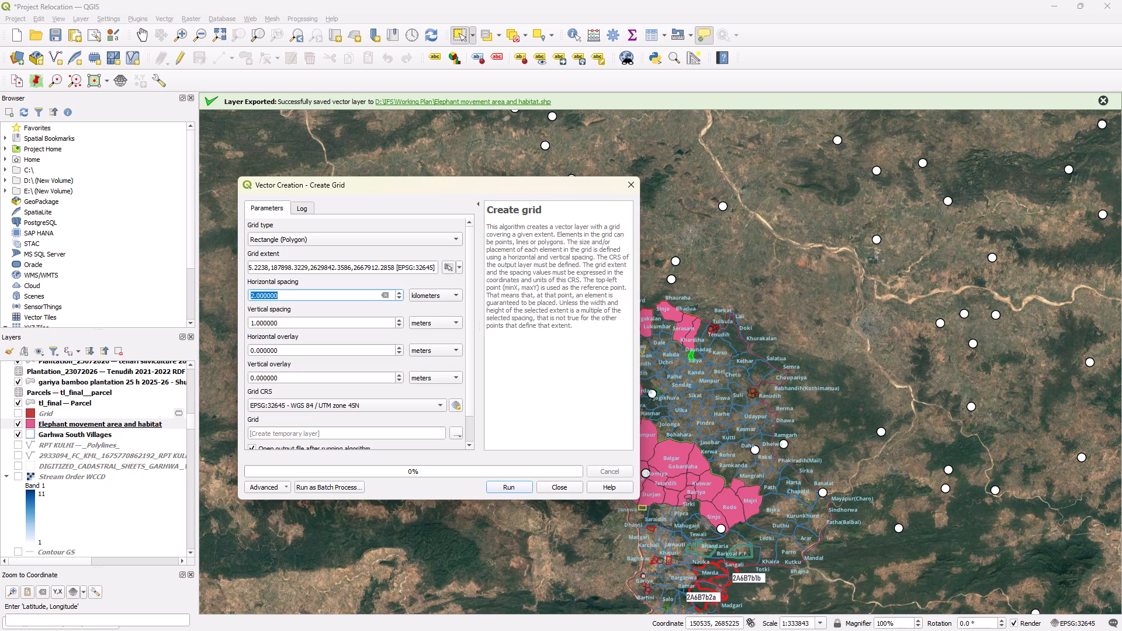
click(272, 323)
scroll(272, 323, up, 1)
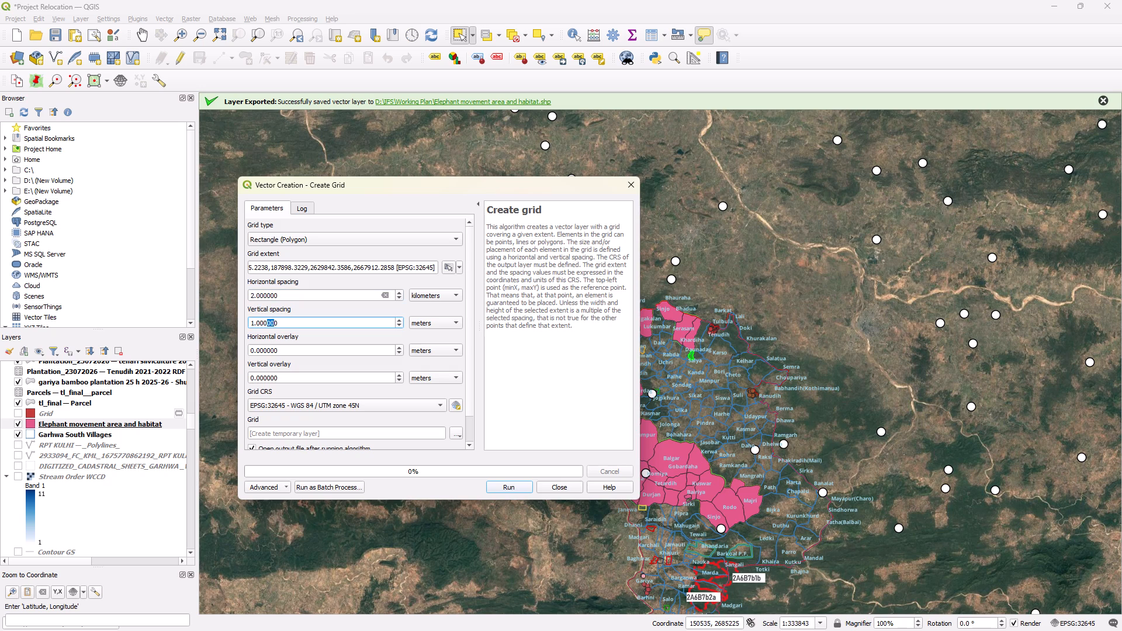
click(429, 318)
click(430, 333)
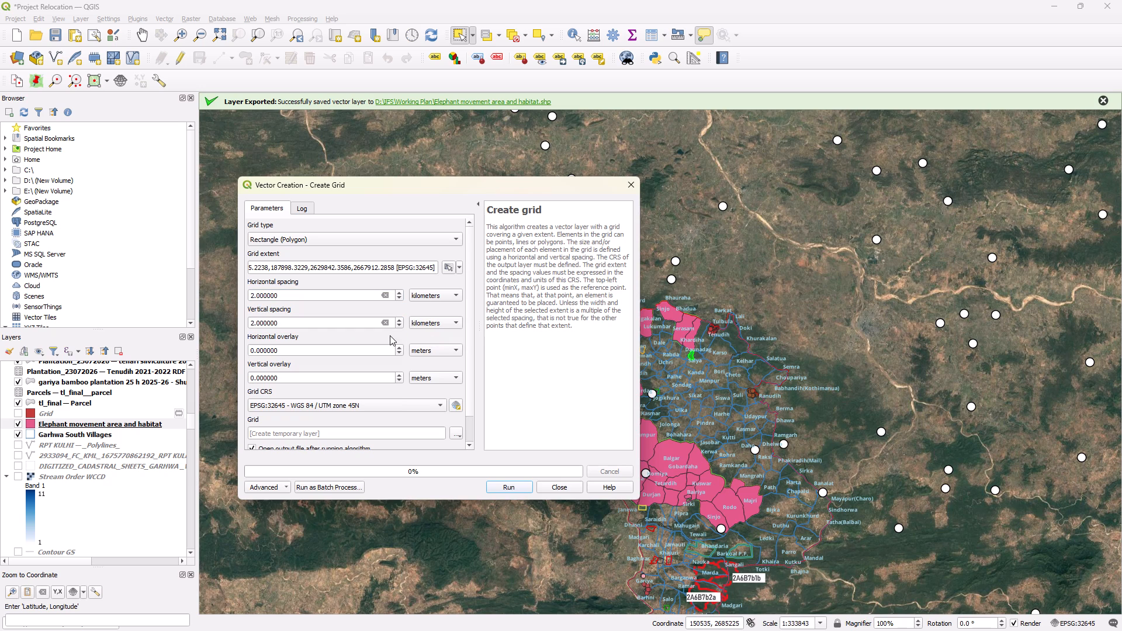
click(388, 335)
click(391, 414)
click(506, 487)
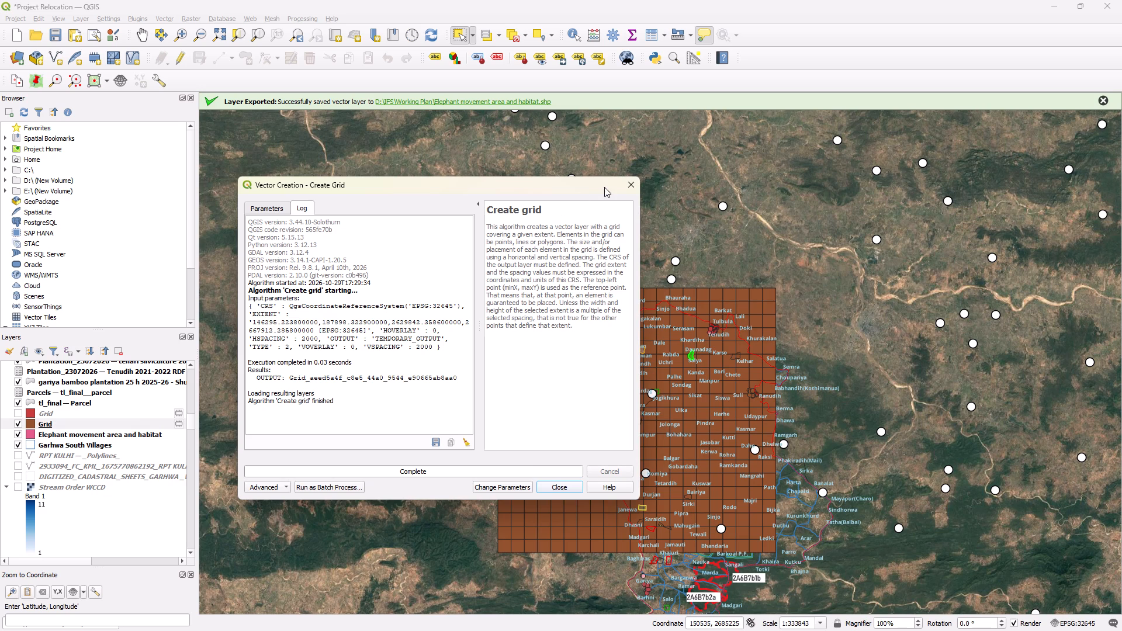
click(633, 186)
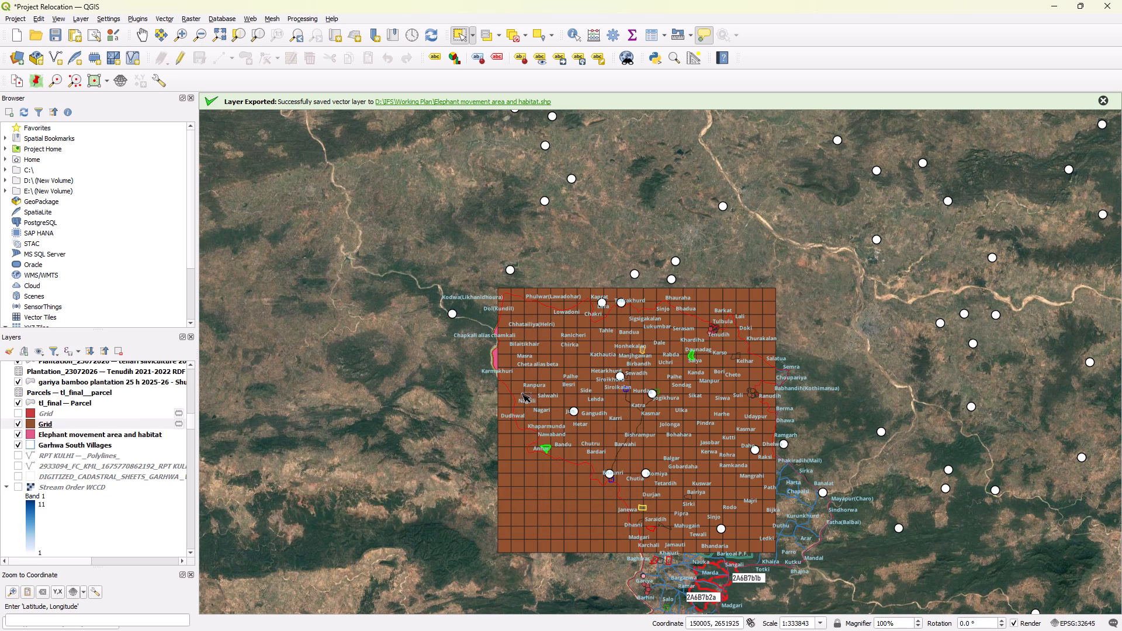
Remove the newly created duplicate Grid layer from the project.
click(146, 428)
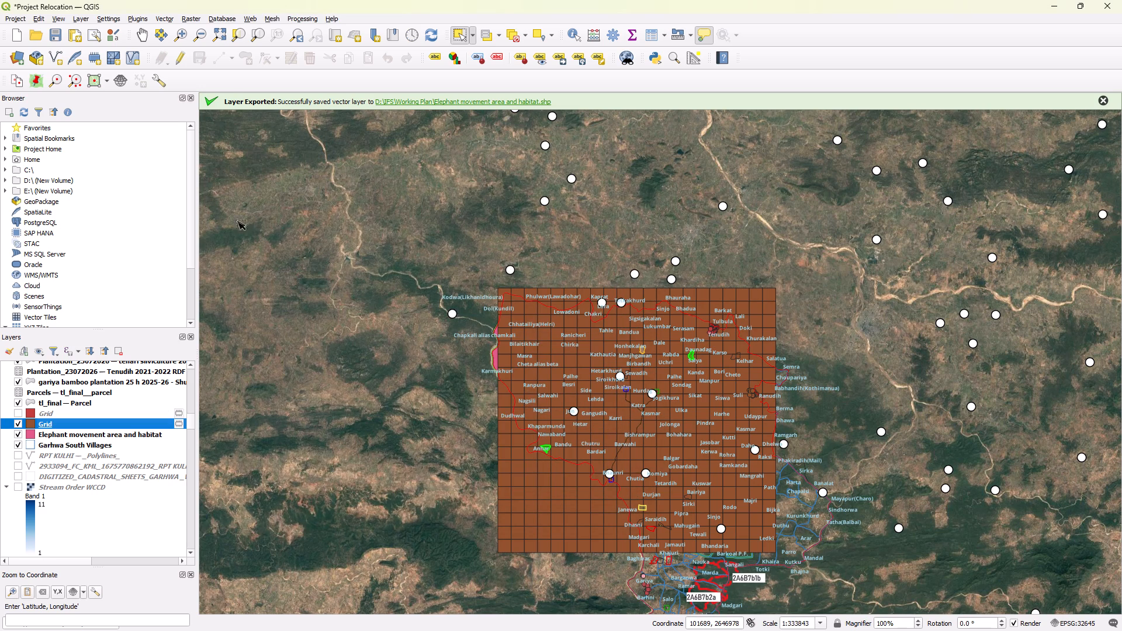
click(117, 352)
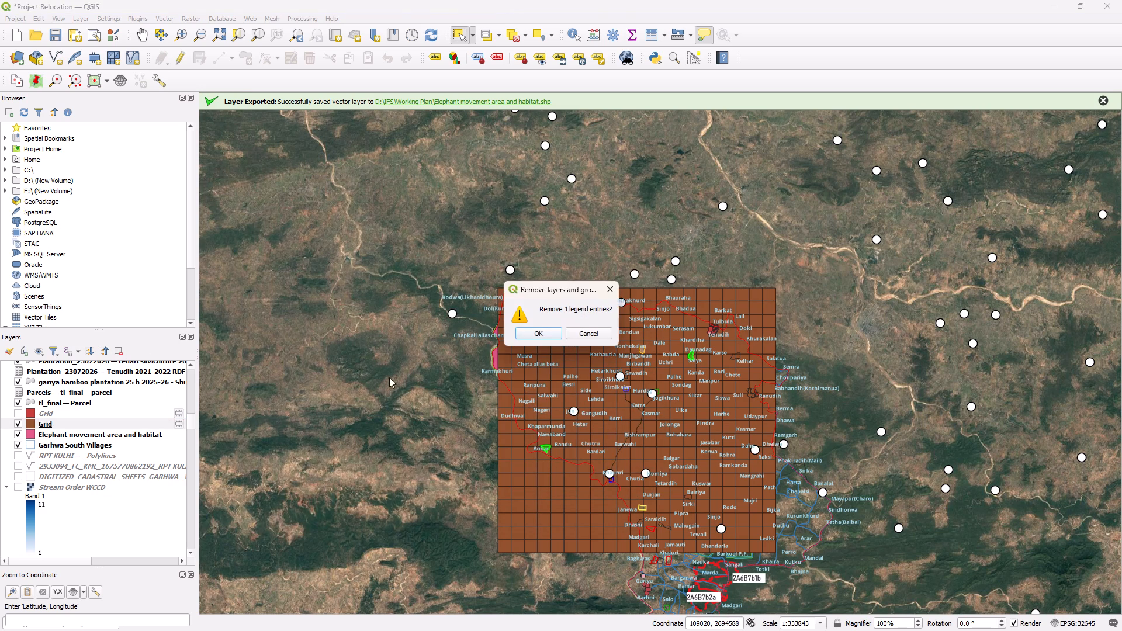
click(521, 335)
Show the remaining Grid layer and style it with the outline red symbol.
click(68, 417)
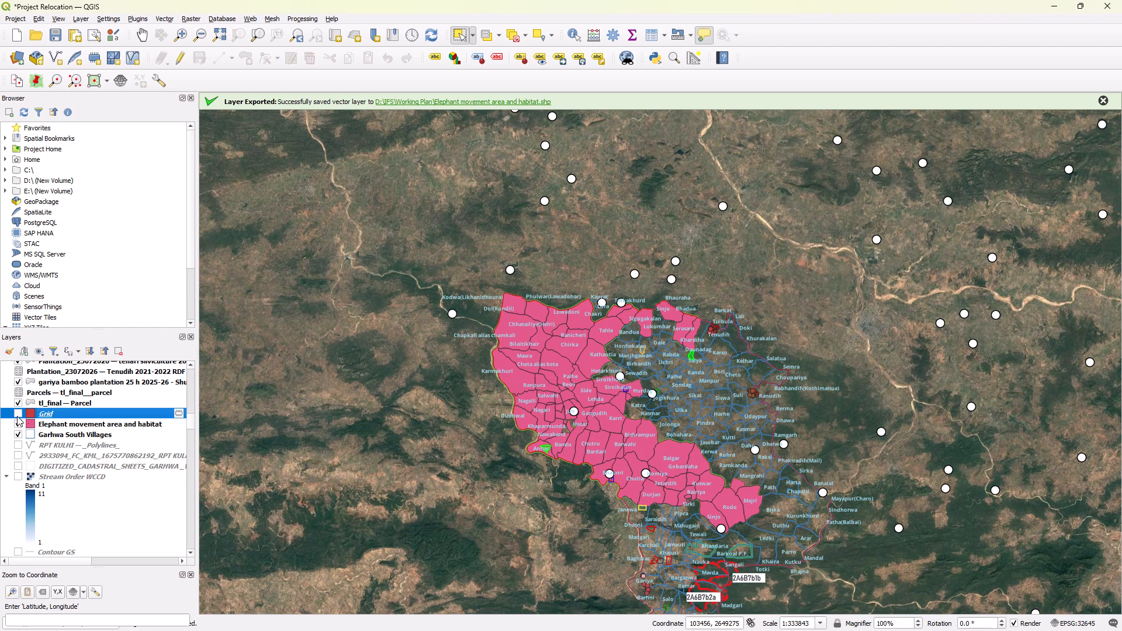
click(13, 412)
click(18, 412)
click(44, 412)
right_click(44, 412)
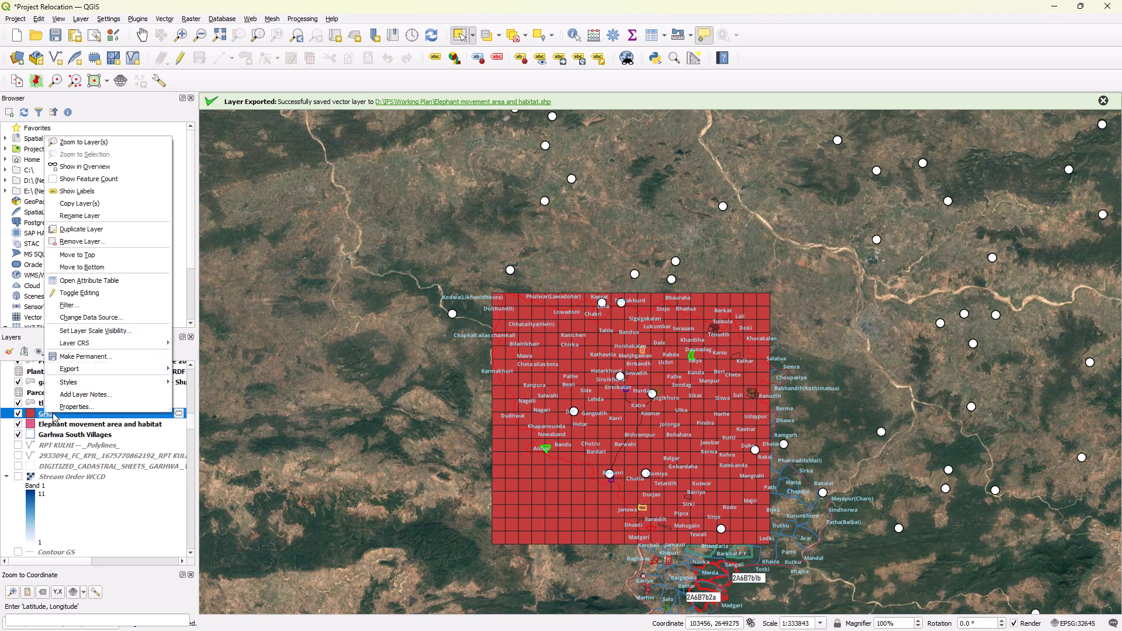
click(73, 410)
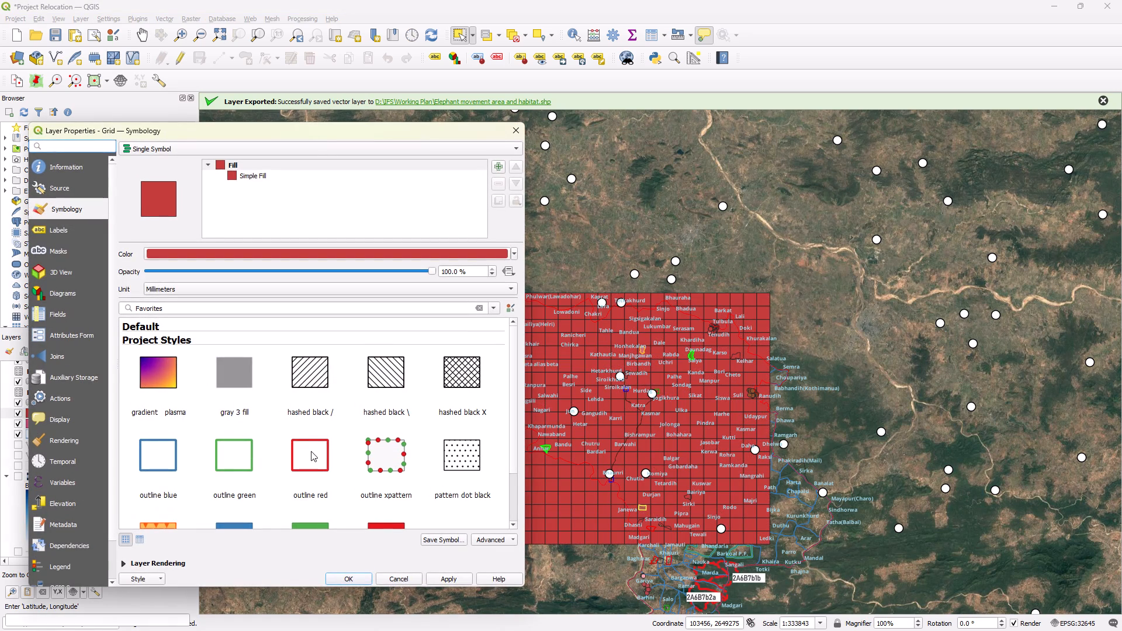
click(309, 452)
click(439, 577)
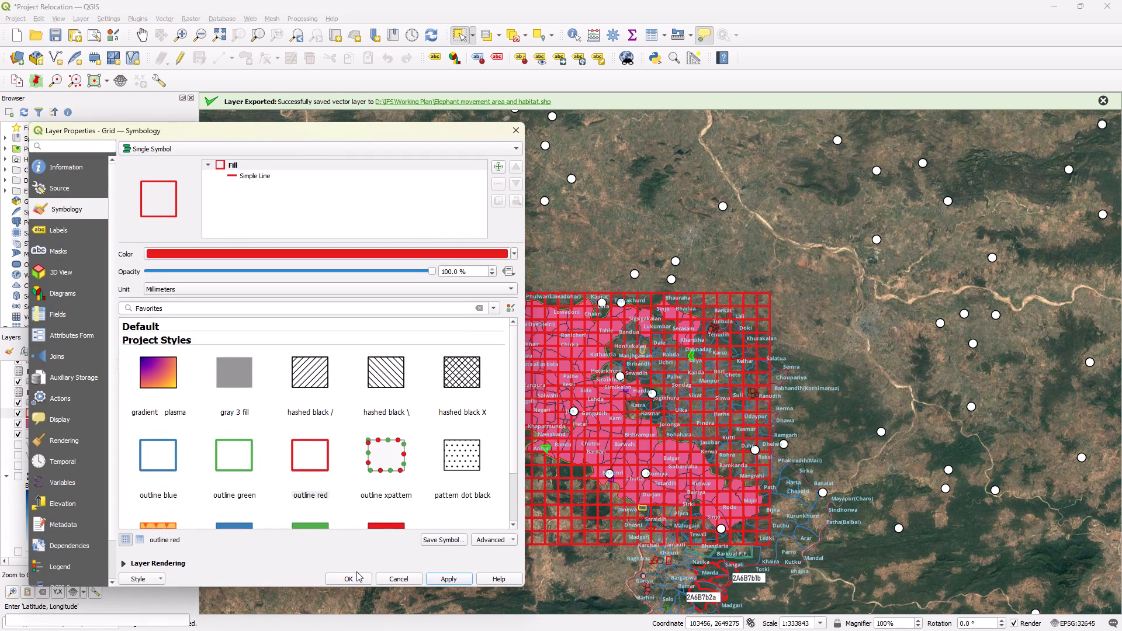
click(340, 581)
Turn on editing for the Grid layer.
scroll(538, 474, up, 1)
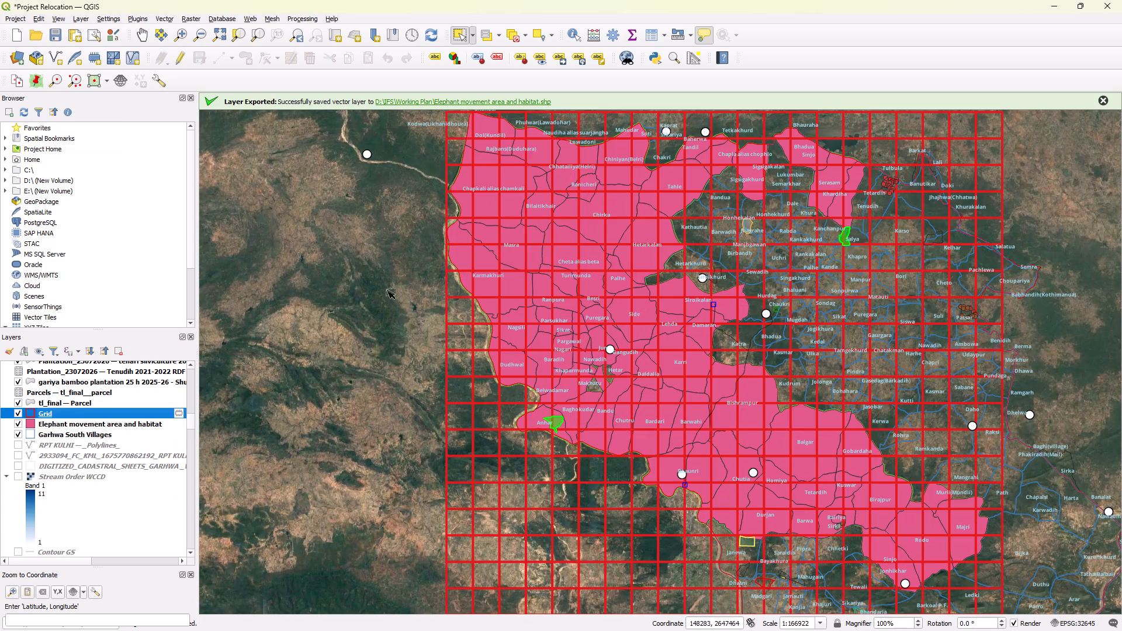
scroll(301, 212, down, 1)
scroll(428, 431, up, 1)
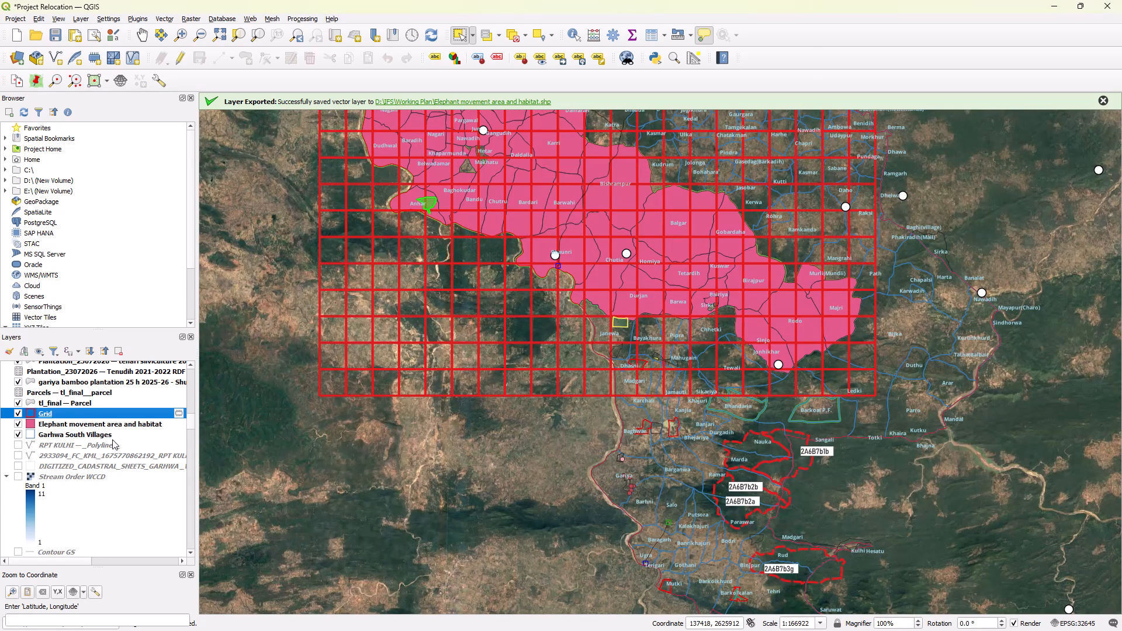
click(176, 63)
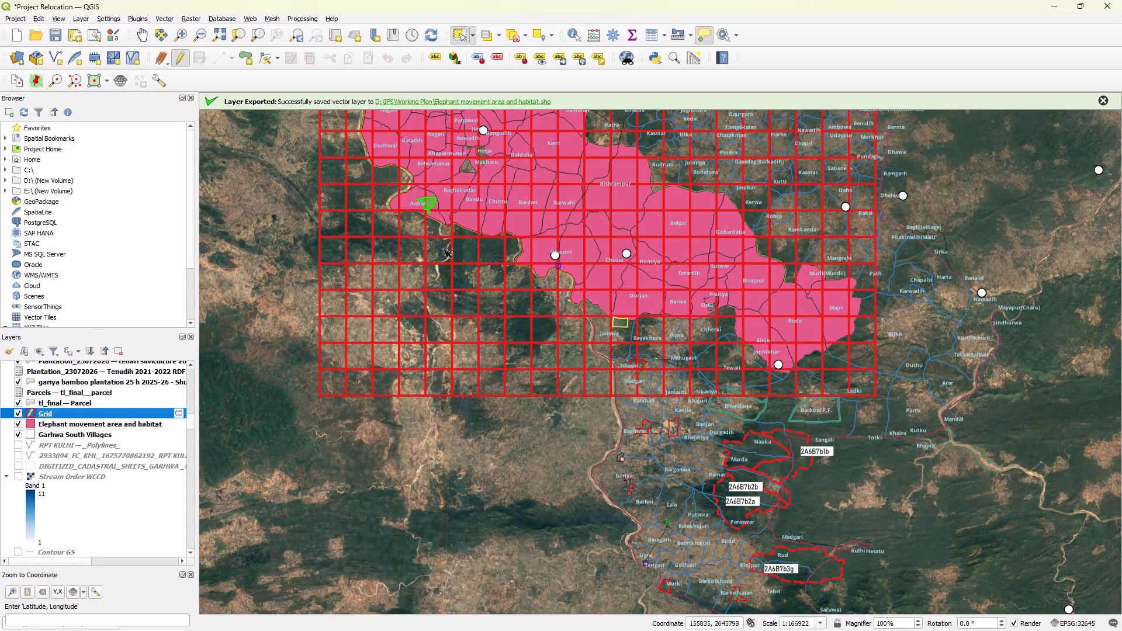
Select the seven southernmost cells in the Grid's westernmost column, outside the elephant movement area.
ctrl+drag(280, 249, 346, 282)
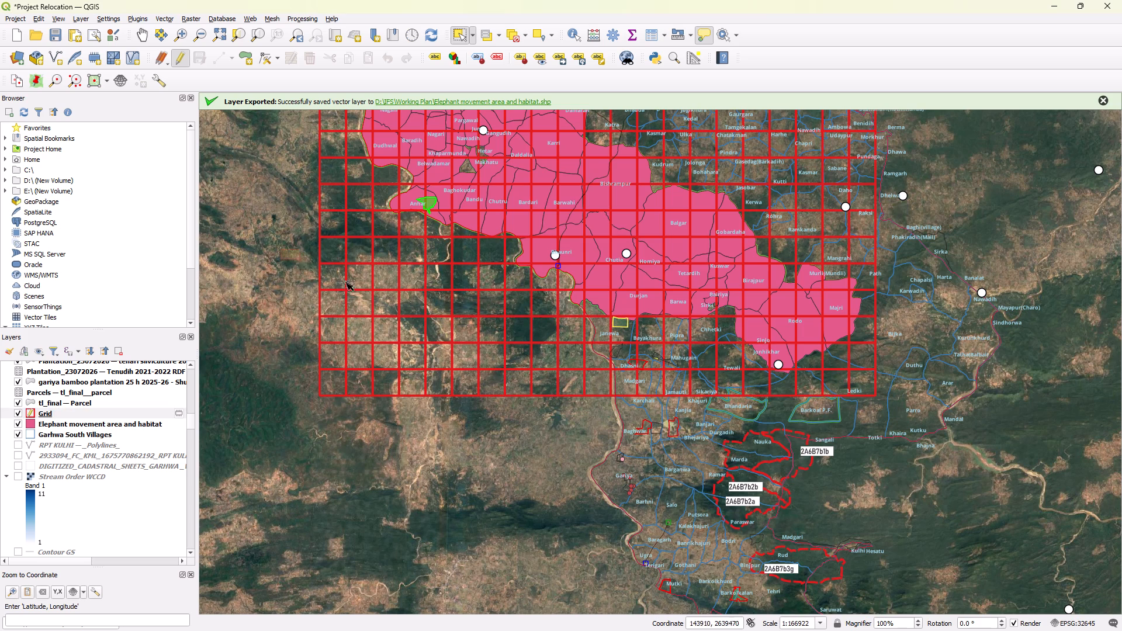
ctrl+drag(346, 282, 503, 415)
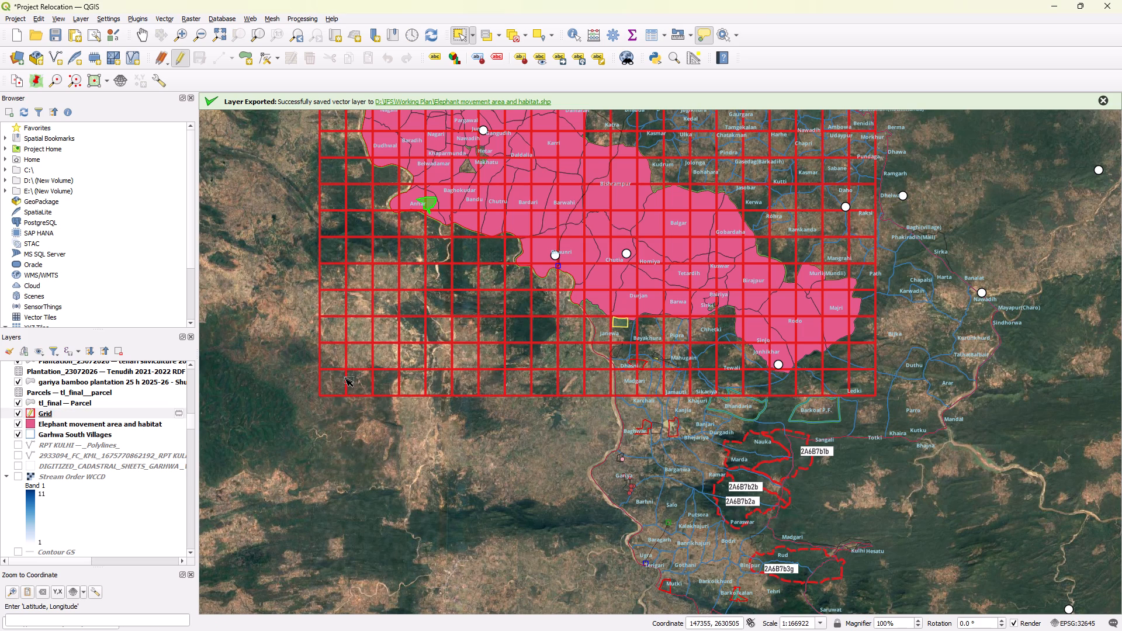
click(344, 380)
ctrl+click(338, 358)
ctrl+click(344, 337)
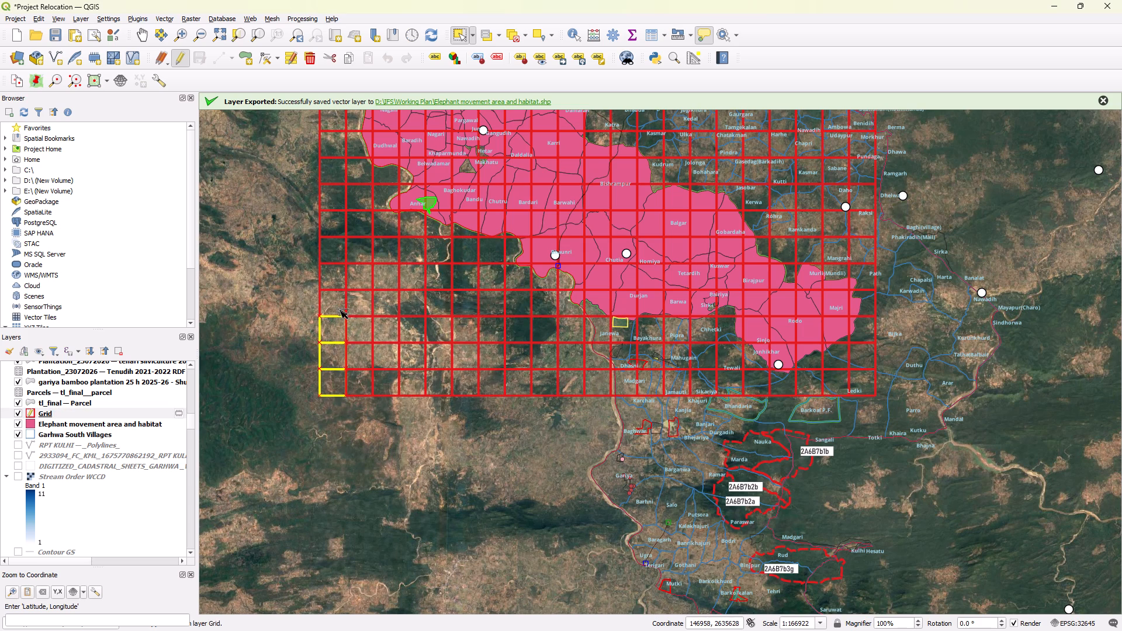
ctrl+click(340, 310)
ctrl+click(340, 285)
ctrl+click(334, 252)
ctrl+click(331, 234)
Add the cells of the second to fourth columns from the west, just south of the habitat edge, to the selection.
ctrl+click(369, 237)
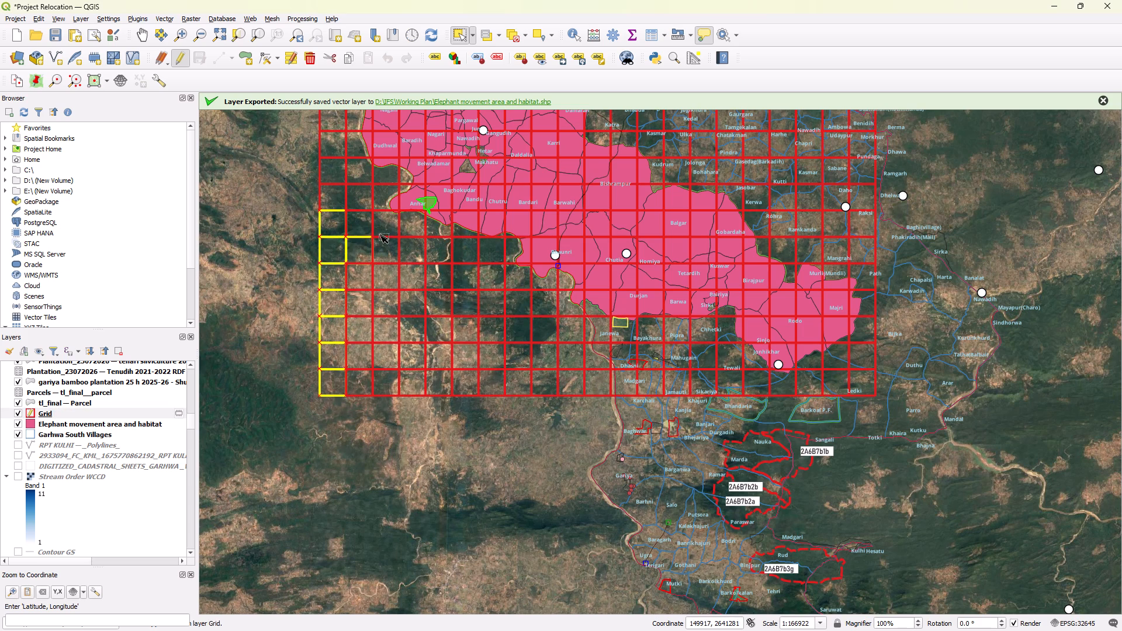
ctrl+click(381, 234)
ctrl+click(394, 261)
ctrl+click(358, 223)
ctrl+click(386, 222)
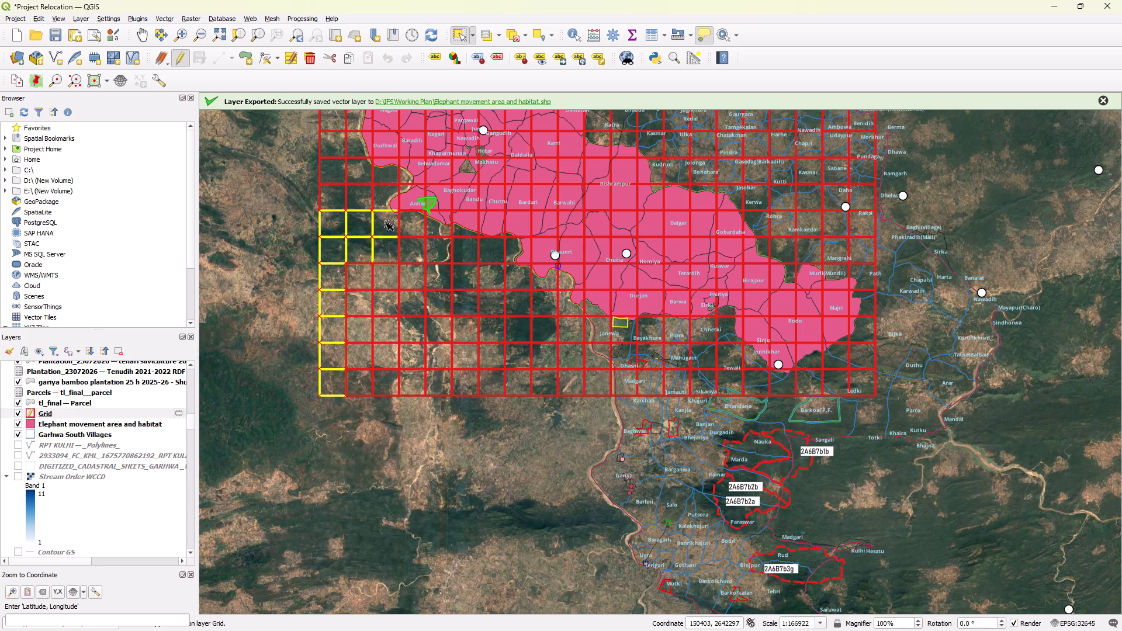
ctrl+click(399, 225)
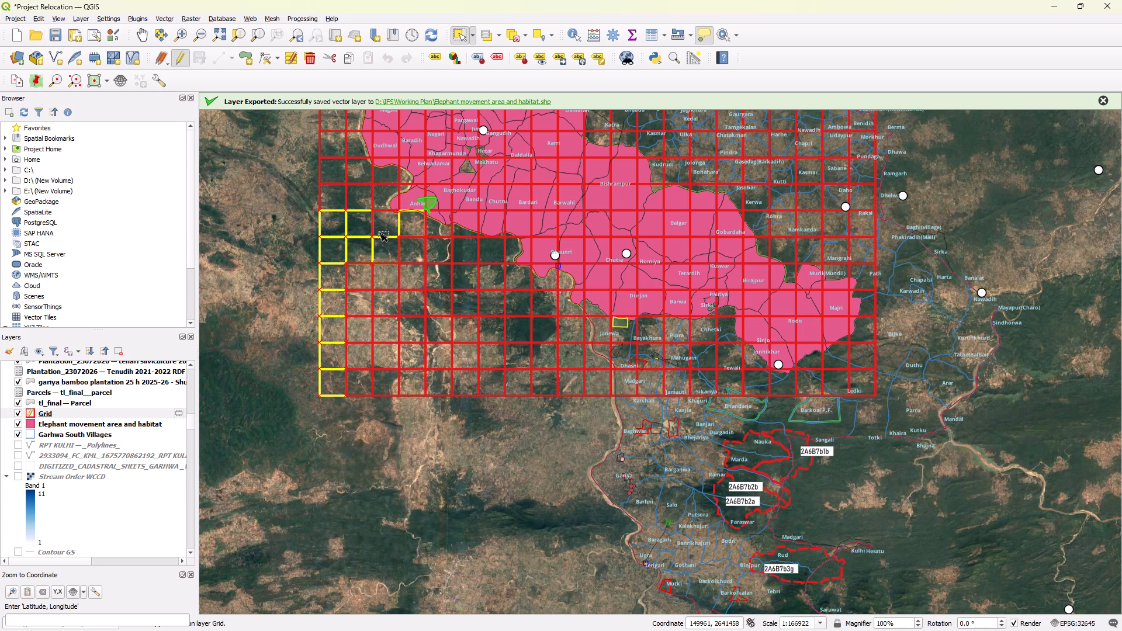
ctrl+click(380, 233)
ctrl+click(415, 257)
ctrl+click(410, 282)
ctrl+click(380, 282)
ctrl+click(371, 280)
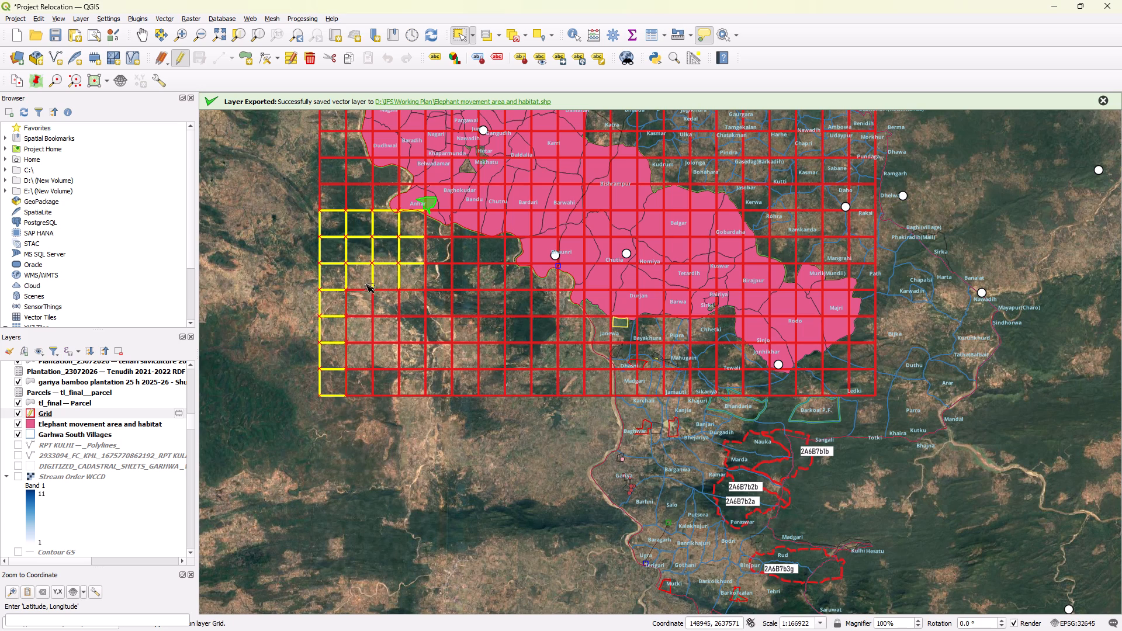
ctrl+click(370, 294)
ctrl+click(394, 307)
ctrl+drag(410, 308, 415, 308)
ctrl+click(418, 336)
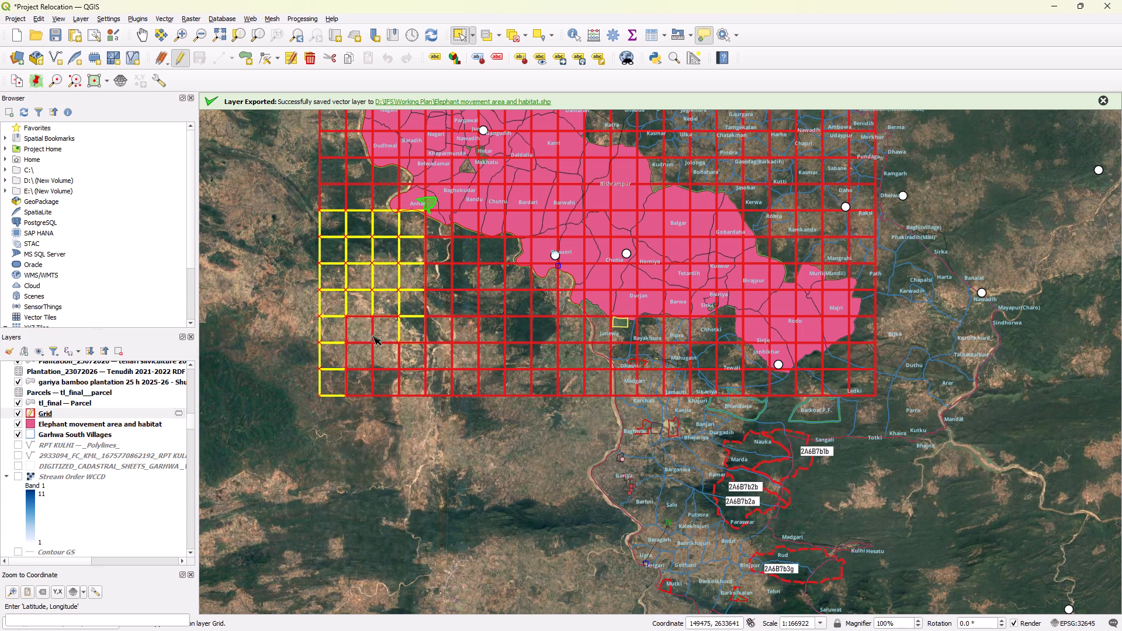
Add the three southernmost rows of cells in the second to fourth columns to the selection.
ctrl+click(373, 337)
ctrl+click(365, 334)
ctrl+click(369, 353)
ctrl+click(382, 356)
ctrl+click(382, 382)
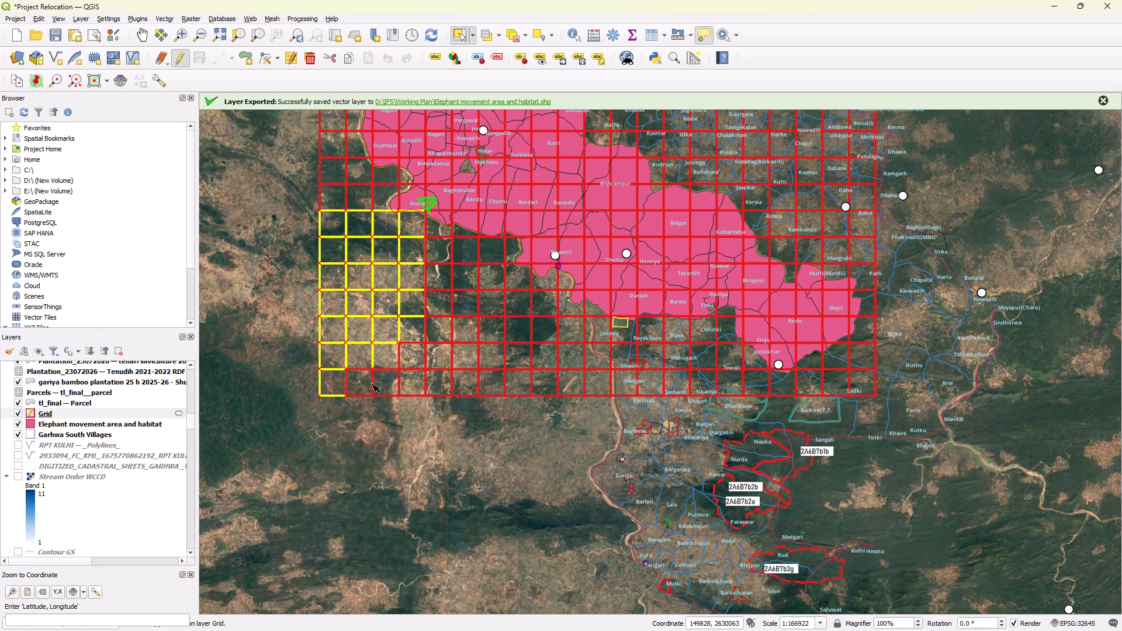
ctrl+click(327, 378)
ctrl+click(349, 380)
ctrl+click(339, 382)
ctrl+click(404, 357)
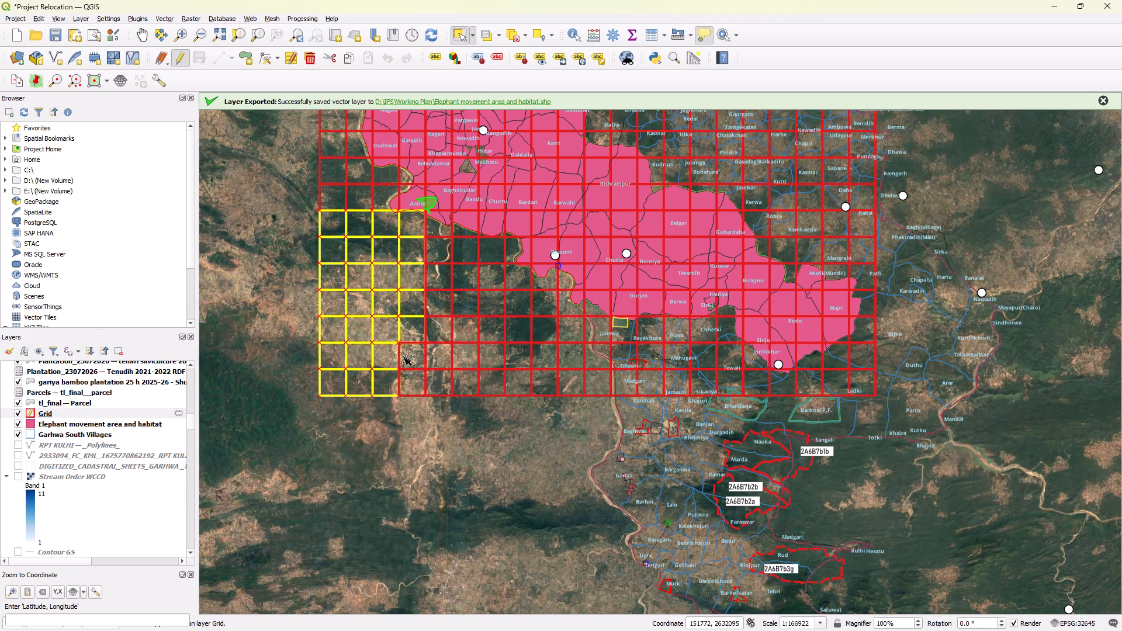
ctrl+click(411, 376)
Add the six southernmost cells in each of the fifth and sixth columns, below the habitat boundary, to the selection.
ctrl+click(449, 382)
ctrl+click(441, 353)
ctrl+click(434, 325)
ctrl+click(435, 299)
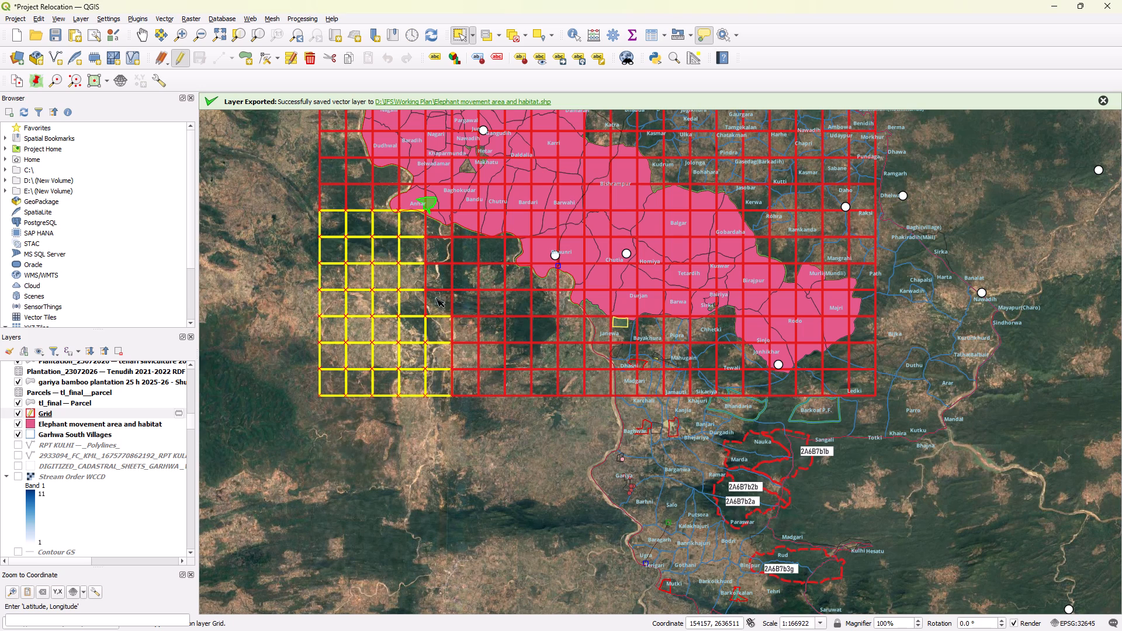
ctrl+click(448, 272)
ctrl+click(439, 246)
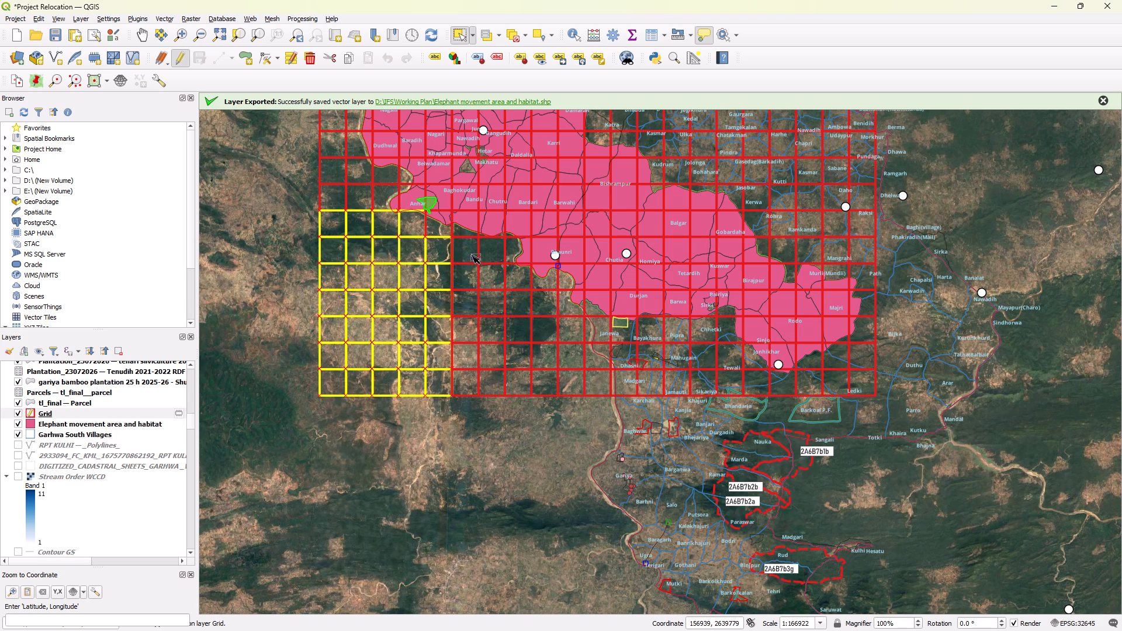
ctrl+click(470, 262)
ctrl+click(474, 293)
ctrl+click(469, 278)
ctrl+click(471, 332)
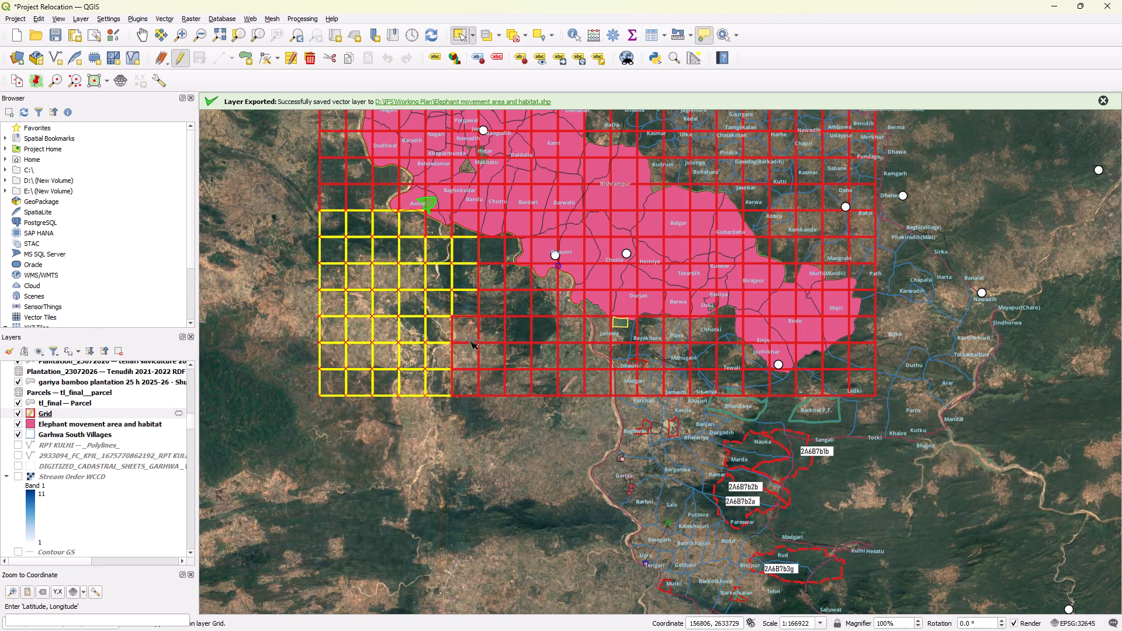
ctrl+click(471, 355)
ctrl+click(473, 380)
Add the cells of the seventh and eighth columns, from the habitat boundary to the grid's southern edge, to the selection.
ctrl+click(488, 383)
ctrl+click(489, 356)
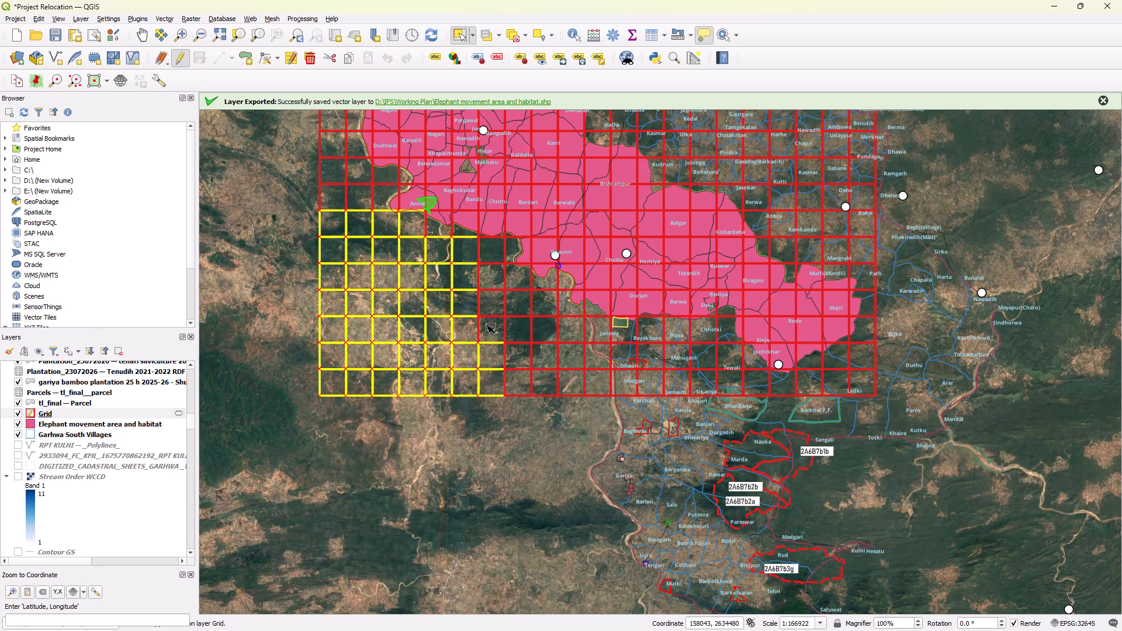
ctrl+click(486, 323)
ctrl+click(486, 301)
ctrl+click(489, 278)
ctrl+click(489, 251)
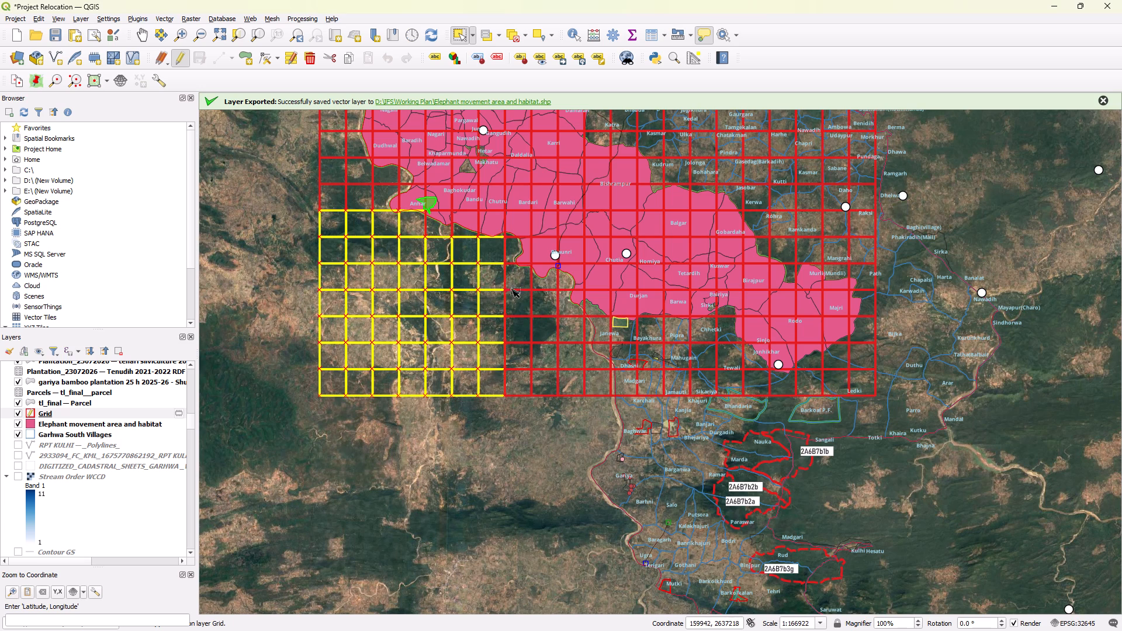
ctrl+click(512, 286)
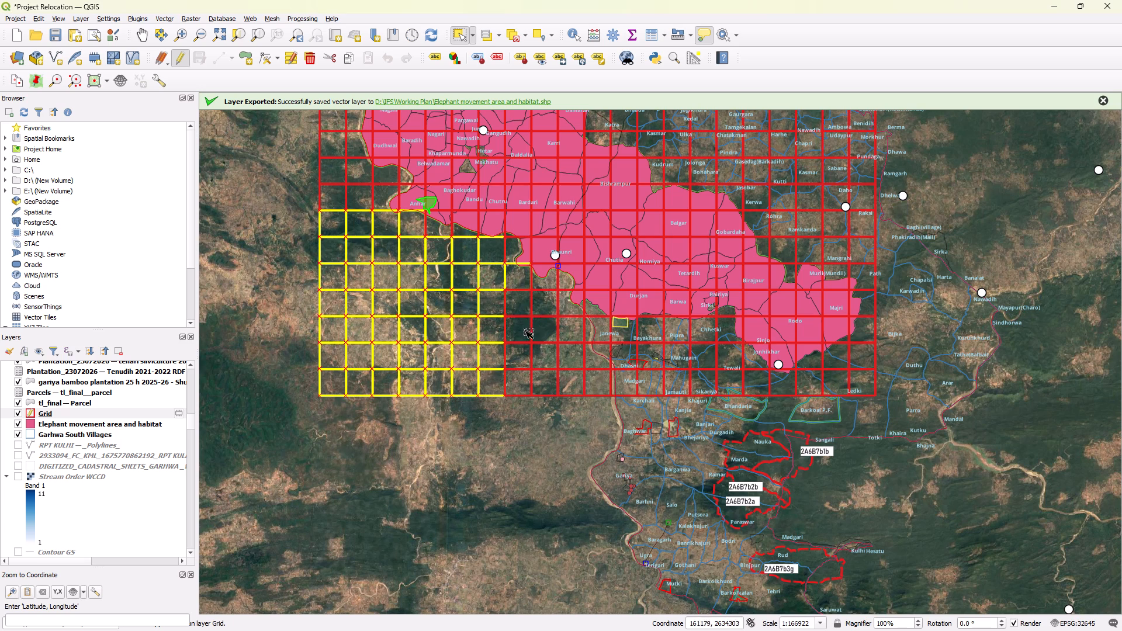
ctrl+click(518, 306)
ctrl+click(518, 334)
ctrl+click(520, 356)
ctrl+click(527, 386)
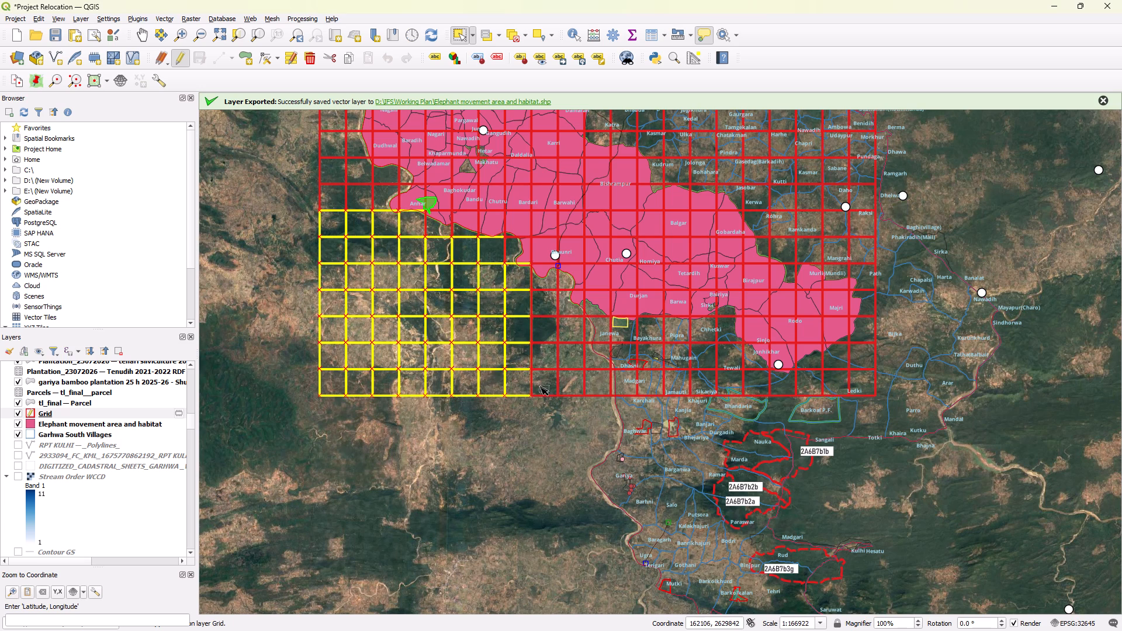
Add the ninth and tenth columns' cells south of the habitat to the selection, leaving out the ninth-column cell that overlaps it.
ctrl+click(543, 386)
ctrl+click(543, 359)
ctrl+click(548, 330)
ctrl+click(543, 299)
ctrl+click(542, 276)
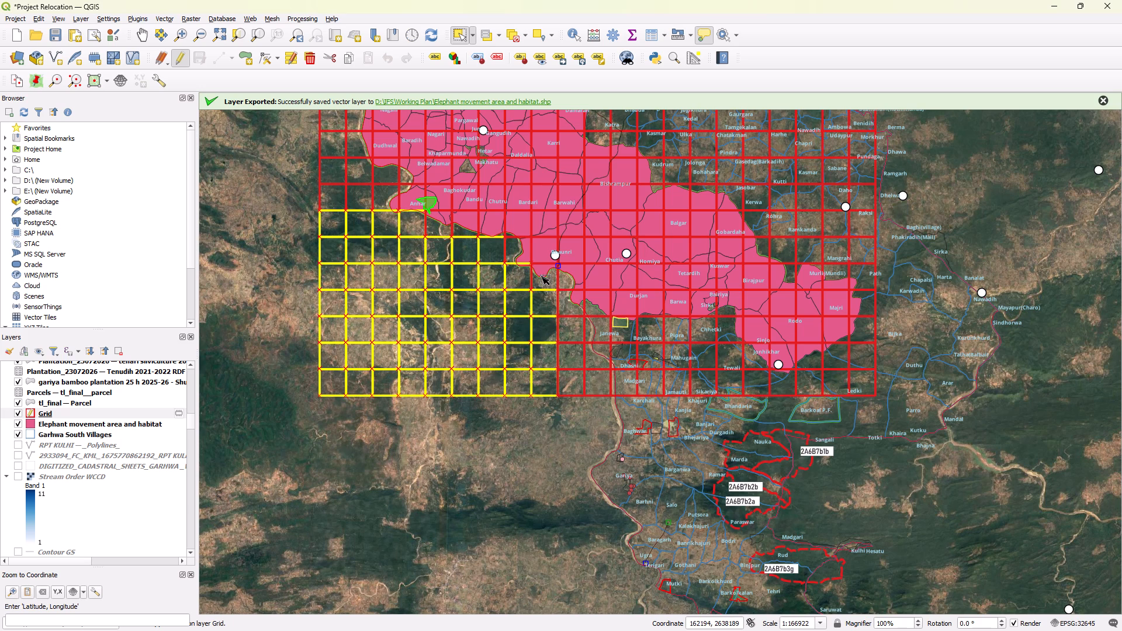
ctrl+click(571, 282)
ctrl+click(537, 271)
ctrl+click(563, 308)
ctrl+click(563, 308)
ctrl+click(572, 331)
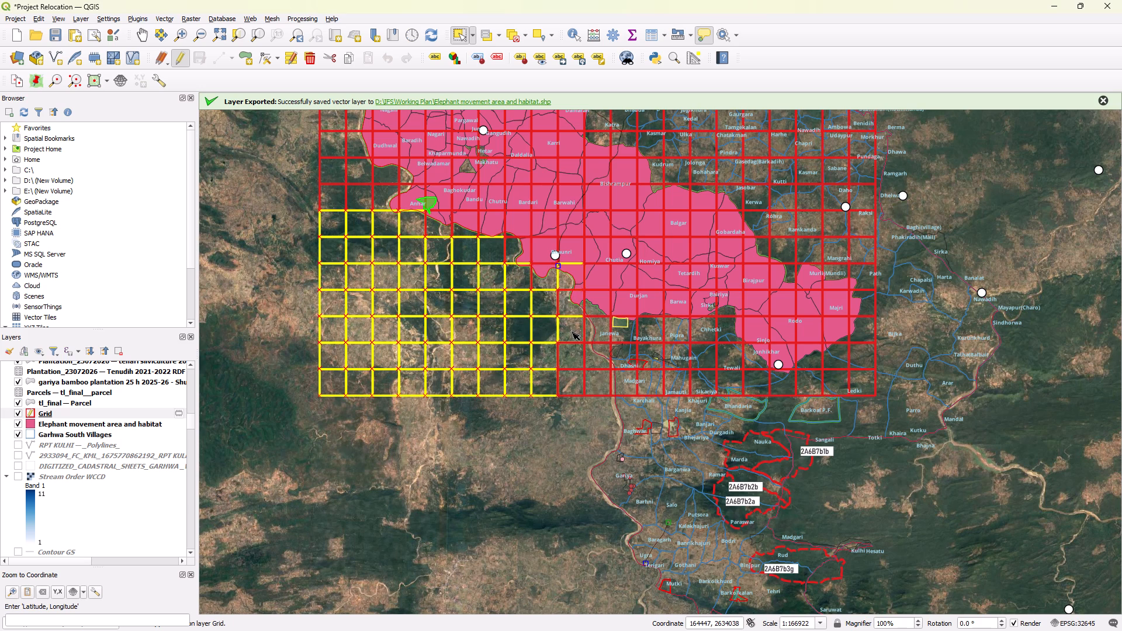
ctrl+click(571, 363)
ctrl+click(572, 386)
Add the cells south of the habitat in the eleventh to fifteenth columns to the selection.
ctrl+click(600, 385)
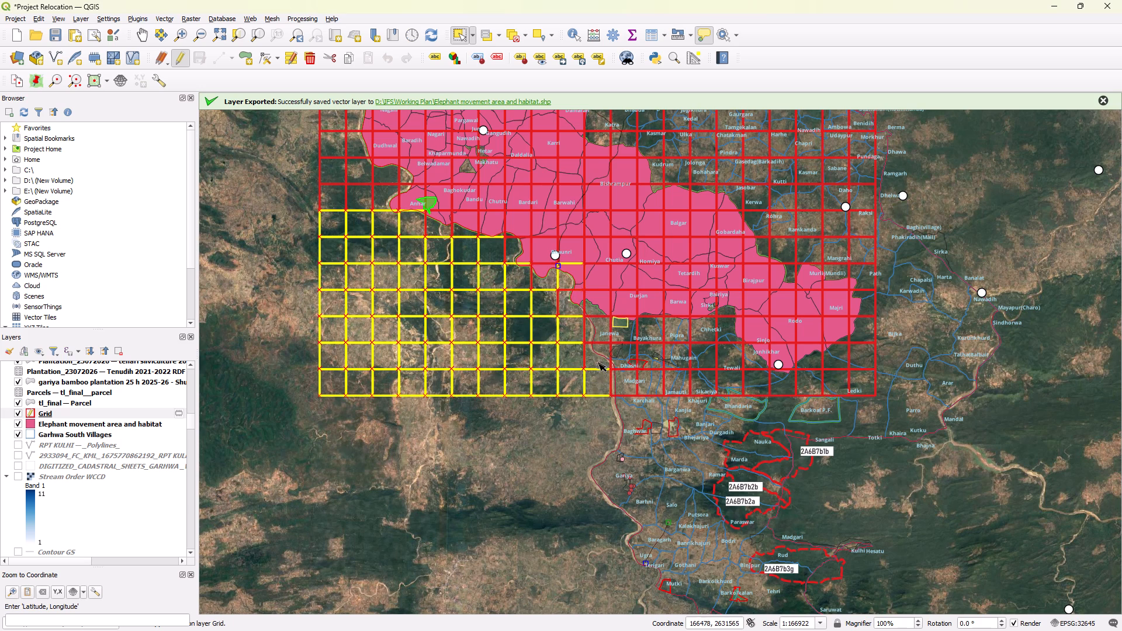
ctrl+click(597, 357)
ctrl+click(616, 354)
ctrl+click(624, 381)
ctrl+click(639, 356)
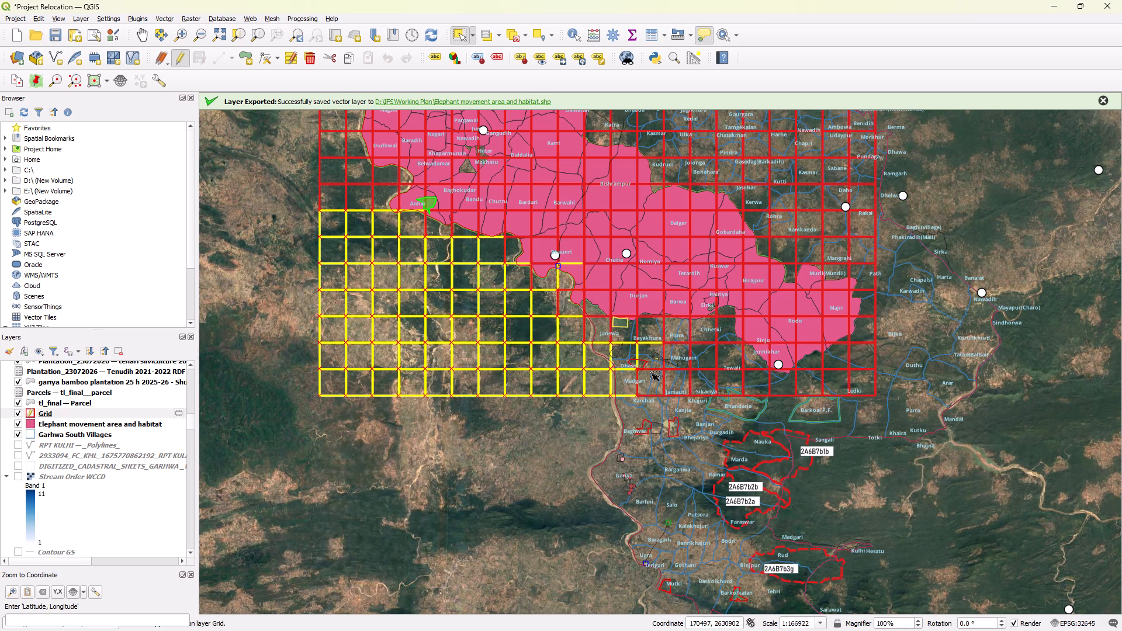
ctrl+click(652, 373)
ctrl+click(659, 324)
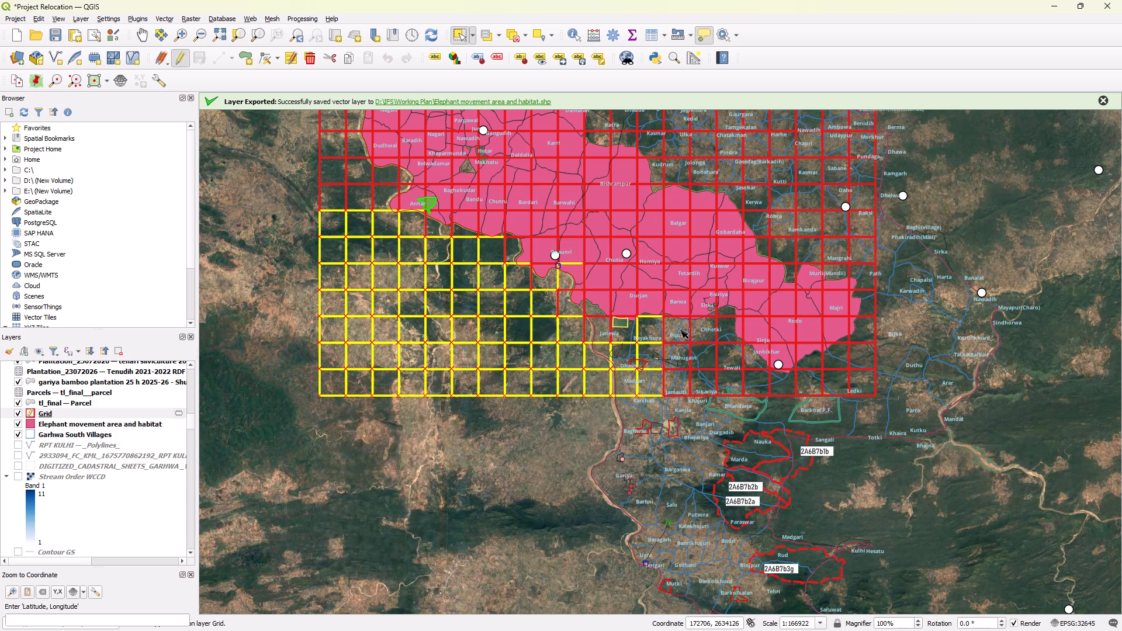
ctrl+click(681, 330)
ctrl+click(710, 336)
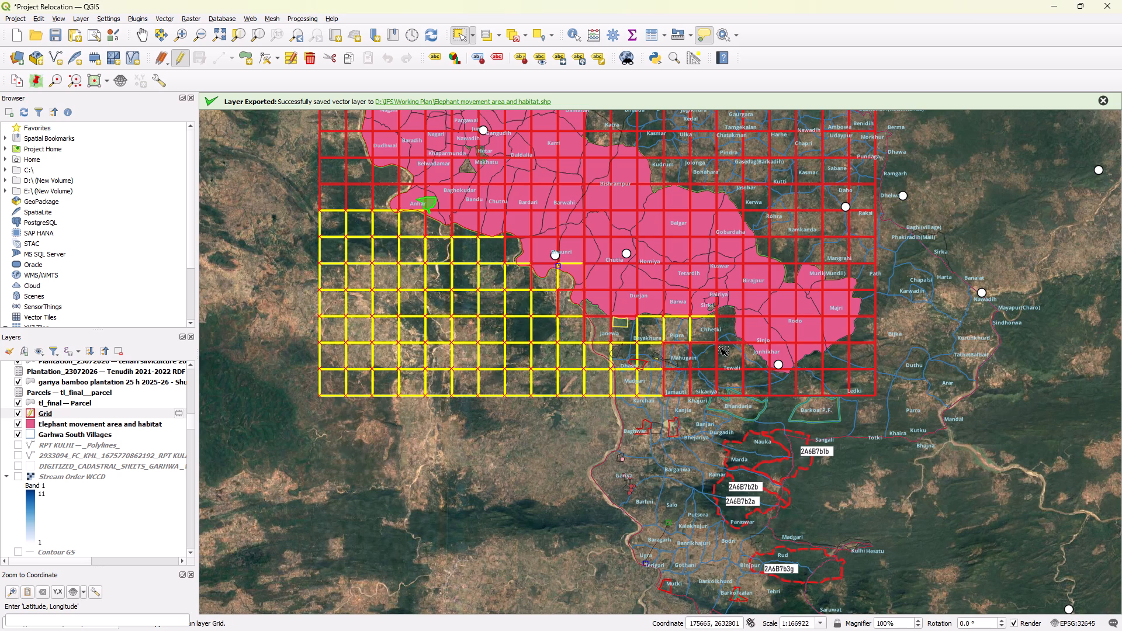
ctrl+click(685, 358)
ctrl+click(709, 358)
ctrl+click(687, 381)
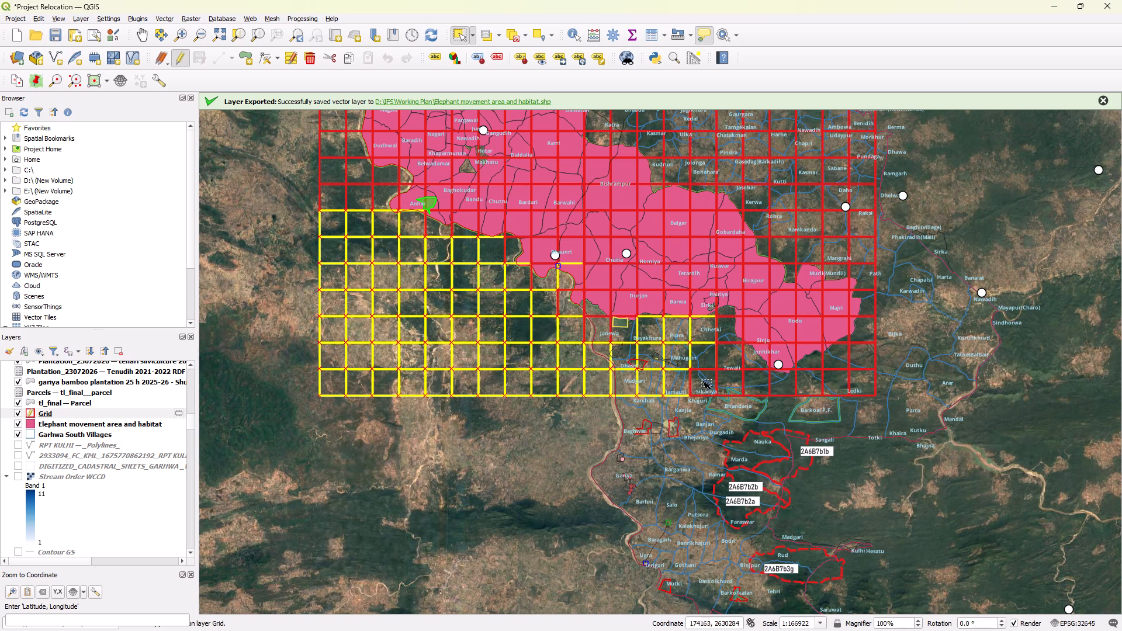
ctrl+click(704, 381)
Add the remaining southernmost-row cells, plus the cells above them outside the habitat in columns 16, 20 and 21, to the selection.
ctrl+click(726, 357)
ctrl+click(732, 373)
ctrl+click(749, 377)
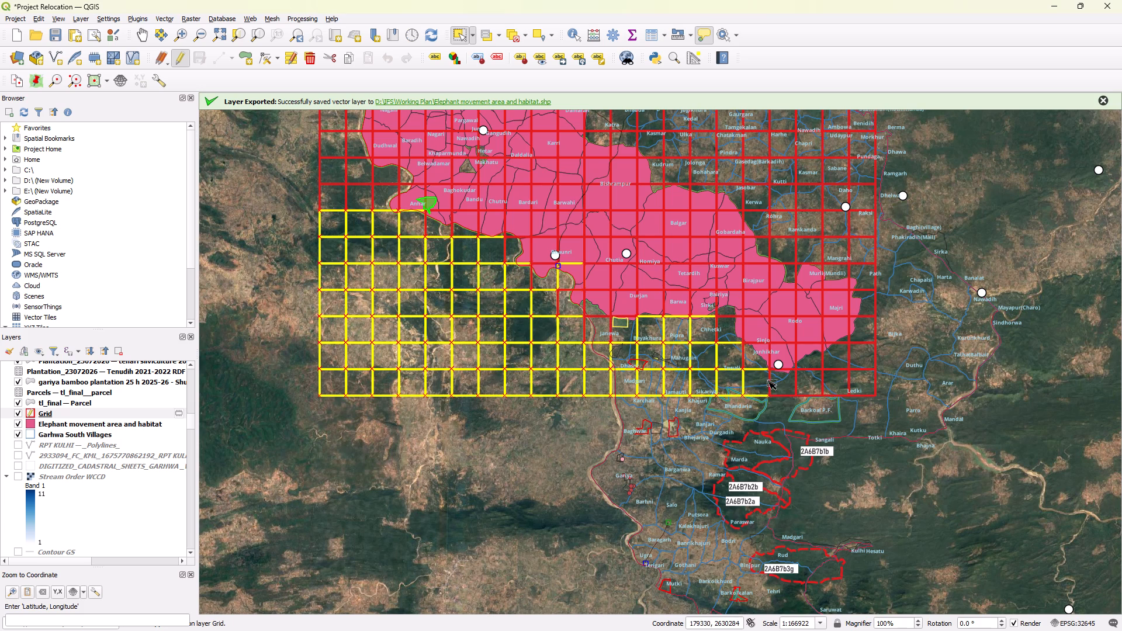
ctrl+click(774, 381)
ctrl+click(800, 382)
ctrl+click(829, 379)
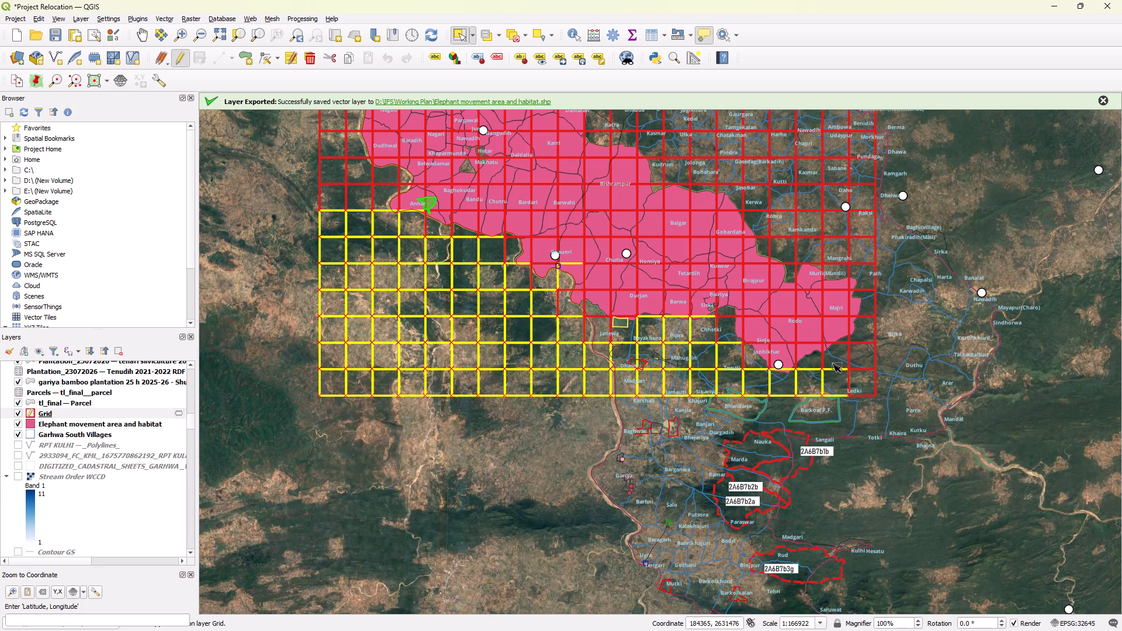
ctrl+click(833, 364)
ctrl+click(868, 362)
ctrl+click(868, 388)
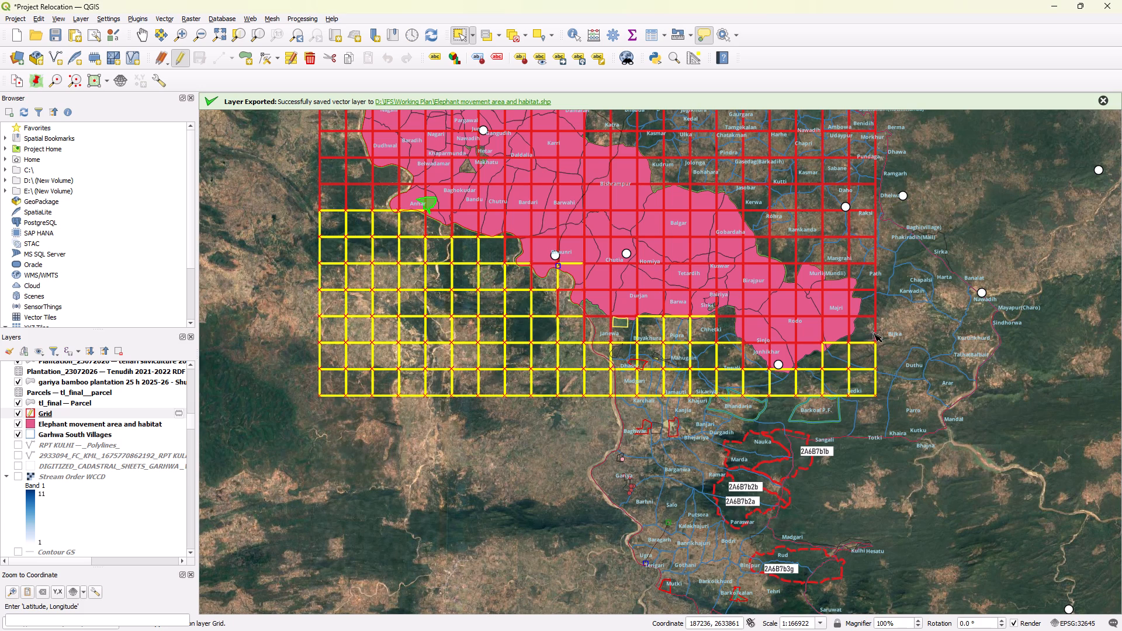
Add the block of eight cells around Mangrahi, two rows by the four easternmost columns, to the selection.
ctrl+click(789, 250)
ctrl+click(821, 252)
ctrl+click(847, 254)
ctrl+click(863, 255)
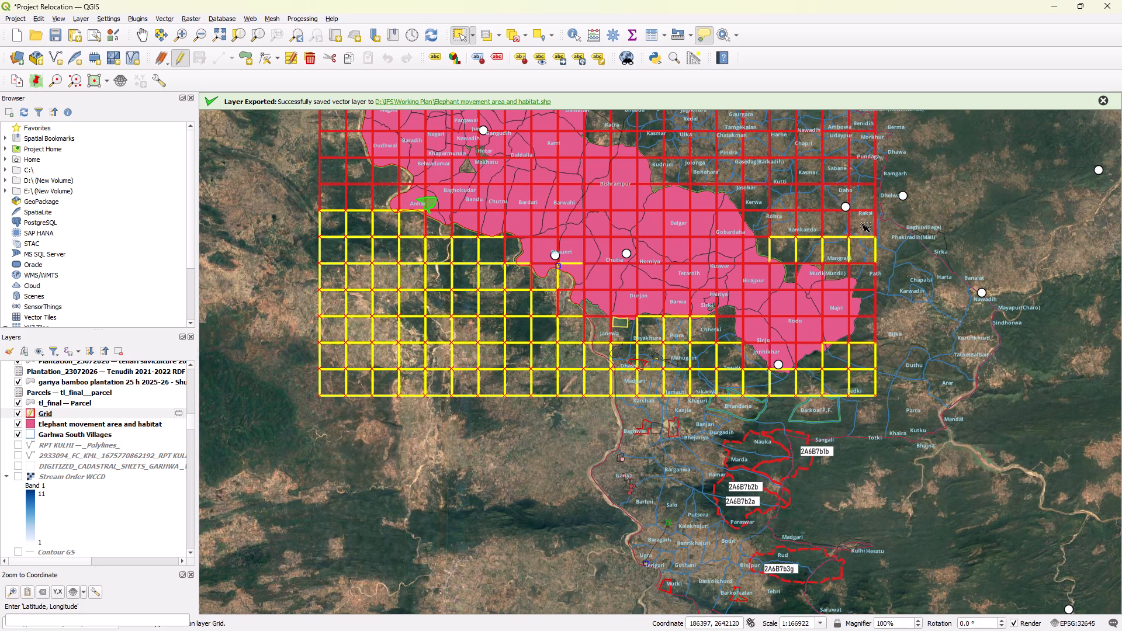
ctrl+click(862, 224)
ctrl+click(795, 228)
ctrl+click(818, 230)
ctrl+click(836, 230)
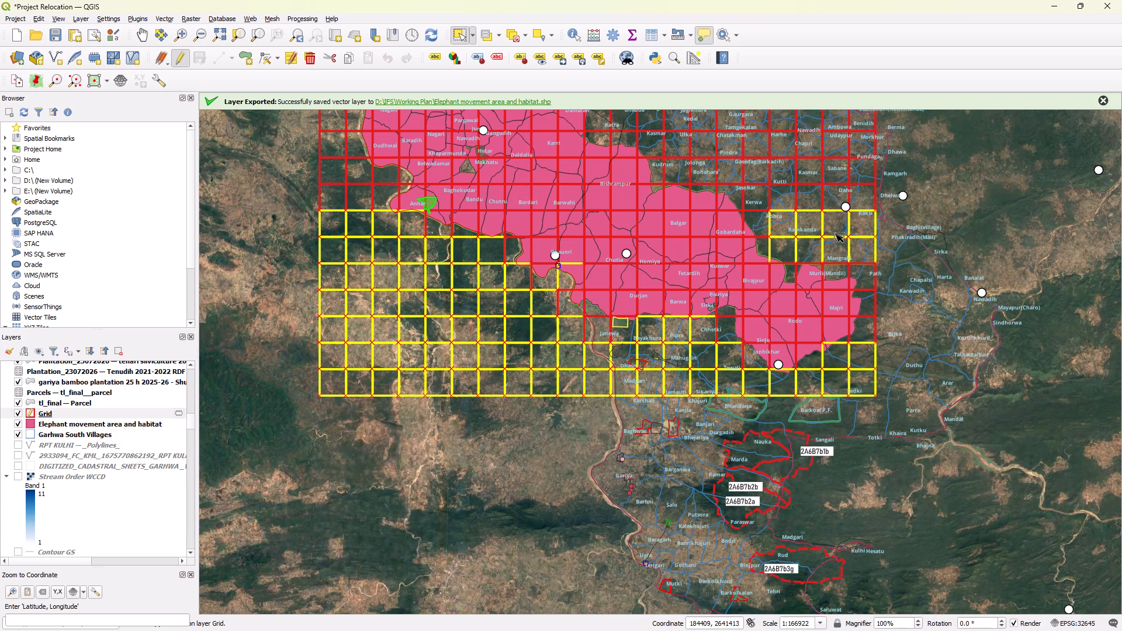
scroll(816, 263, up, 1)
scroll(816, 263, down, 1)
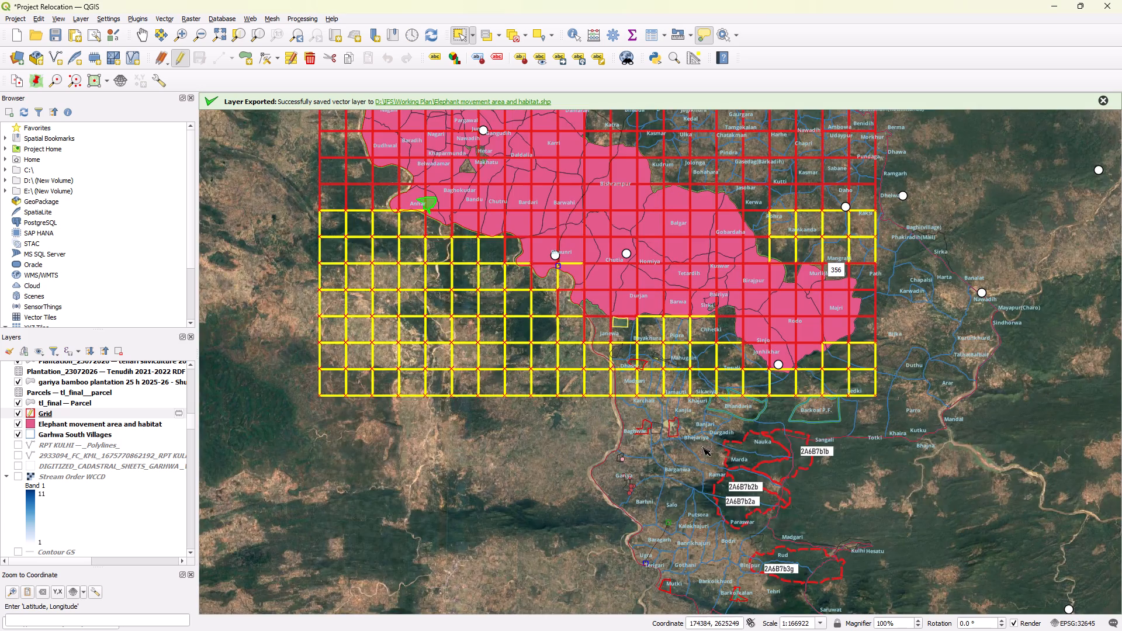
scroll(695, 449, down, 1)
scroll(755, 229, up, 1)
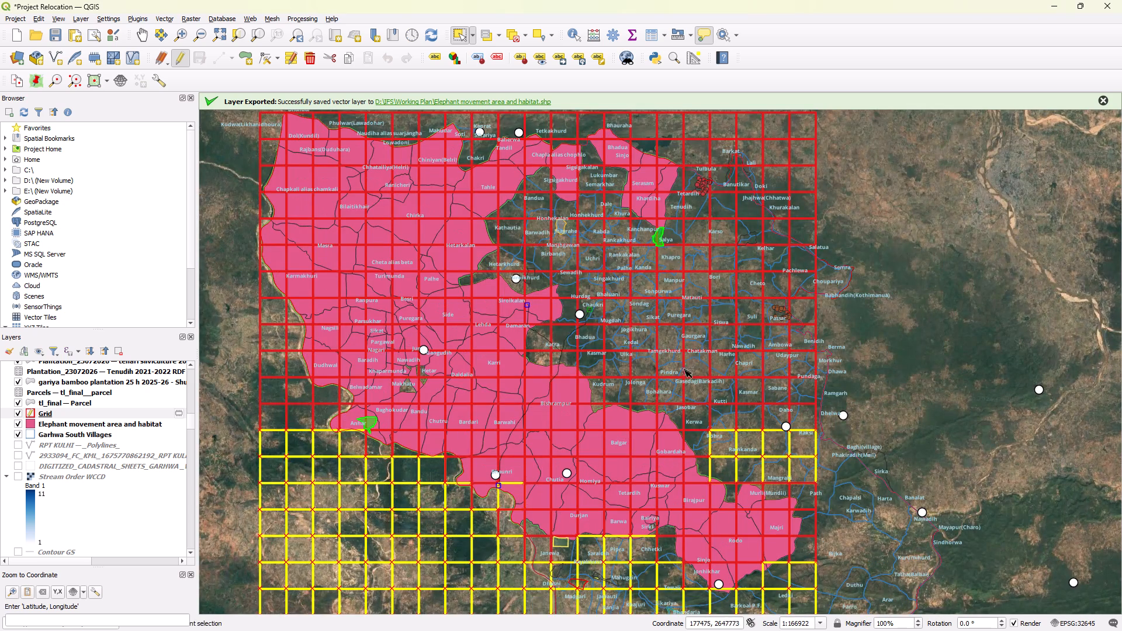
Add the eleventh-row cells east of the habitat, in columns 14 to 21, to the grid selection.
ctrl+click(614, 392)
ctrl+click(650, 391)
ctrl+click(680, 390)
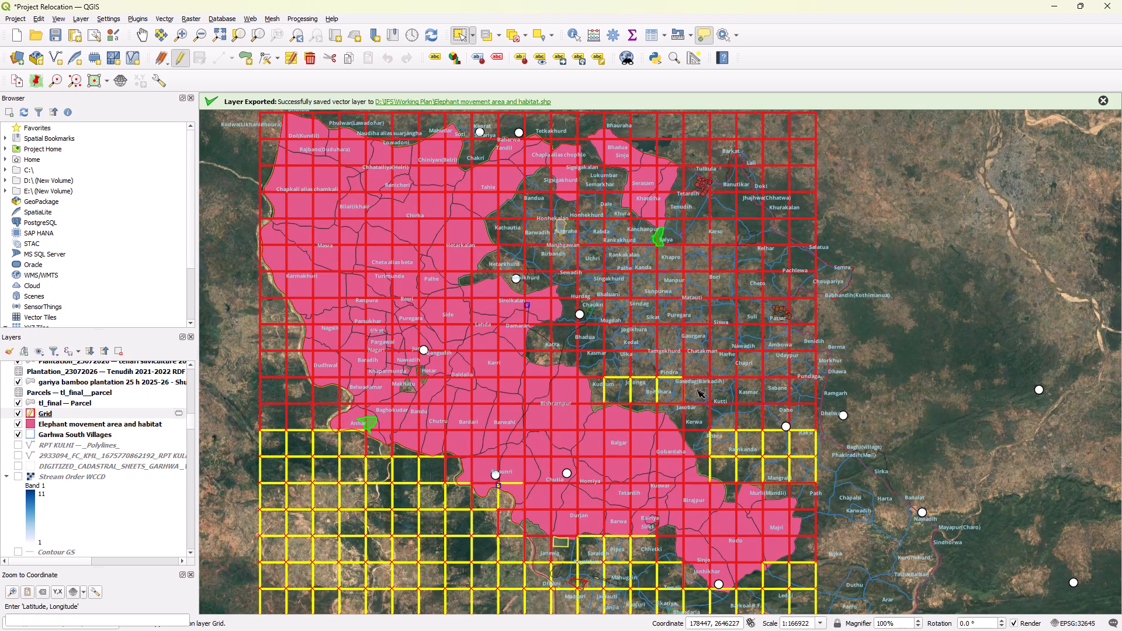
ctrl+click(697, 390)
ctrl+click(718, 391)
ctrl+click(745, 396)
ctrl+click(769, 396)
ctrl+click(807, 393)
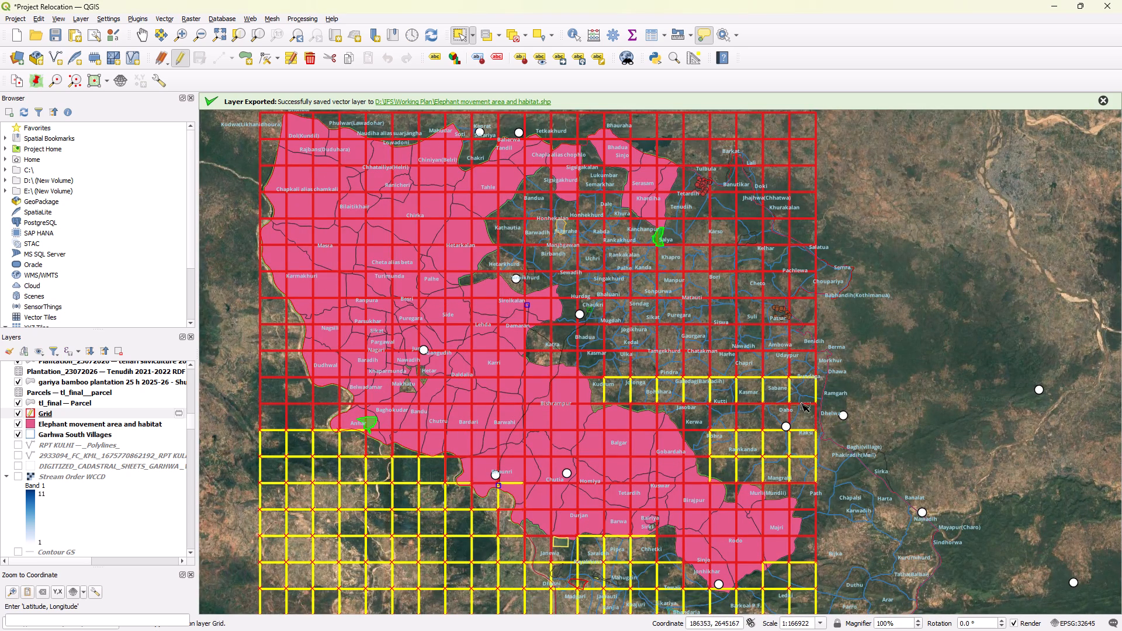
Add the twelfth-row cells east of the habitat, in columns 17 to 21, to the selection.
ctrl+click(802, 404)
ctrl+click(782, 416)
ctrl+click(744, 416)
ctrl+click(730, 417)
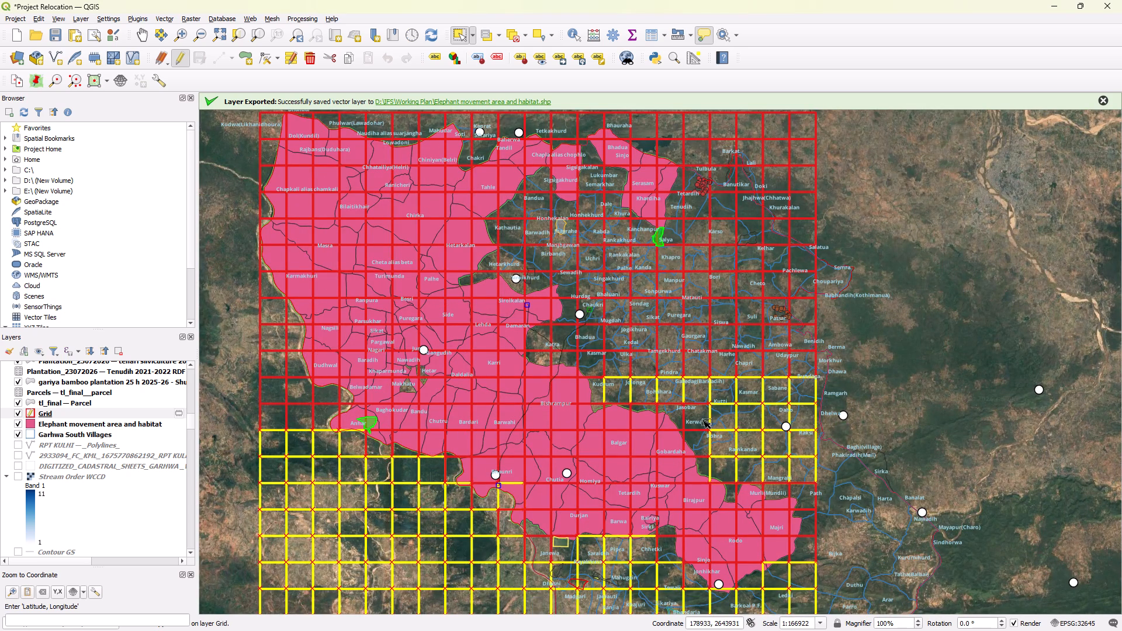
ctrl+click(700, 420)
Add the tenth-row cells east of the habitat, in columns 13 to 21, to the selection.
ctrl+click(595, 364)
ctrl+click(616, 365)
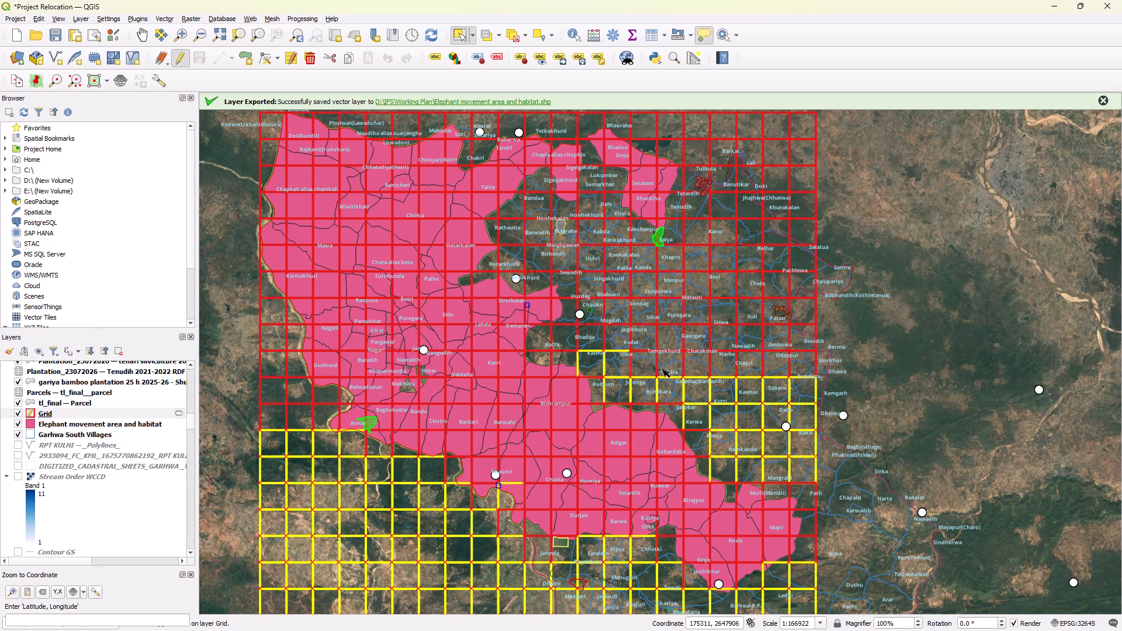
ctrl+click(663, 369)
ctrl+click(647, 370)
ctrl+click(698, 366)
ctrl+click(736, 367)
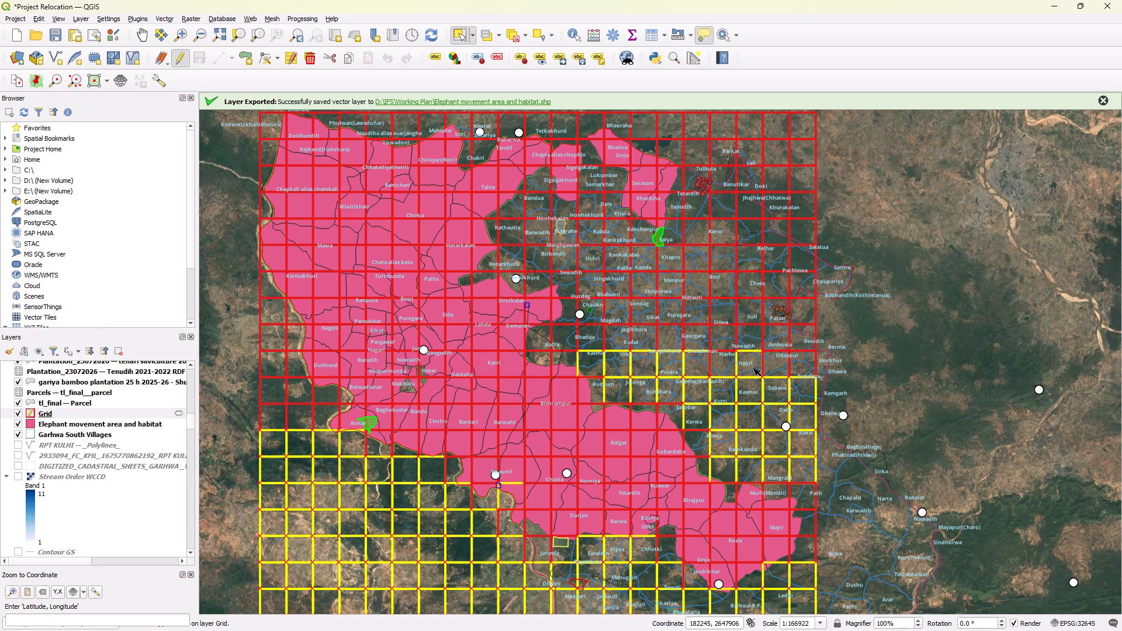
ctrl+click(723, 370)
ctrl+click(771, 368)
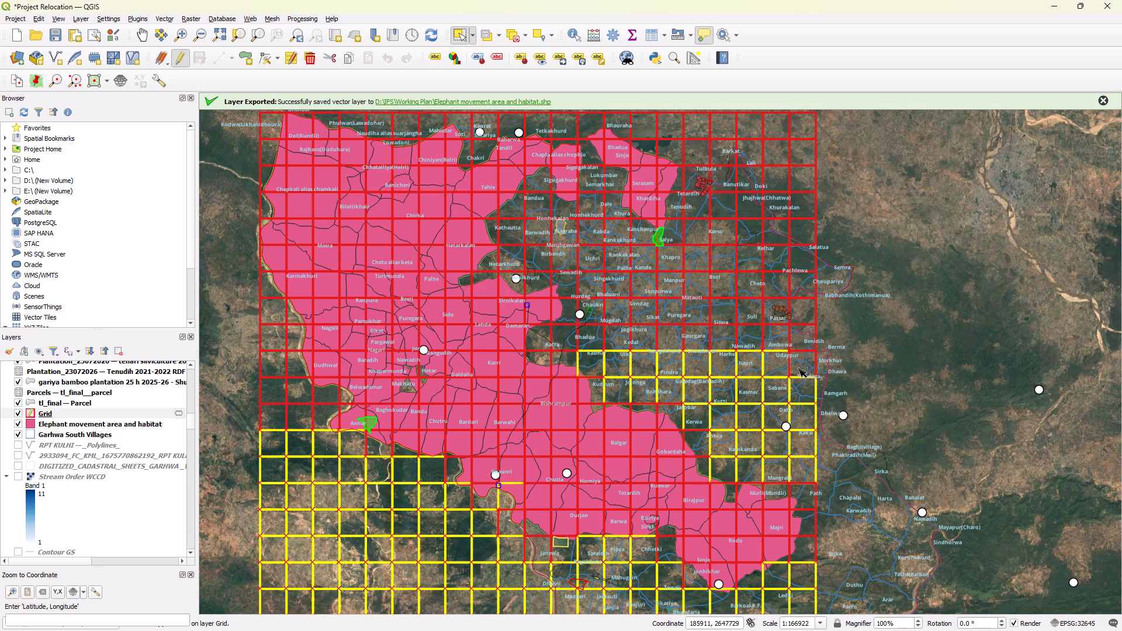
ctrl+click(799, 369)
Add the ninth-row cells east of the habitat, in columns 12 to 21, to the selection.
ctrl+click(799, 338)
ctrl+click(771, 339)
ctrl+click(753, 340)
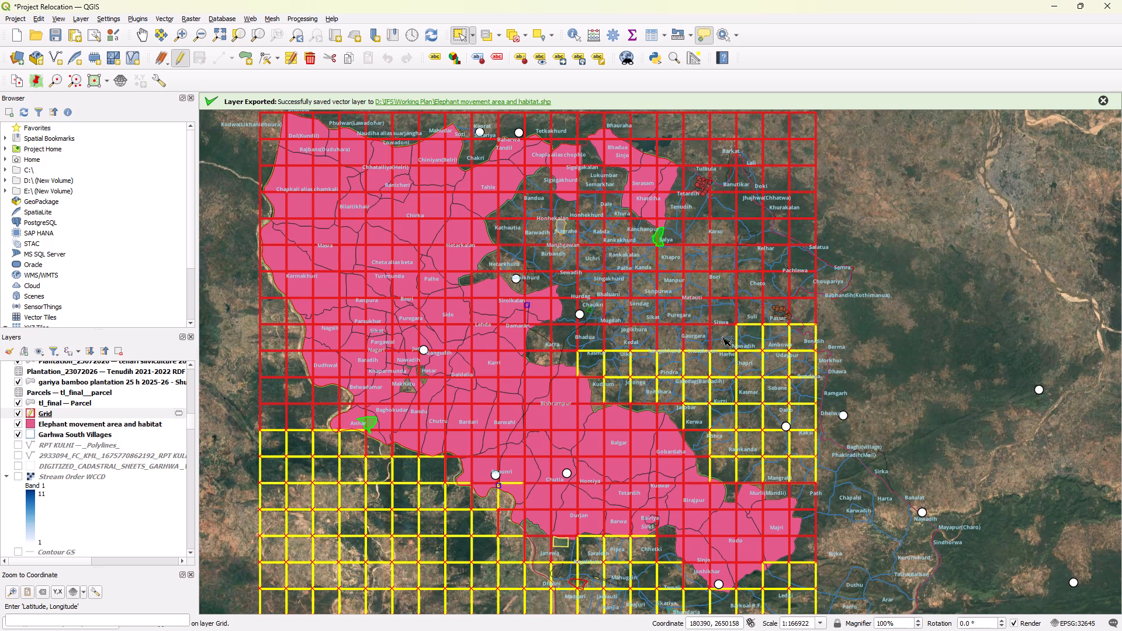
ctrl+click(723, 338)
ctrl+click(701, 338)
ctrl+click(677, 338)
ctrl+click(649, 338)
ctrl+click(621, 339)
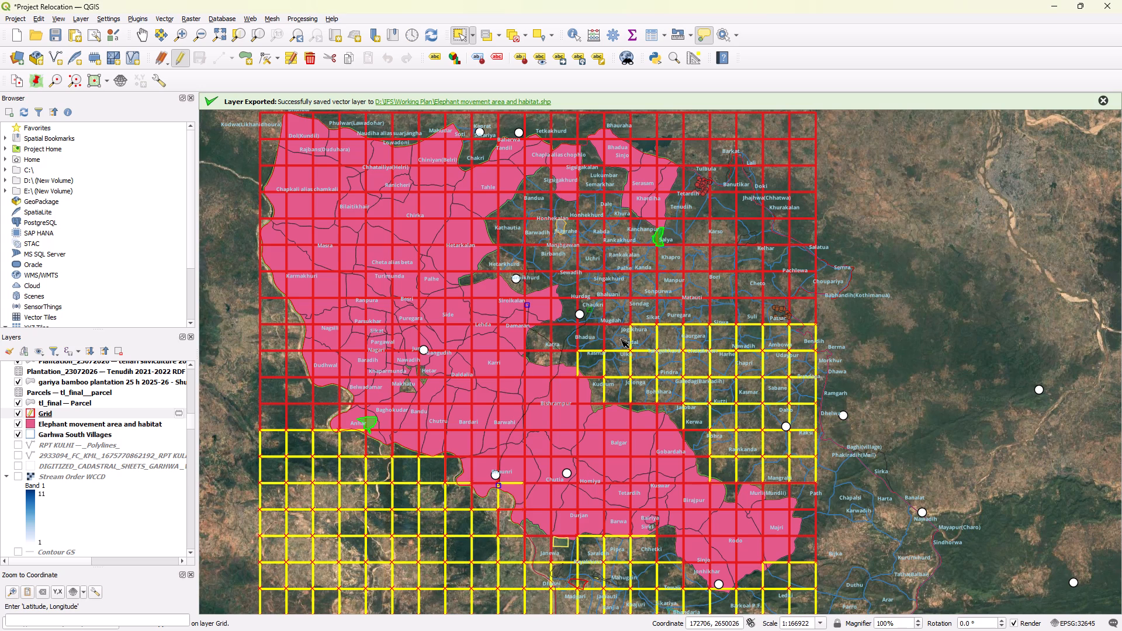
ctrl+click(604, 339)
ctrl+click(568, 342)
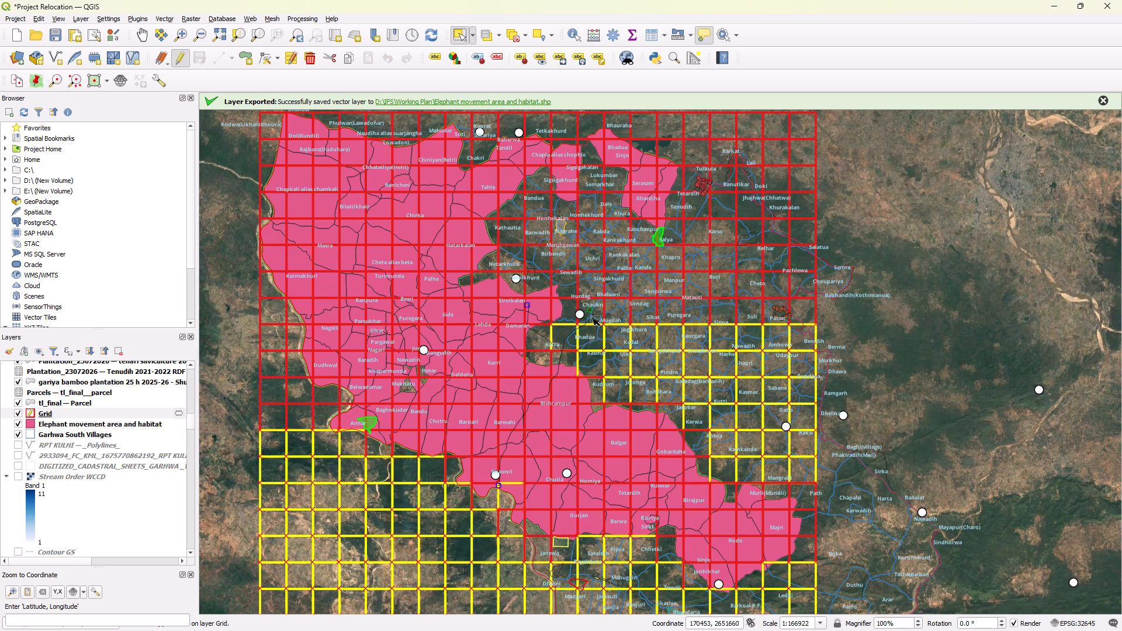
Add the eighth-row cells east of the habitat, in columns 13 to 21, to the selection.
ctrl+click(598, 314)
ctrl+click(623, 315)
ctrl+click(660, 315)
ctrl+click(646, 318)
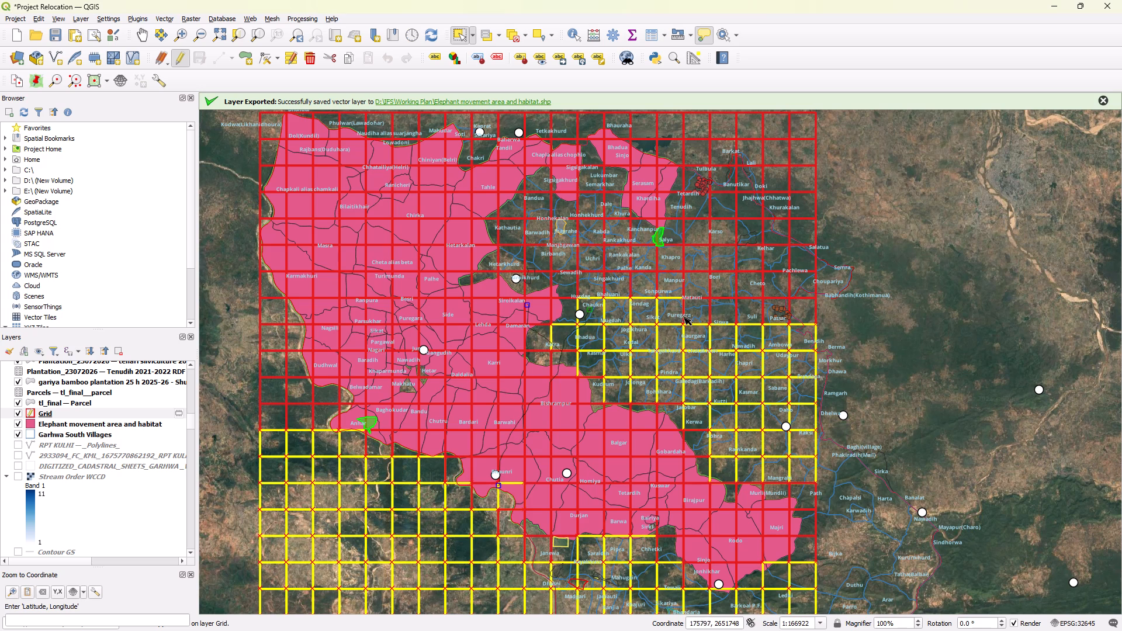
ctrl+click(691, 315)
ctrl+click(725, 315)
ctrl+click(768, 317)
ctrl+click(743, 314)
ctrl+click(798, 314)
Add the seventh-row cells east of the habitat, in columns 13 to 21, to the selection.
ctrl+click(799, 282)
ctrl+click(774, 288)
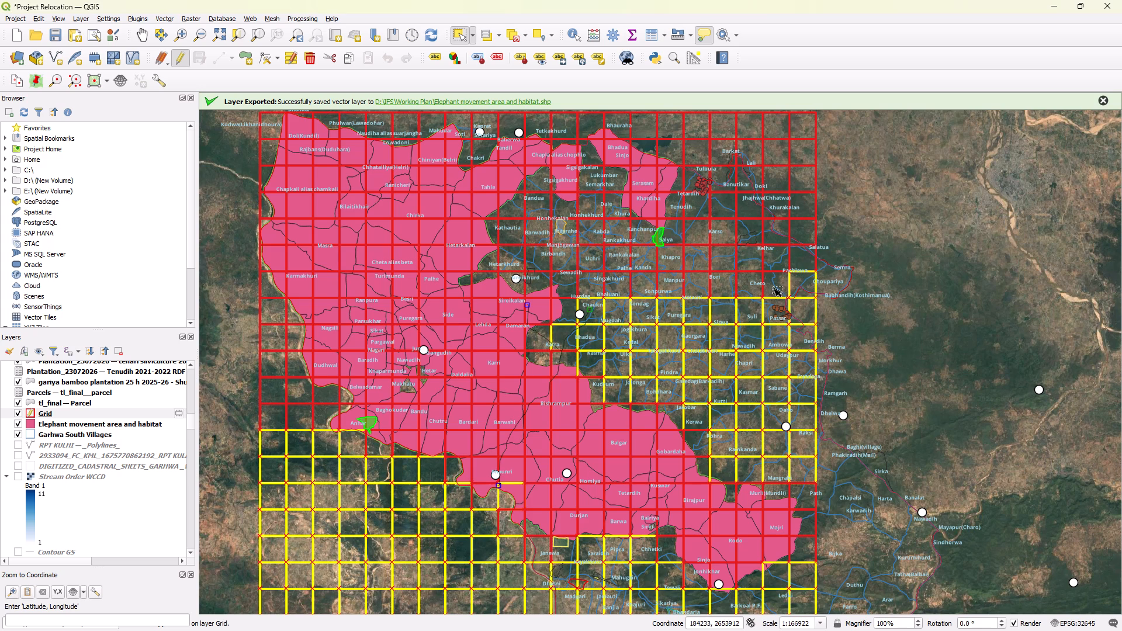
ctrl+click(754, 281)
ctrl+click(733, 281)
ctrl+drag(711, 285, 705, 287)
ctrl+drag(694, 288, 699, 293)
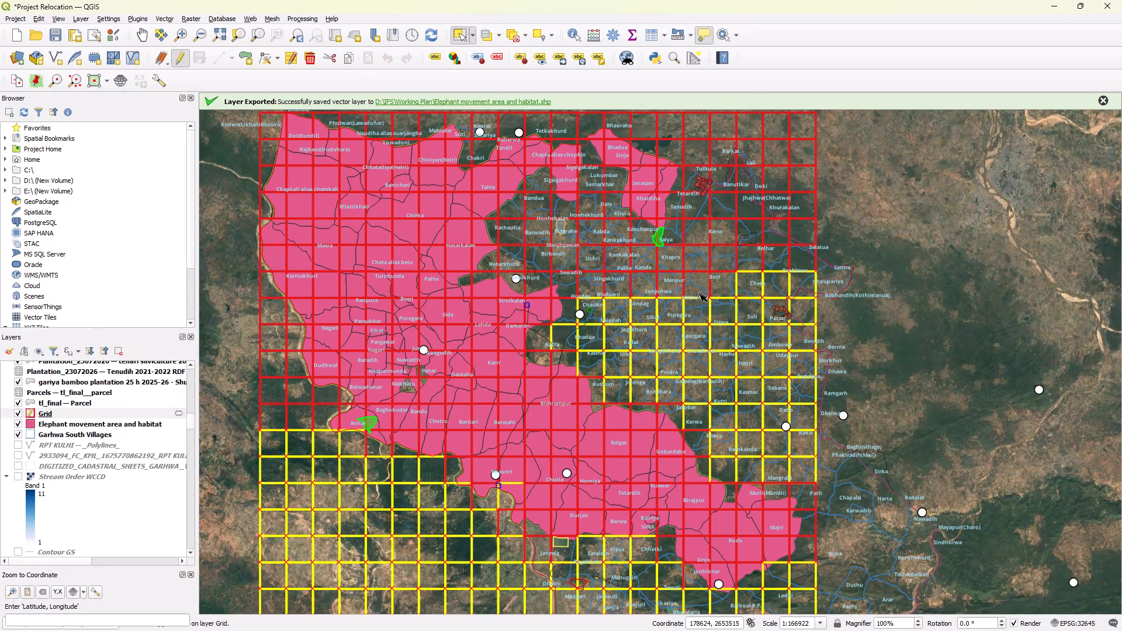
ctrl+click(716, 293)
ctrl+click(702, 289)
ctrl+click(671, 286)
ctrl+click(647, 289)
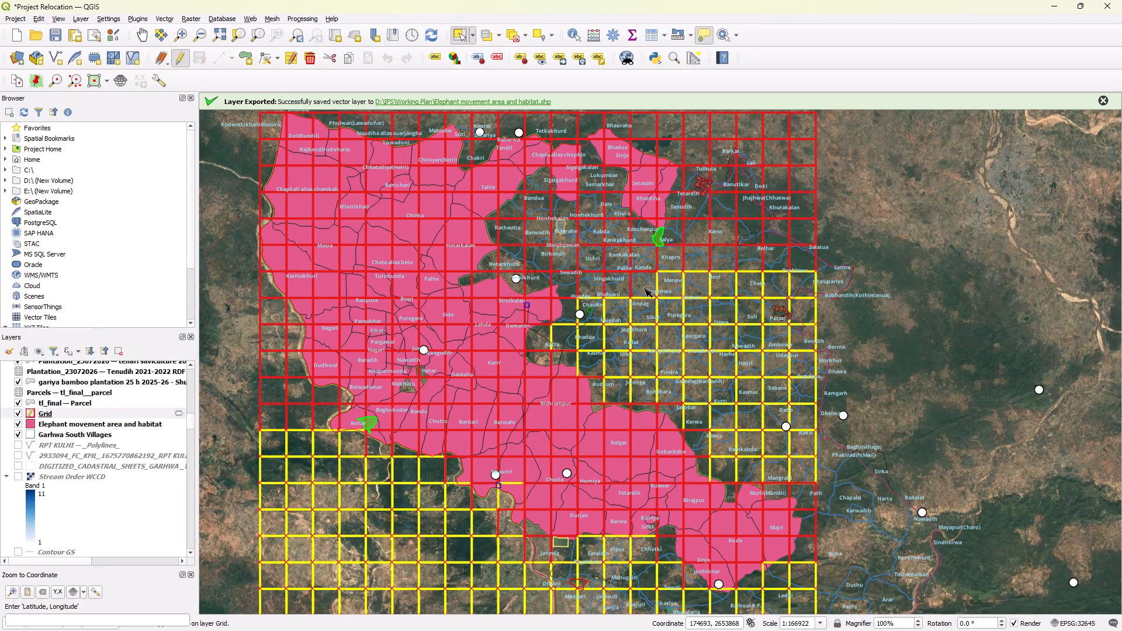
ctrl+click(610, 289)
ctrl+click(600, 285)
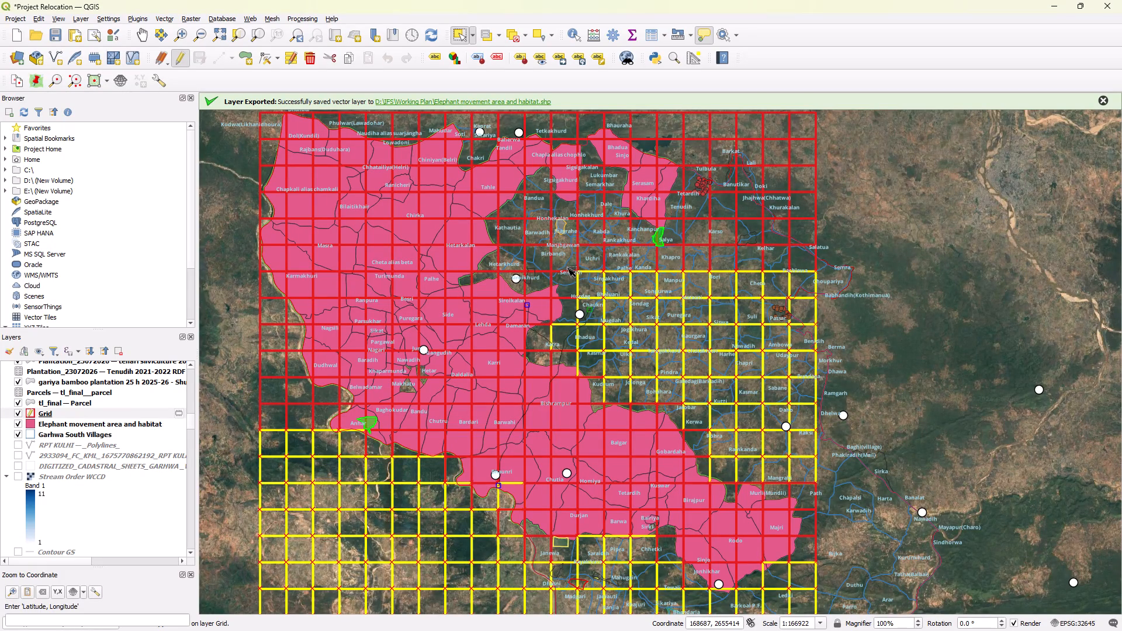
Add the sixth-row cells east of the habitat, in columns 10 to 21, to the selection.
ctrl+click(567, 268)
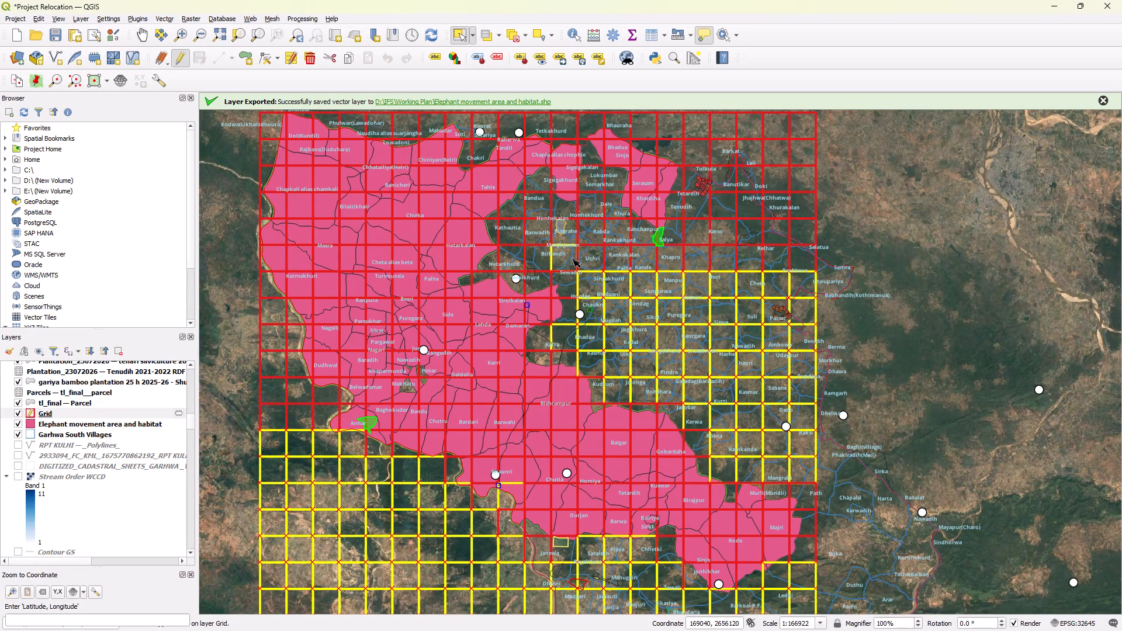
ctrl+click(586, 262)
ctrl+click(530, 261)
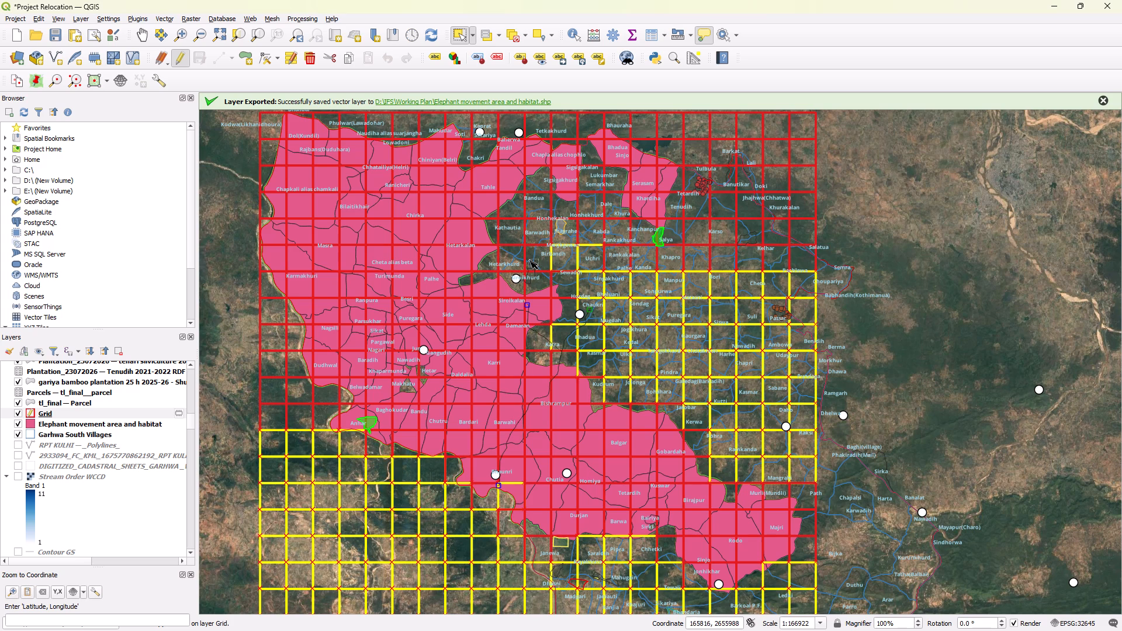
ctrl+click(500, 262)
ctrl+click(623, 254)
ctrl+click(643, 256)
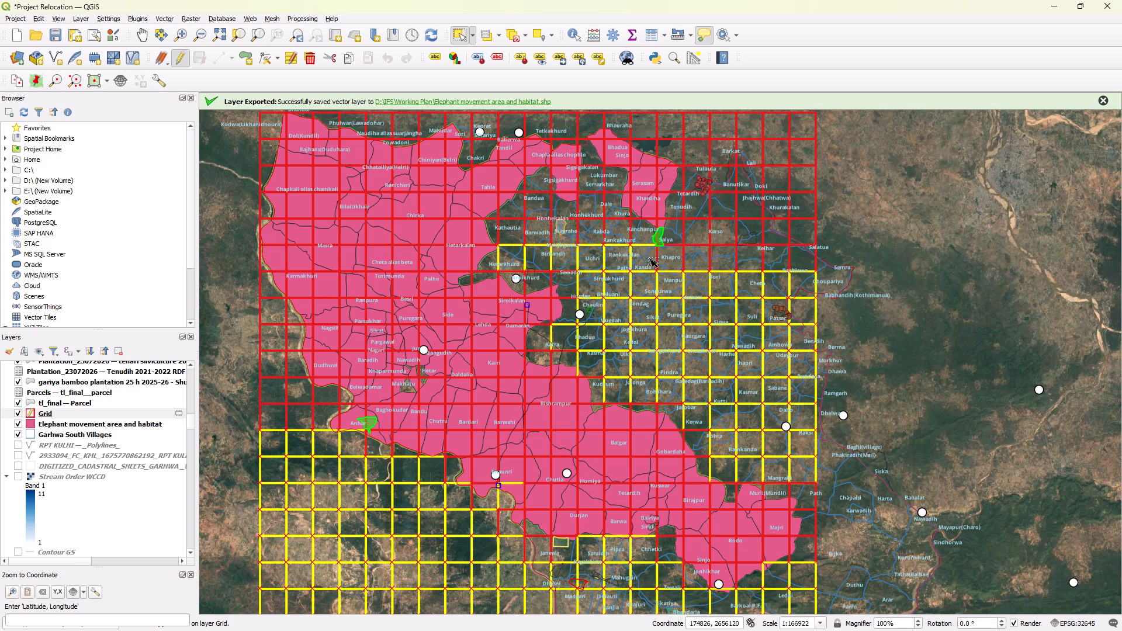
ctrl+click(666, 259)
ctrl+click(702, 259)
ctrl+click(715, 258)
ctrl+click(746, 258)
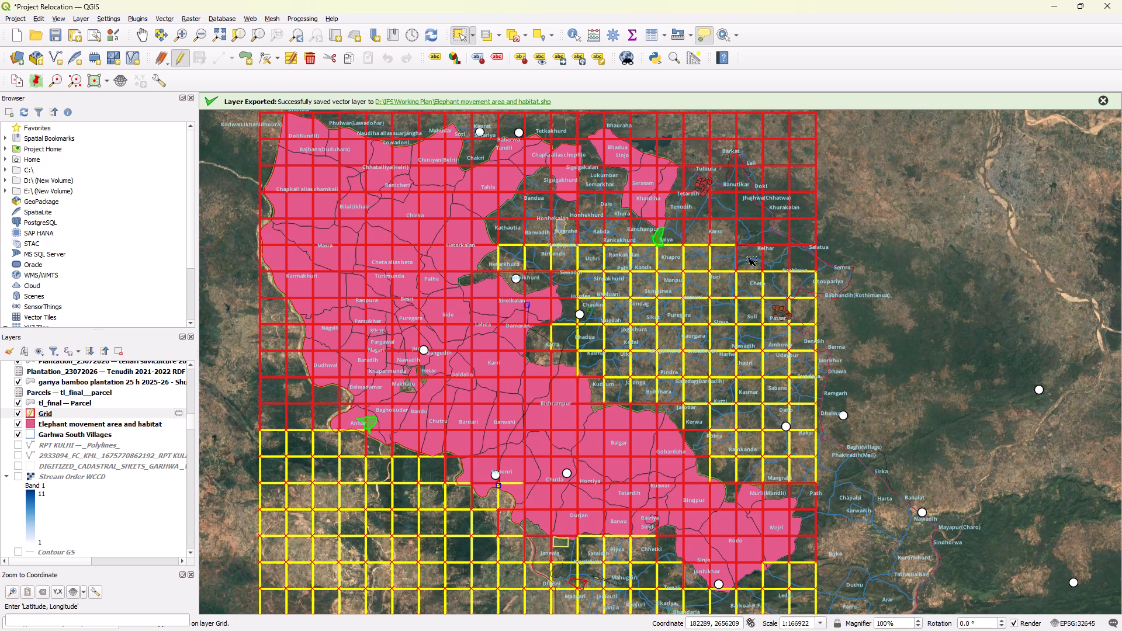
ctrl+click(777, 259)
ctrl+click(805, 262)
Add the fifth-row cells in columns 17 to 21, plus the fourth-row cell in column 17, to the selection.
ctrl+click(799, 226)
ctrl+click(775, 227)
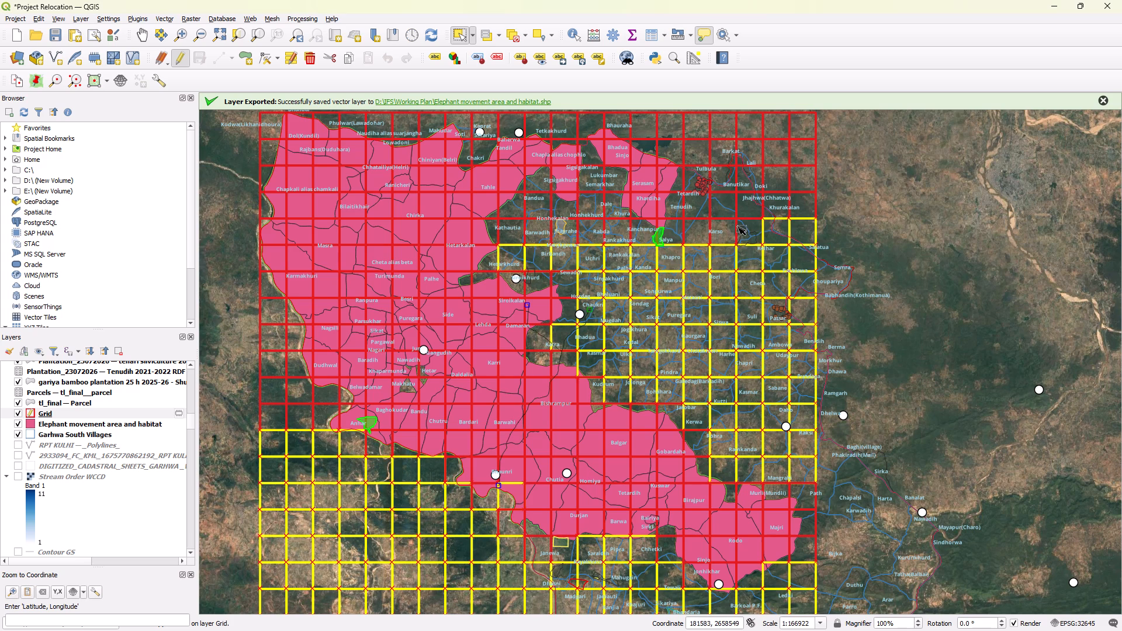
ctrl+click(738, 227)
ctrl+click(710, 221)
ctrl+click(698, 200)
ctrl+click(706, 237)
Add the remaining cells of the four northernmost rows in columns 17 and 18 to the selection.
ctrl+click(723, 206)
ctrl+click(735, 178)
ctrl+click(697, 173)
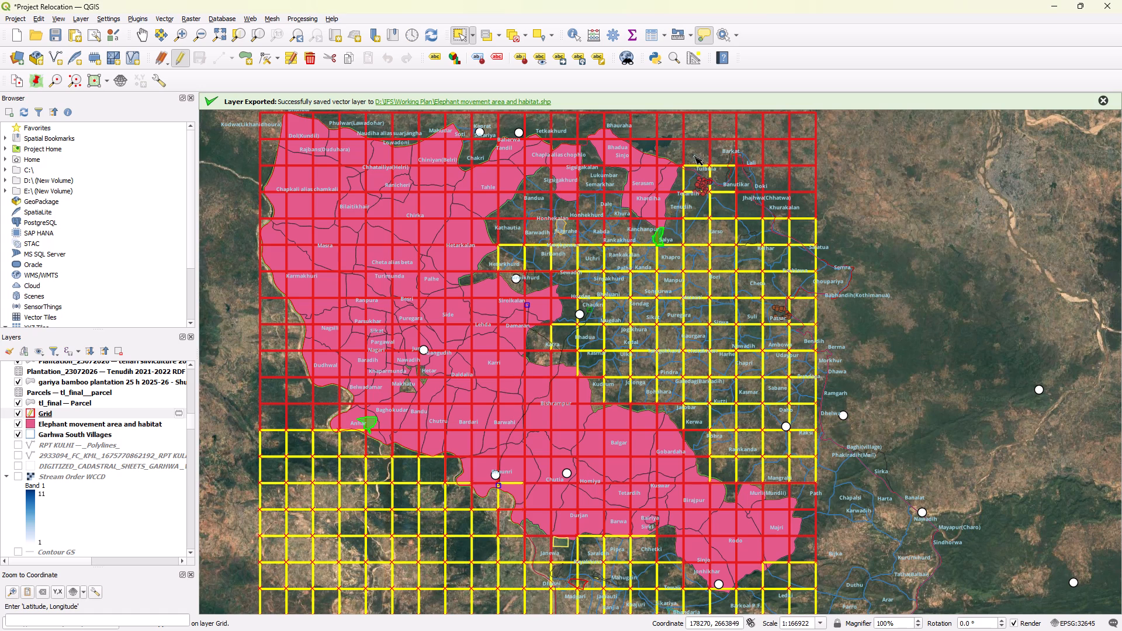
ctrl+click(695, 157)
ctrl+click(697, 129)
ctrl+click(726, 126)
ctrl+click(732, 156)
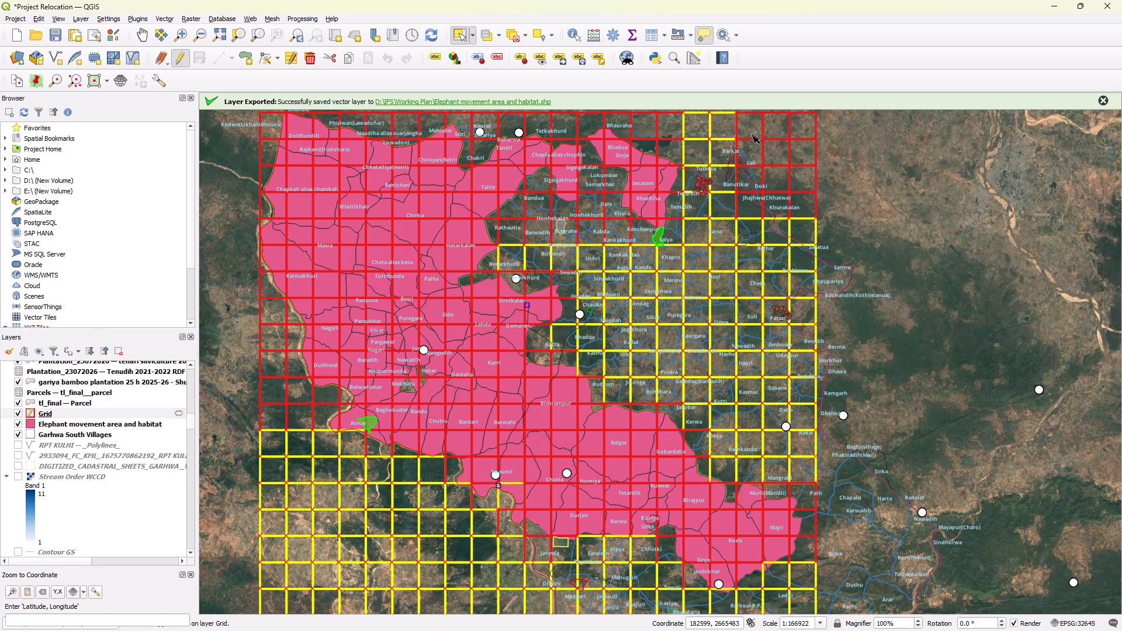
Add the cells of the four northernmost rows in the three easternmost columns to the selection.
ctrl+click(752, 135)
ctrl+click(752, 157)
ctrl+click(753, 181)
ctrl+click(757, 213)
ctrl+click(769, 136)
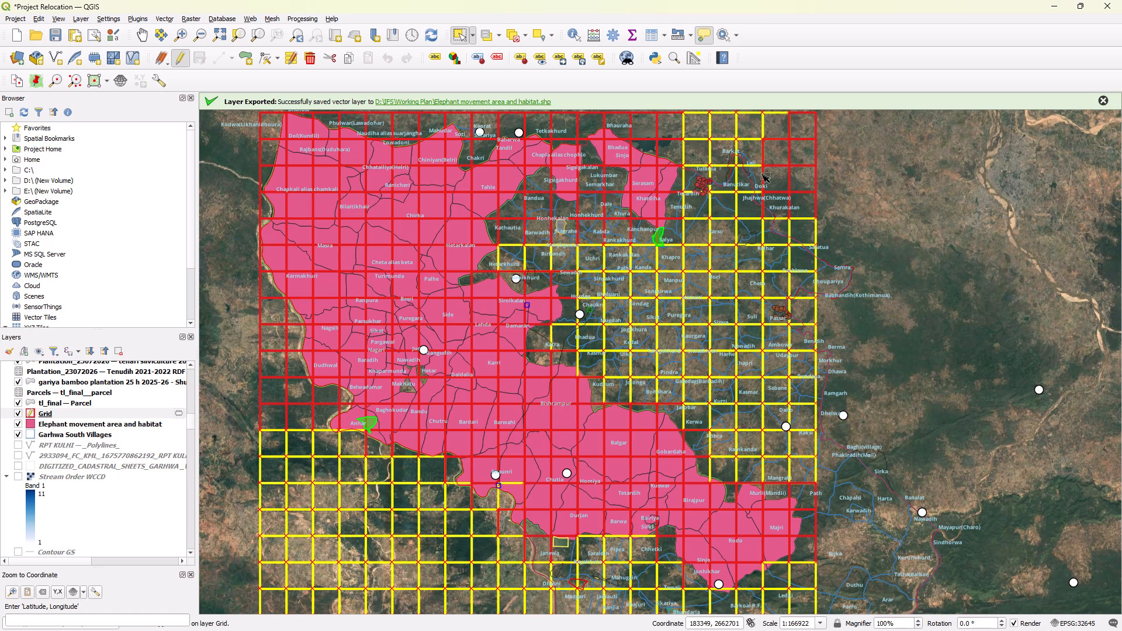
ctrl+click(774, 160)
ctrl+click(772, 182)
ctrl+click(773, 199)
ctrl+click(799, 204)
ctrl+click(802, 184)
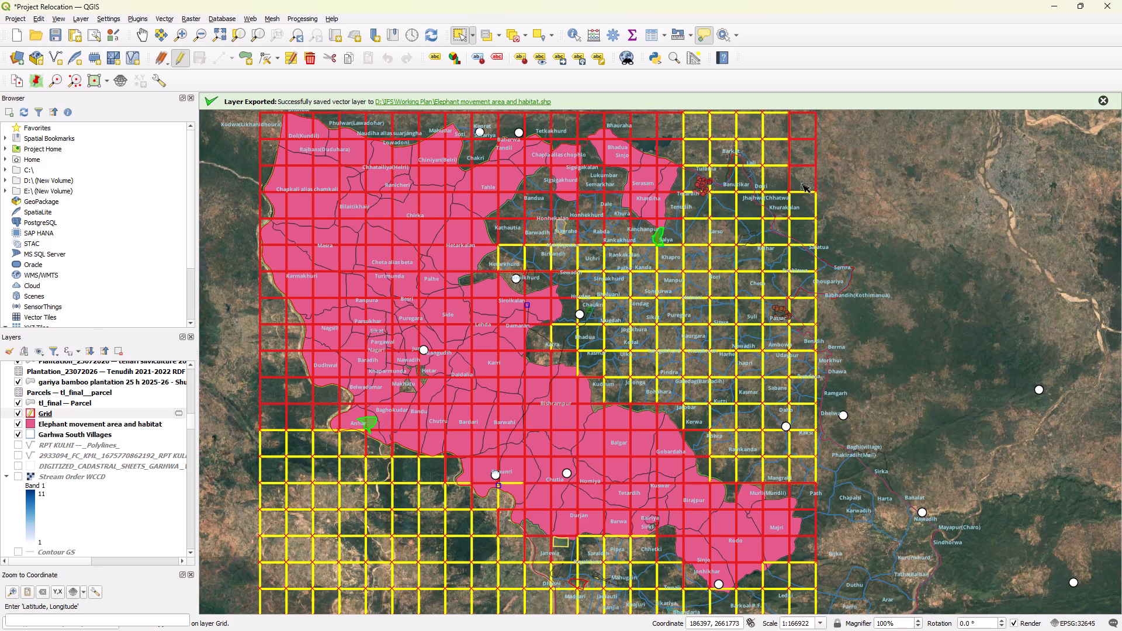
ctrl+click(800, 164)
ctrl+click(800, 143)
ctrl+click(804, 120)
ctrl+click(802, 141)
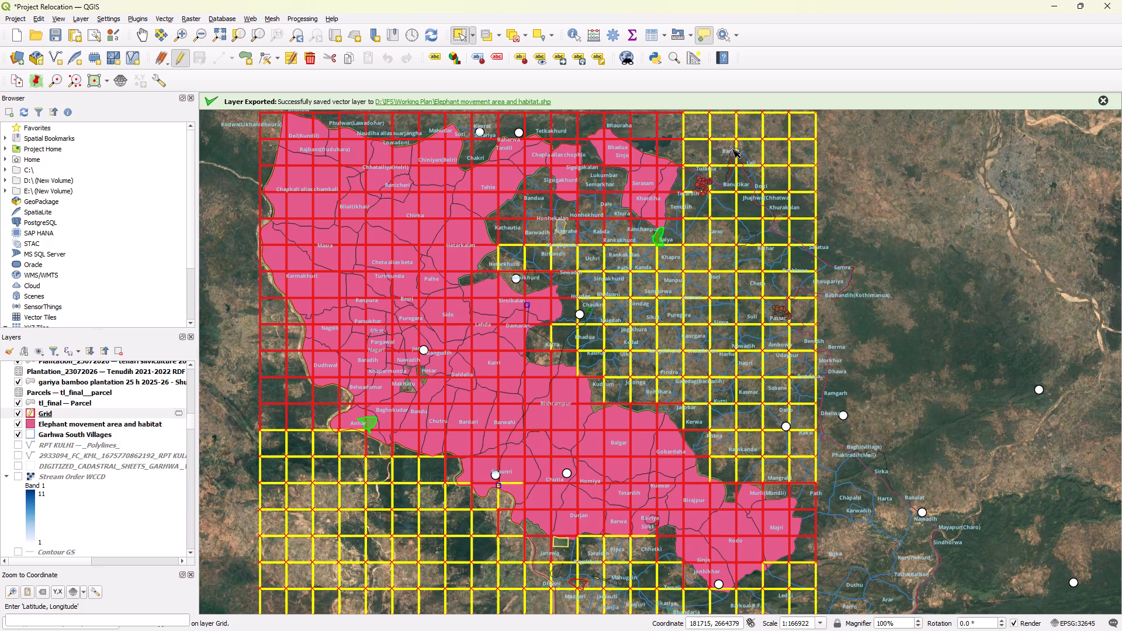
Add the northernmost-row cells in columns 15 and 16 to the selection.
ctrl+click(659, 133)
ctrl+click(659, 133)
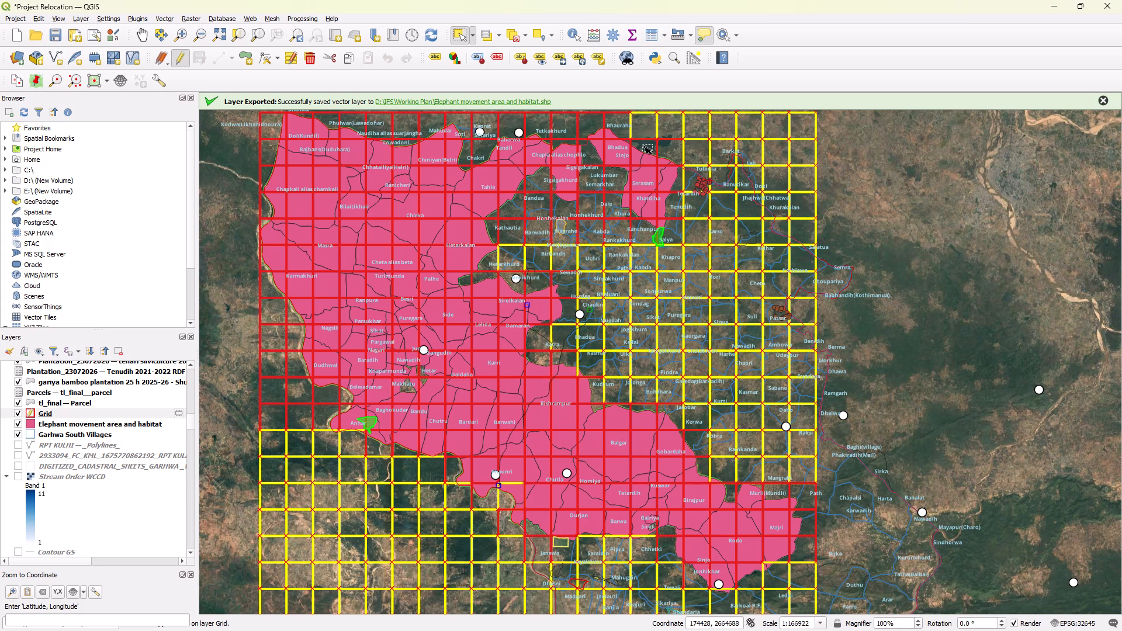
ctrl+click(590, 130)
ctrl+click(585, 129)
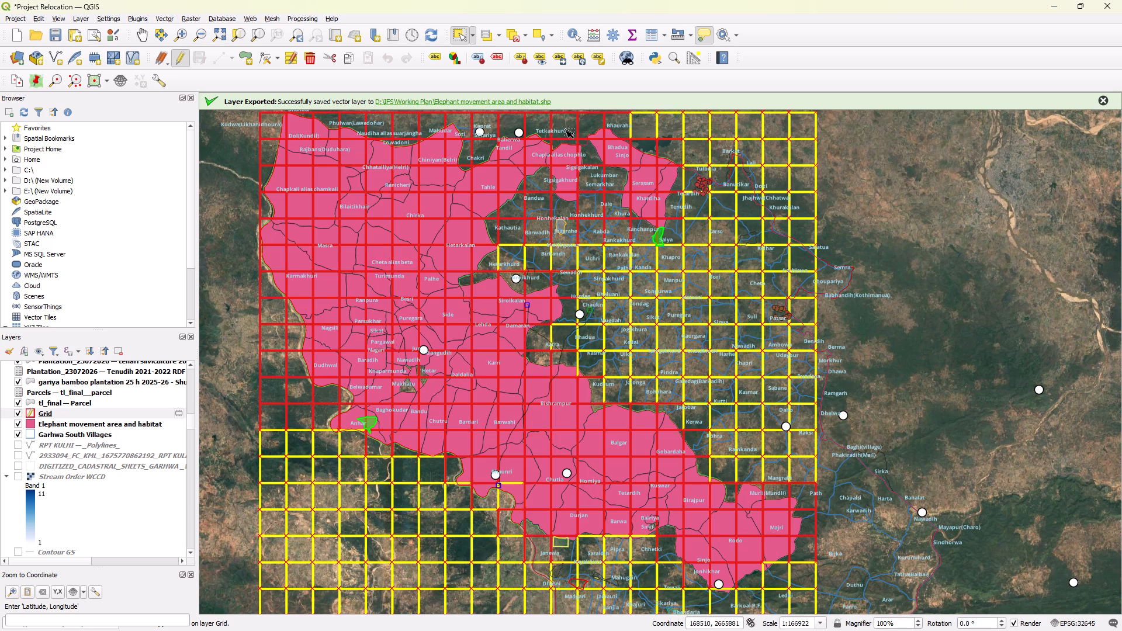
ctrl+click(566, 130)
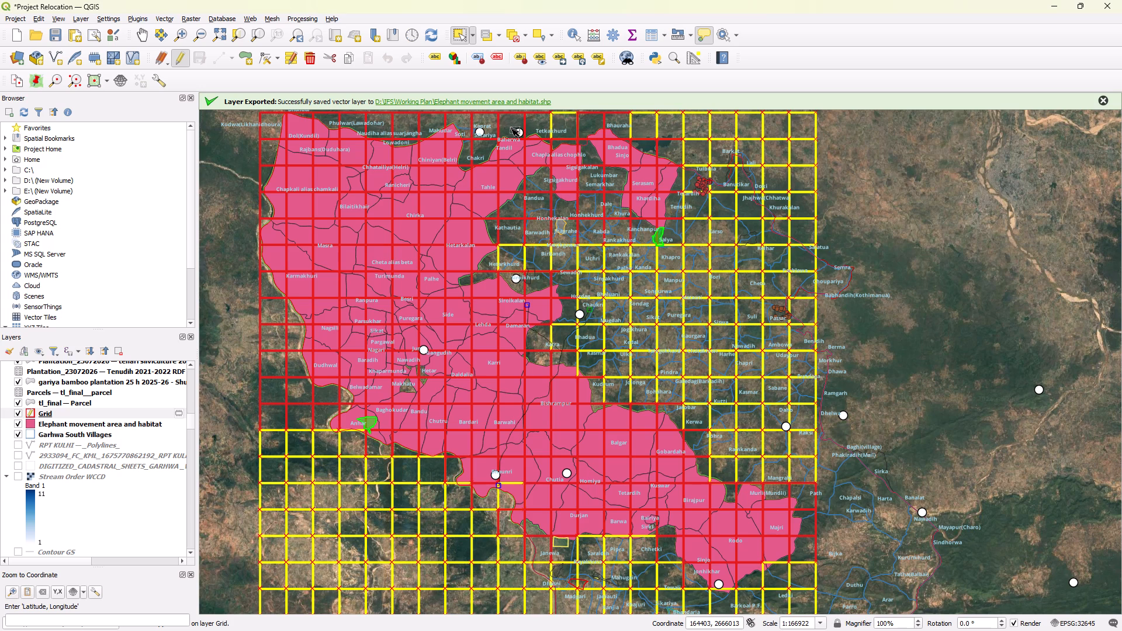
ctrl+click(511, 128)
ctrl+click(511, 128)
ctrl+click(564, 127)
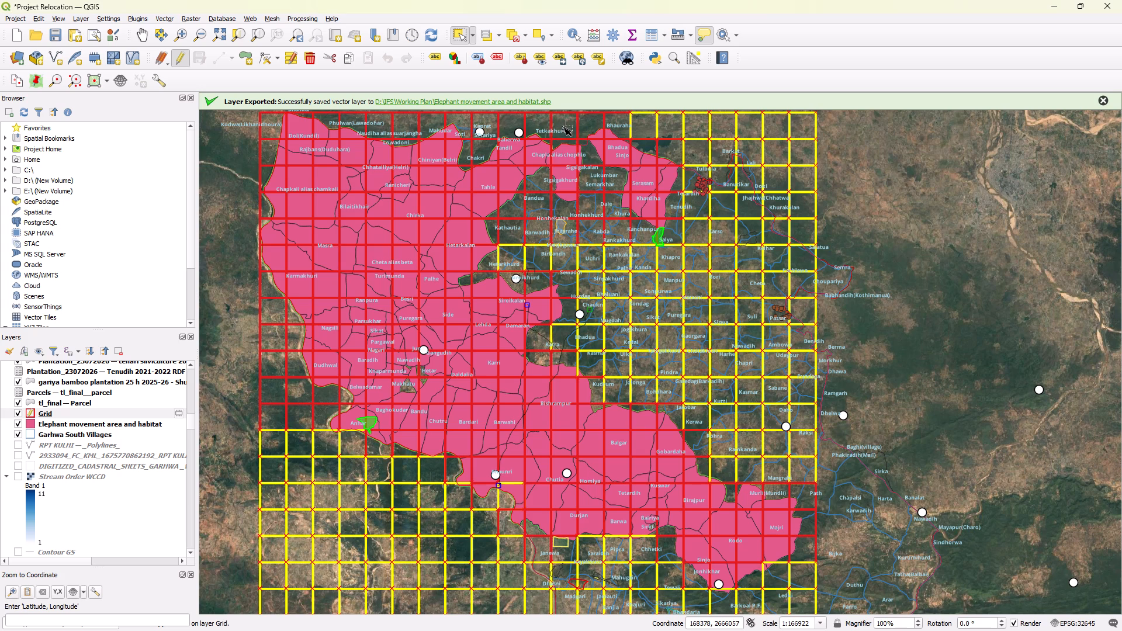
Add the northernmost-row cells in columns 5 and 6 to the selection.
ctrl+click(401, 129)
ctrl+click(375, 126)
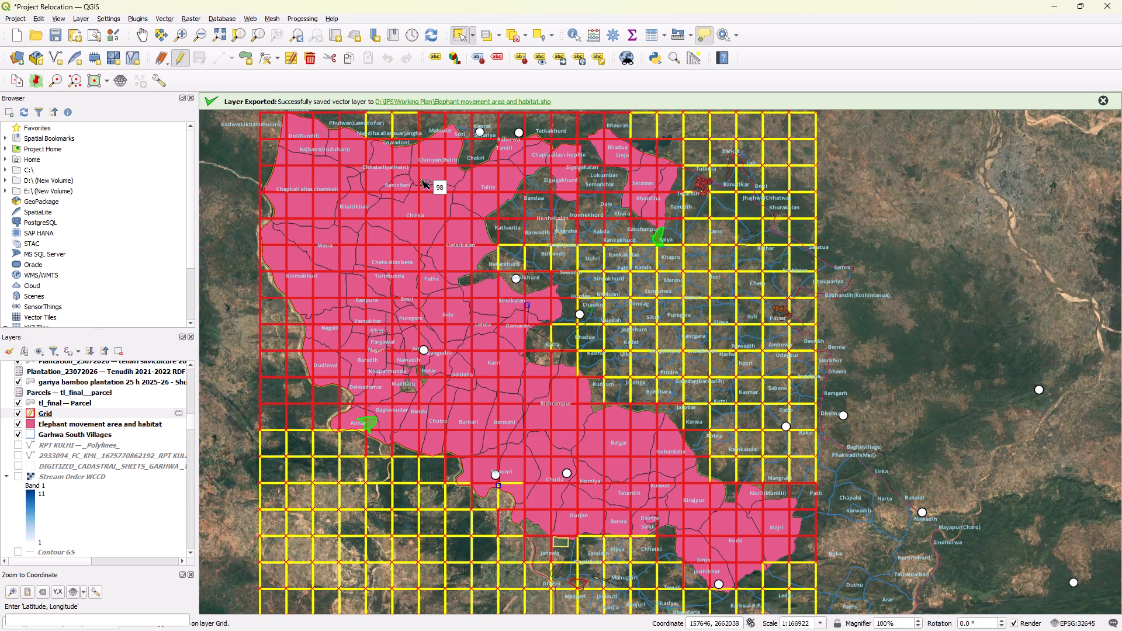
Add the cells west of the habitat, in column 1 rows 10 to 12 and column 2 row 12, to the selection.
ctrl+click(279, 359)
ctrl+click(274, 393)
ctrl+click(276, 419)
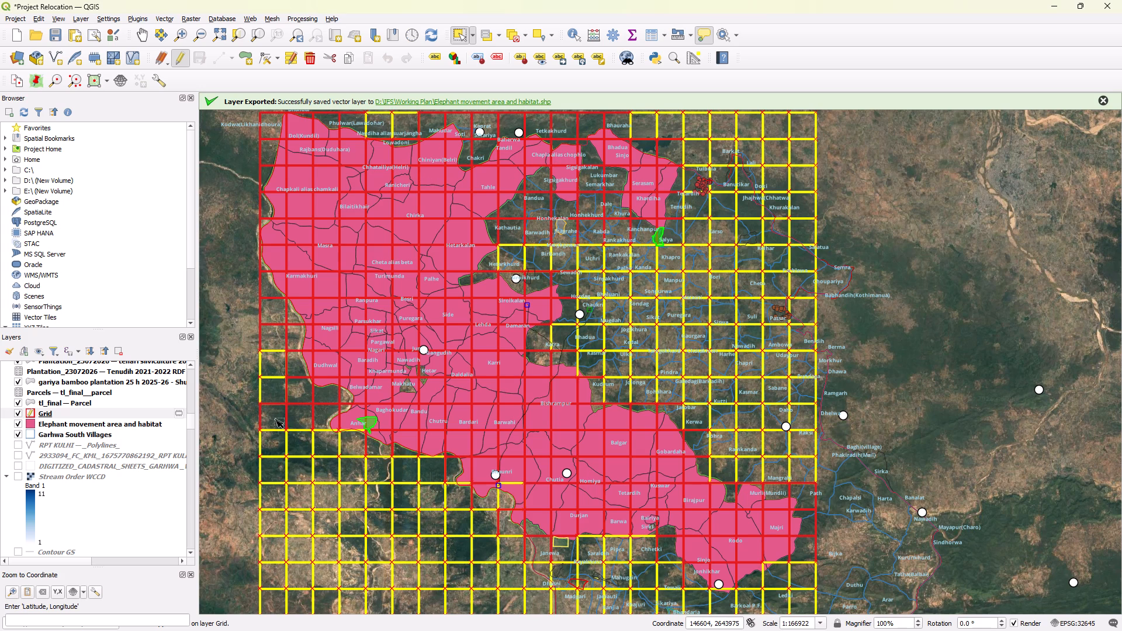
ctrl+click(299, 423)
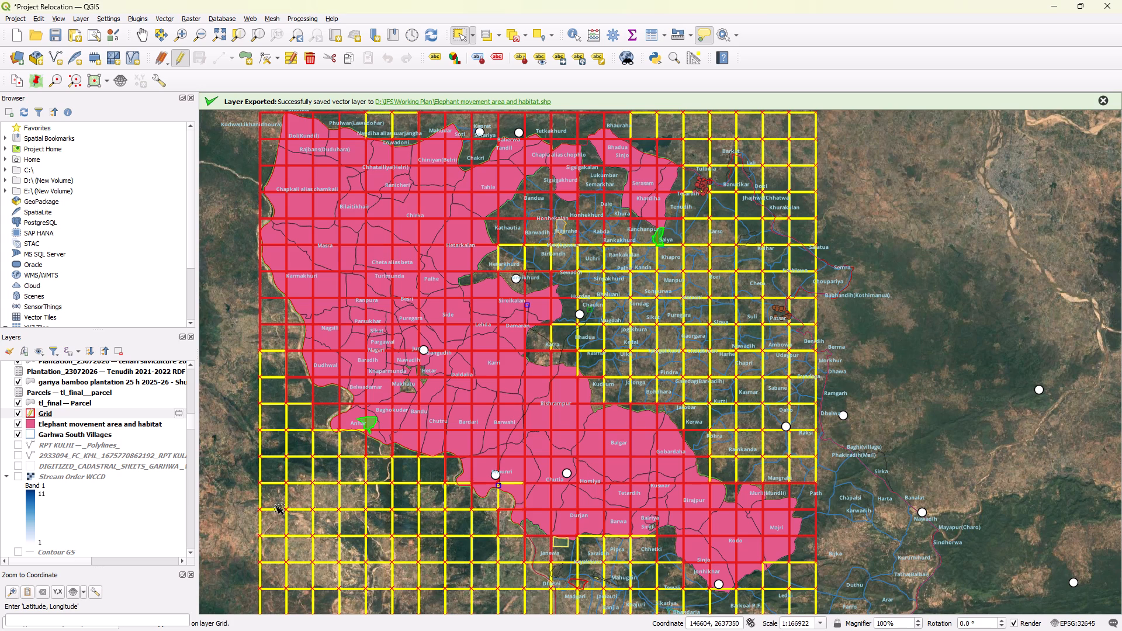
Add the cells in column 1, rows 8 and 9, to the selection and delete all selected cells from the Grid layer.
ctrl+click(278, 339)
ctrl+click(277, 315)
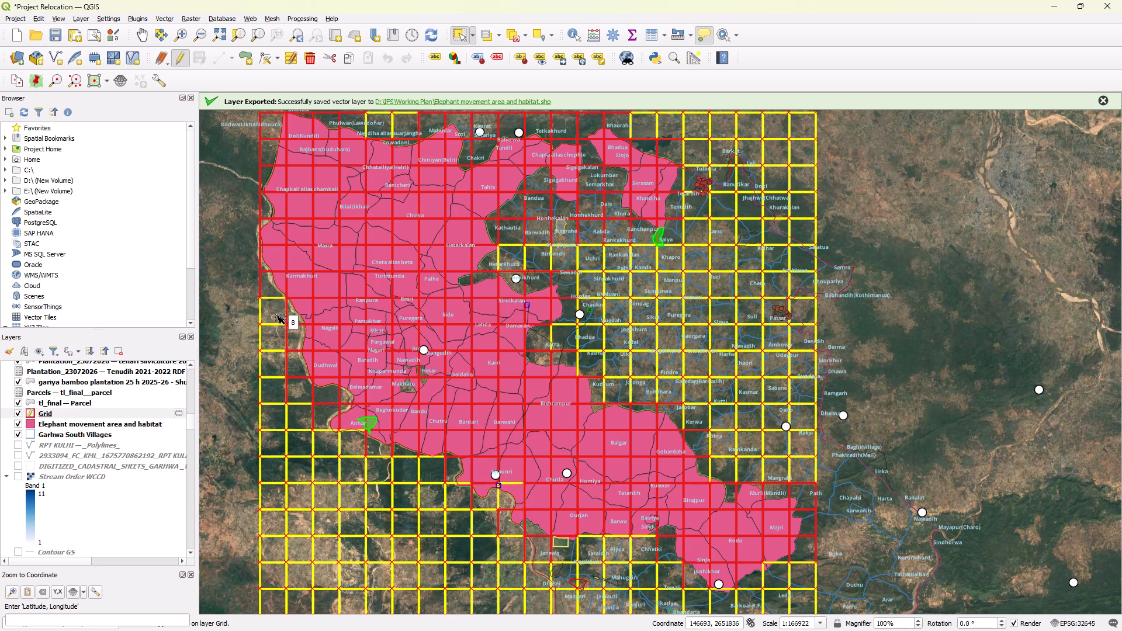
click(313, 61)
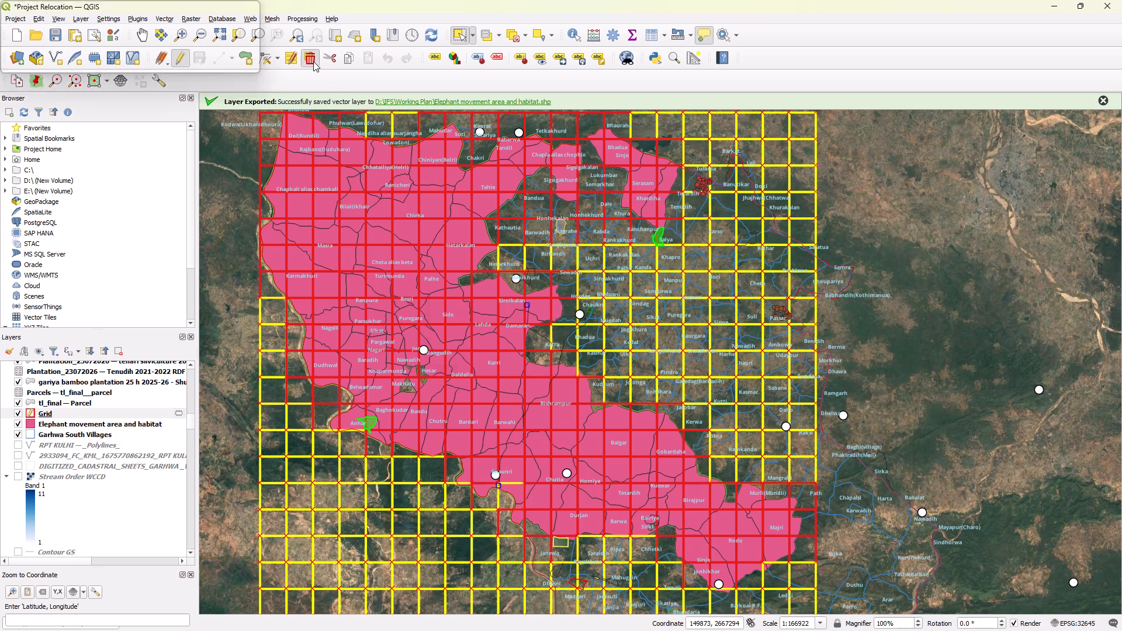
click(586, 331)
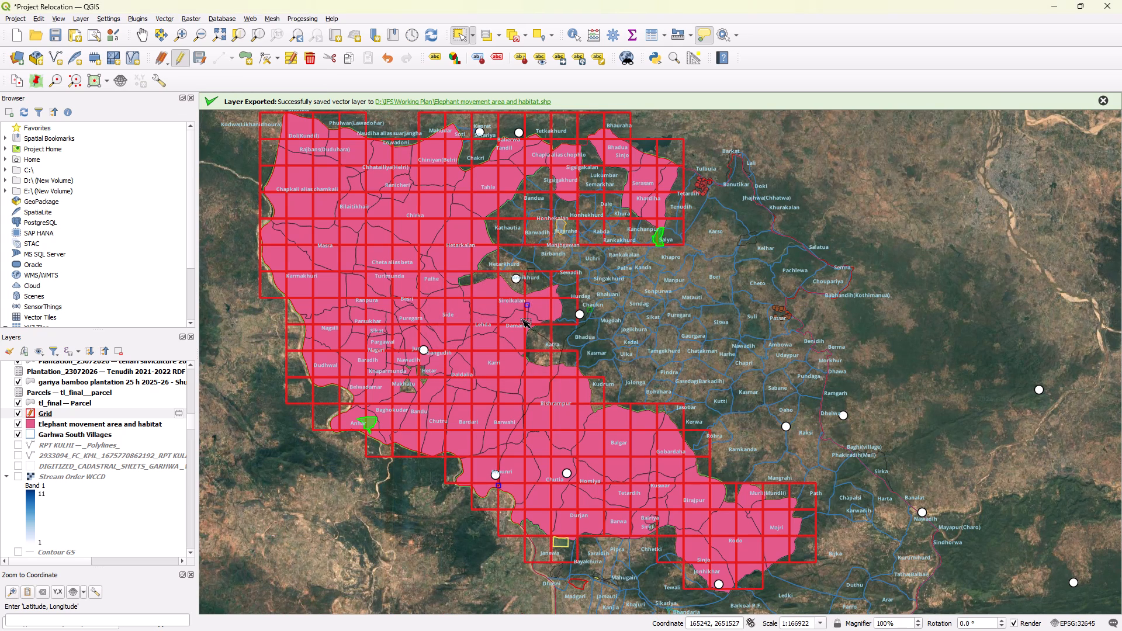
Select and delete the row 5 cells in columns 10 to 14, from Kathautia eastward, plus the Bandua cell in row 4, column 11.
scroll(505, 229, up, 1)
ctrl+click(515, 235)
ctrl+click(592, 247)
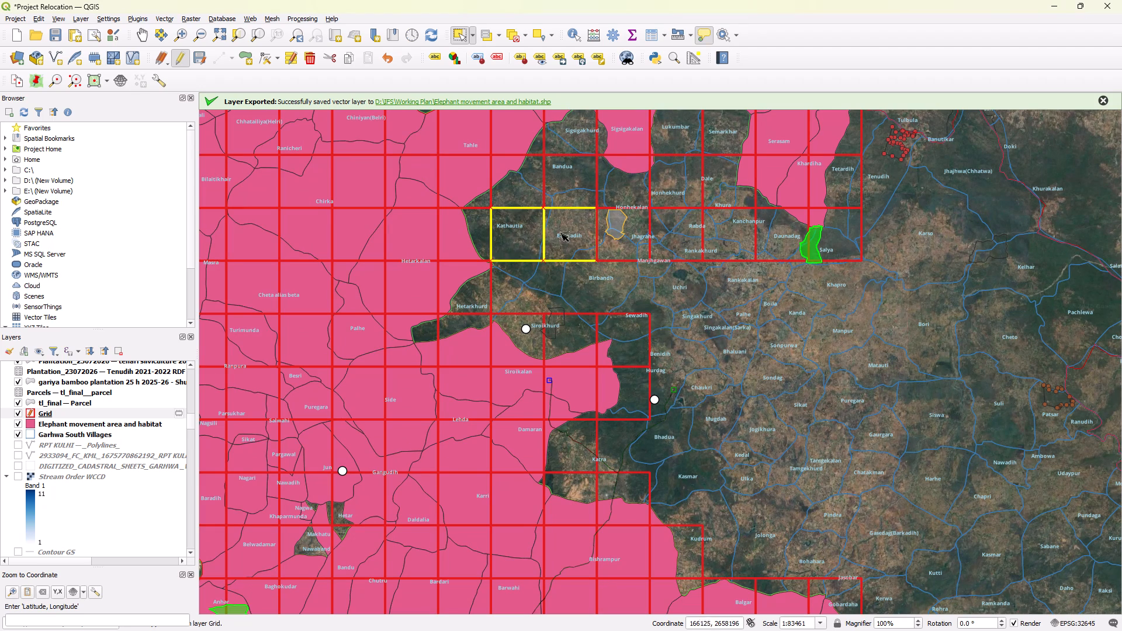
ctrl+click(573, 180)
ctrl+click(632, 251)
ctrl+click(678, 249)
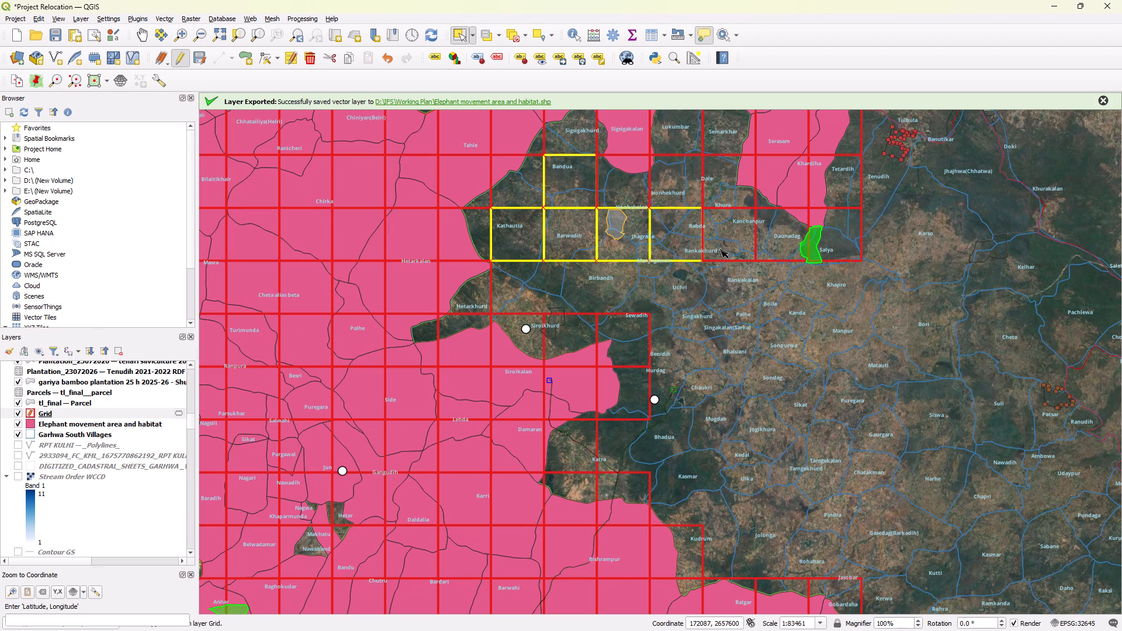
ctrl+click(721, 249)
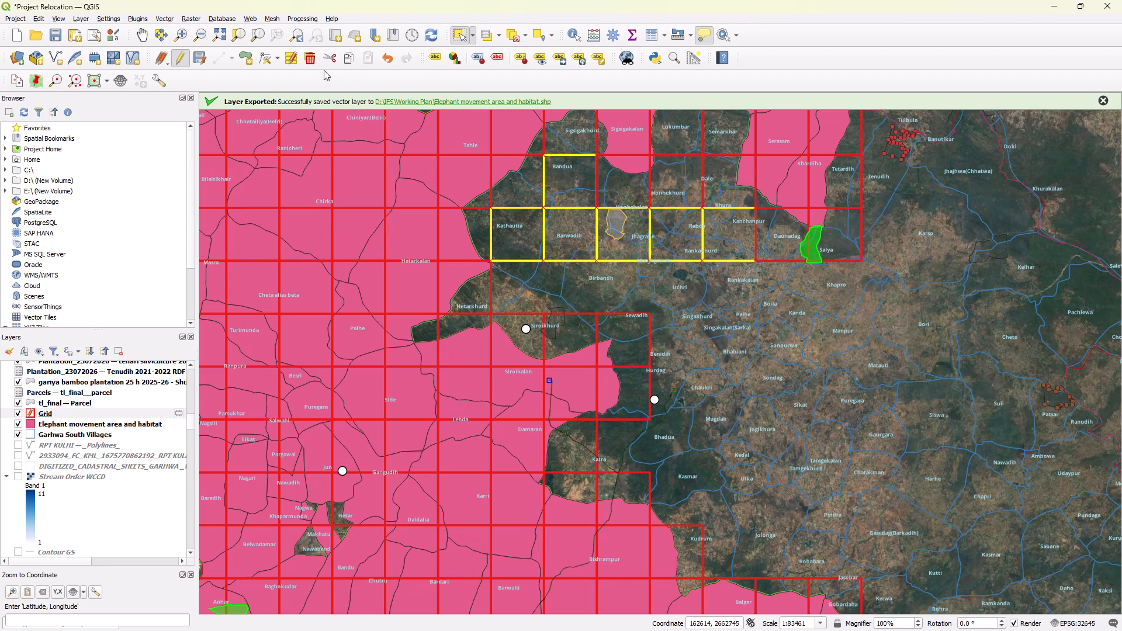
click(309, 60)
click(592, 335)
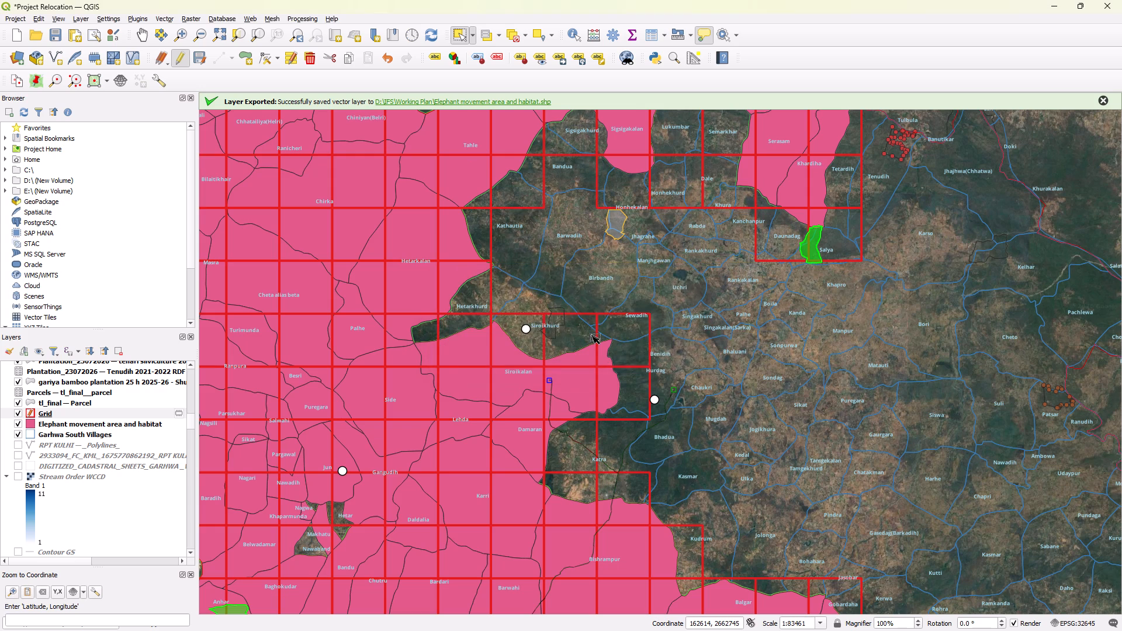
Select and delete the northernmost-row cell in column 9, in the gap between the habitat areas near Mahudar and Baherwa.
scroll(592, 335, down, 1)
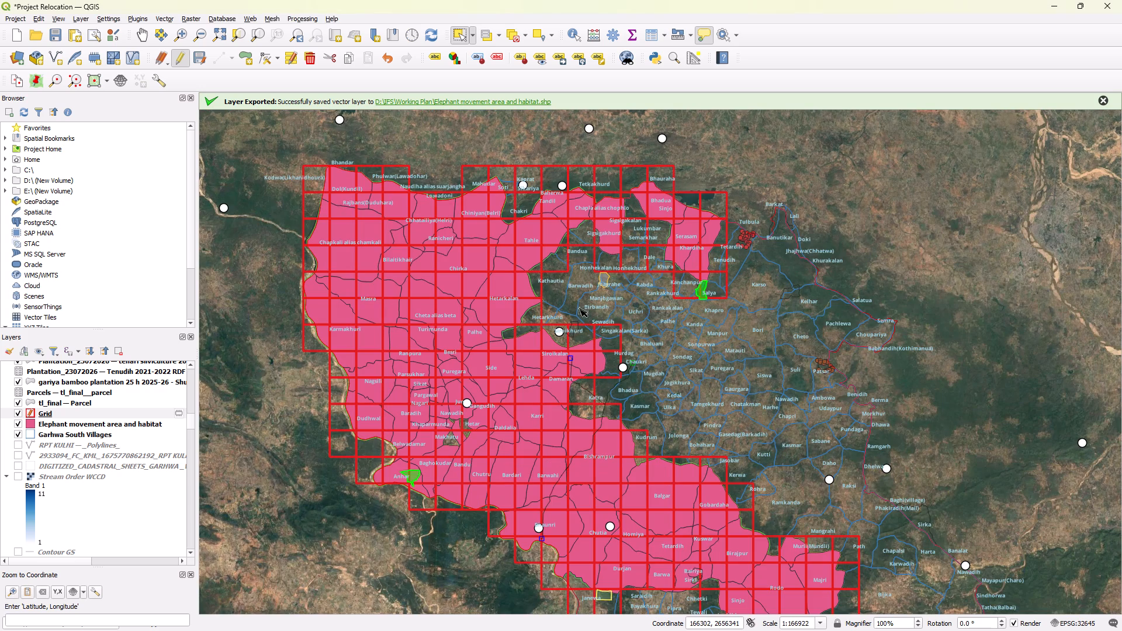
scroll(540, 147, up, 1)
ctrl+click(514, 210)
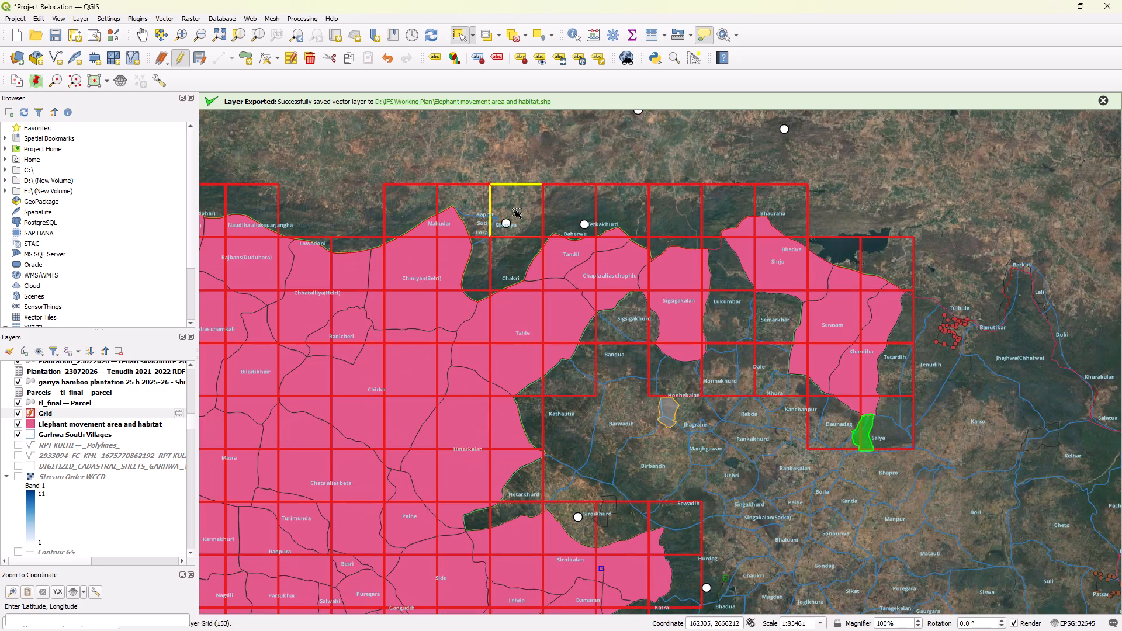
click(313, 61)
click(598, 337)
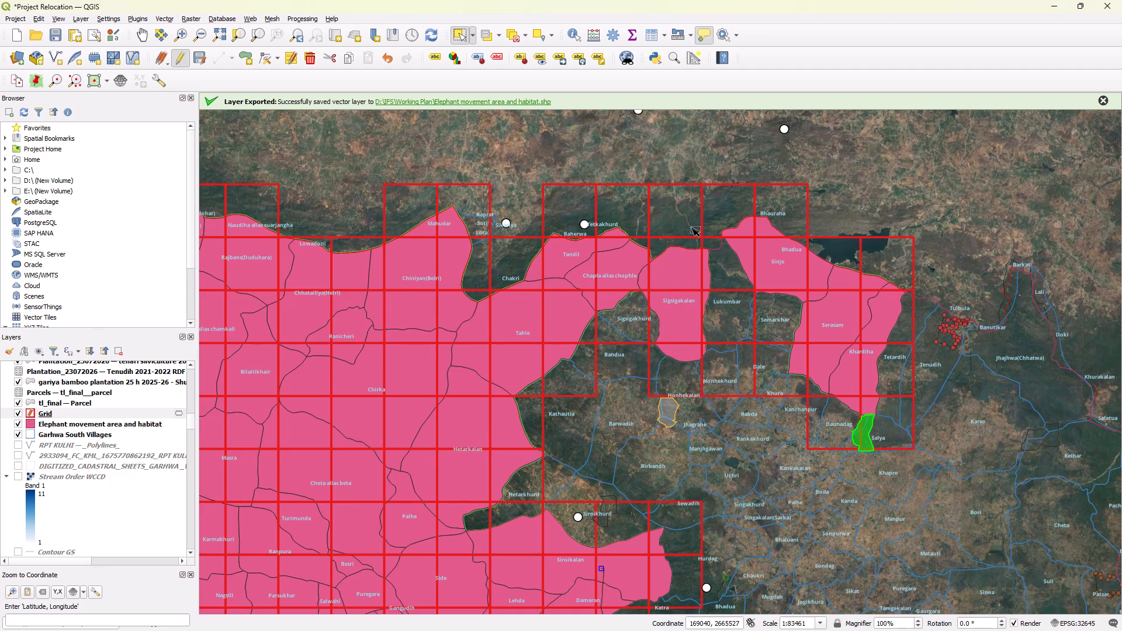
Examine how the remaining cells along the northern edge and northwest corner of the grid overlap the habitat.
scroll(690, 224, up, 1)
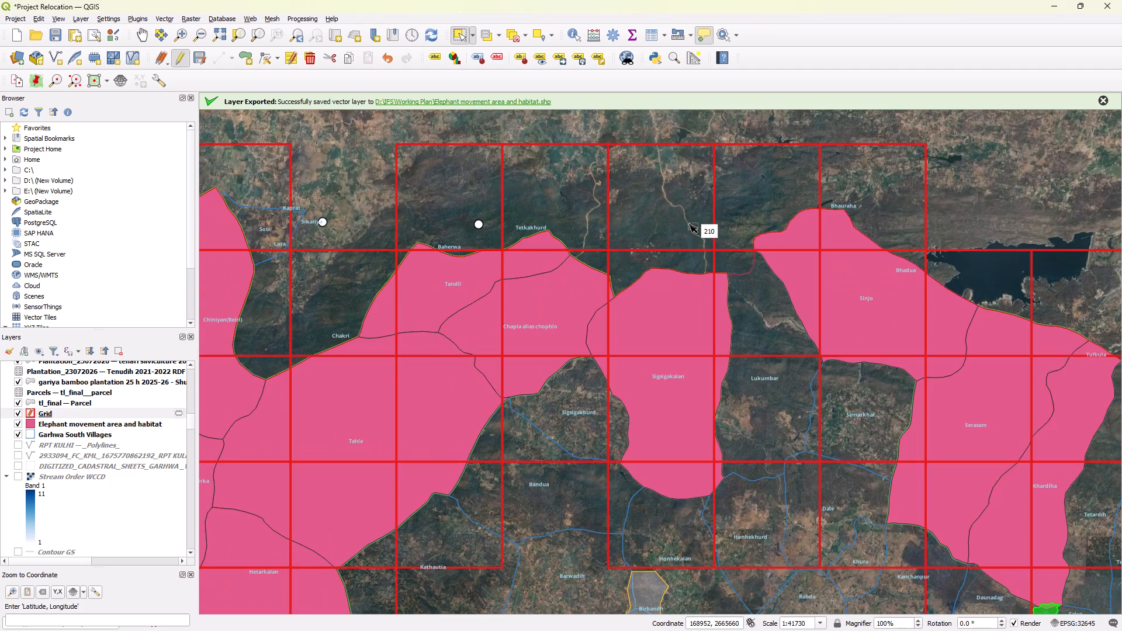
scroll(690, 224, up, 1)
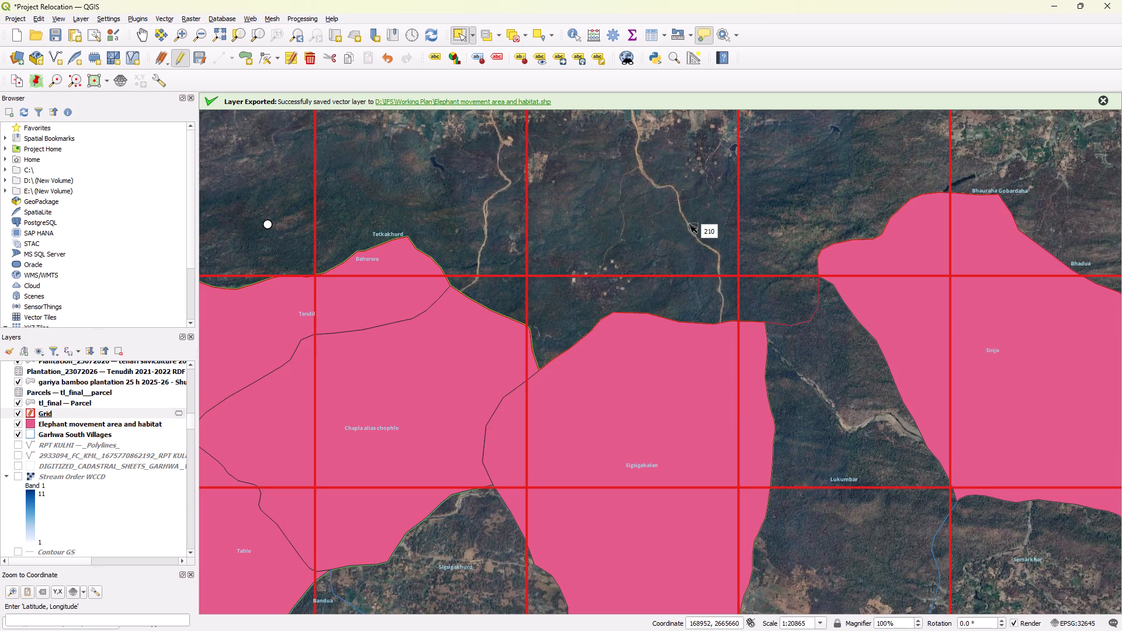
scroll(690, 224, up, 1)
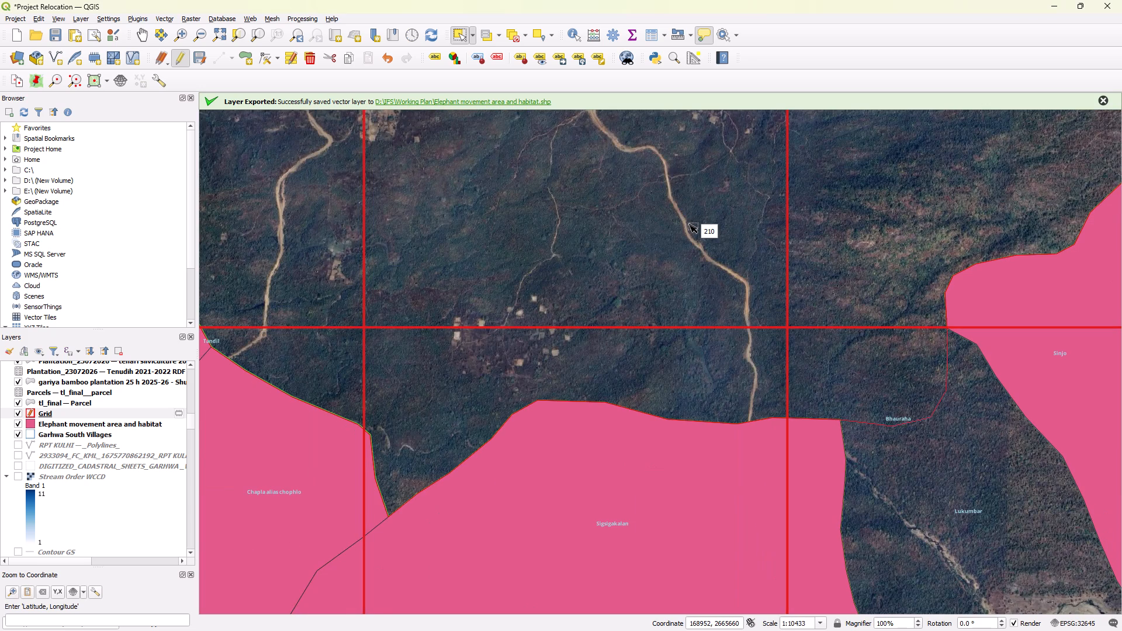
scroll(690, 224, down, 2)
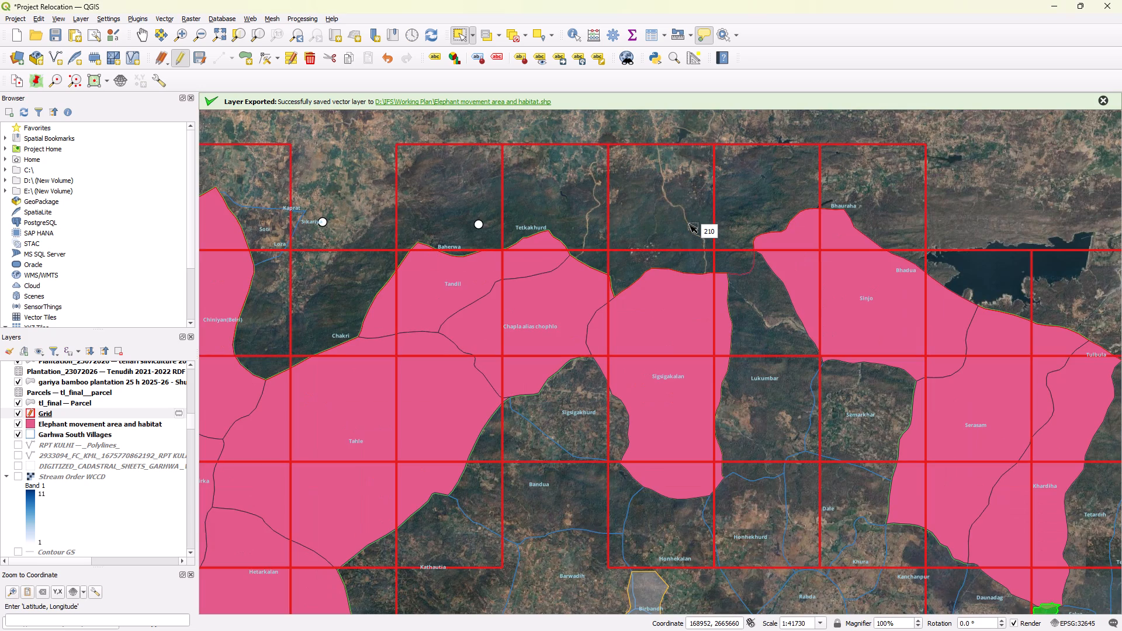
scroll(691, 207, down, 1)
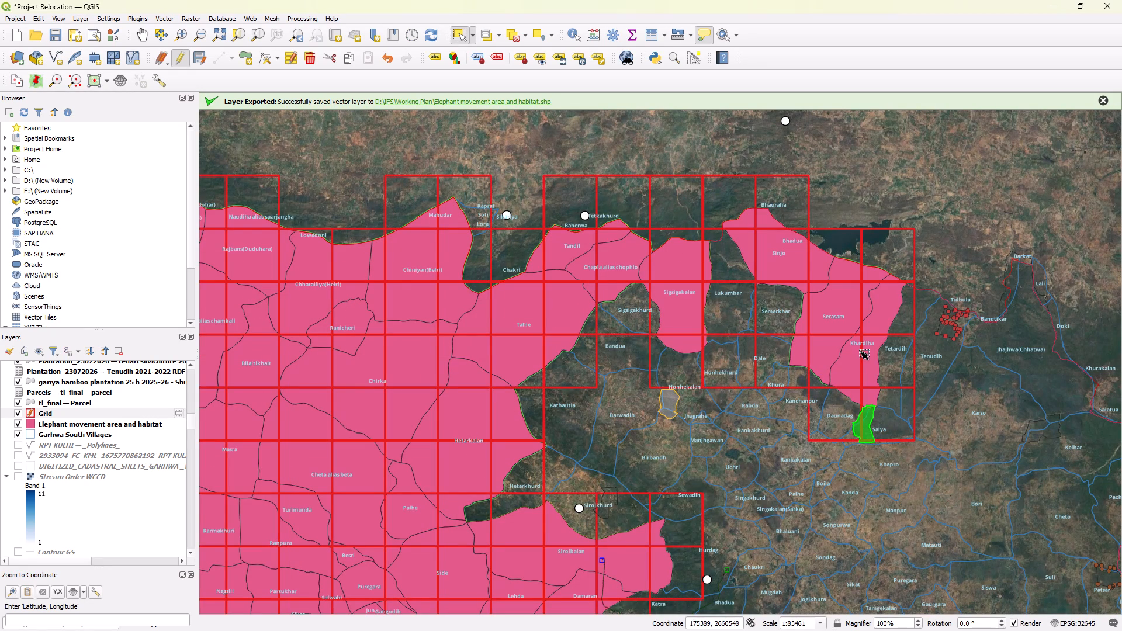
scroll(861, 351, down, 1)
scroll(478, 315, up, 1)
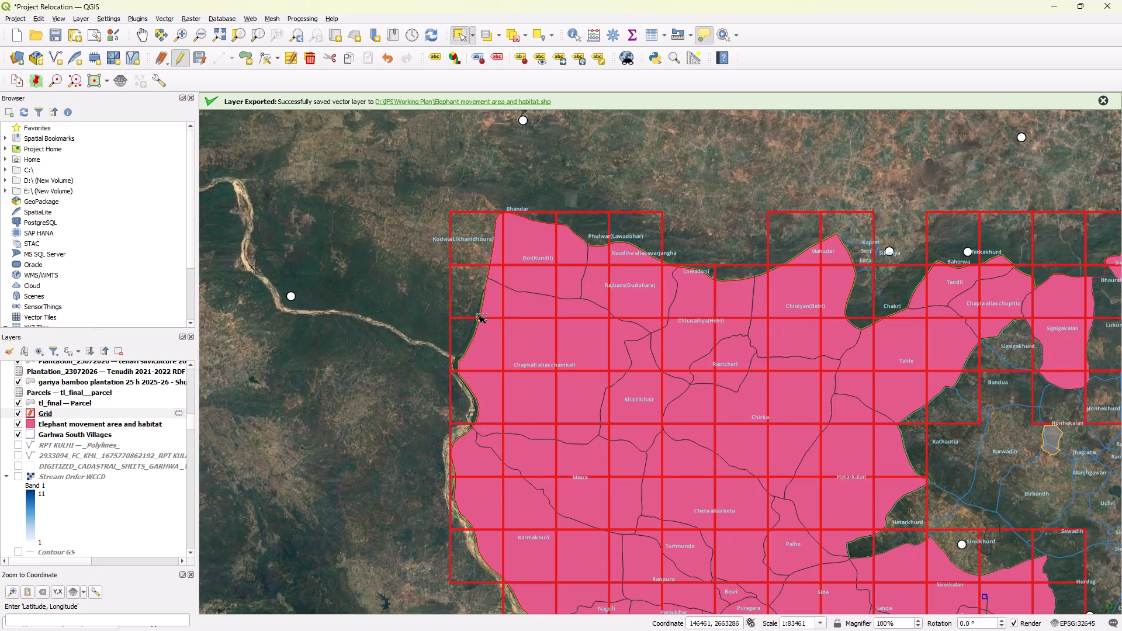
scroll(478, 315, down, 1)
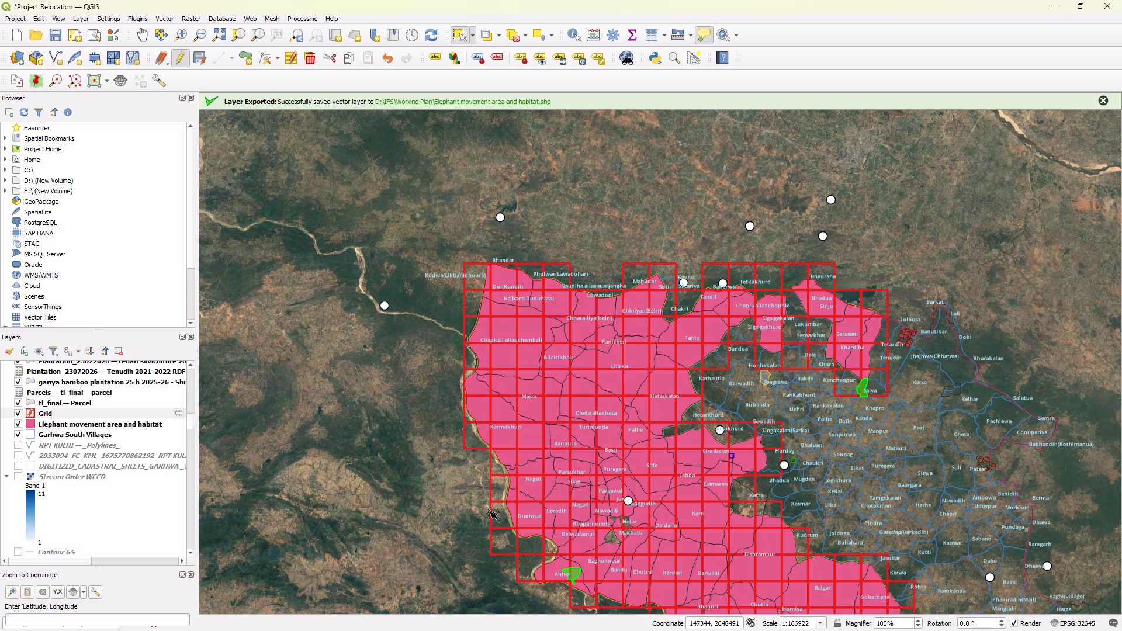
Hide the Elephant movement area and habitat layer to expose the imagery along the western river boundary.
scroll(486, 560, up, 1)
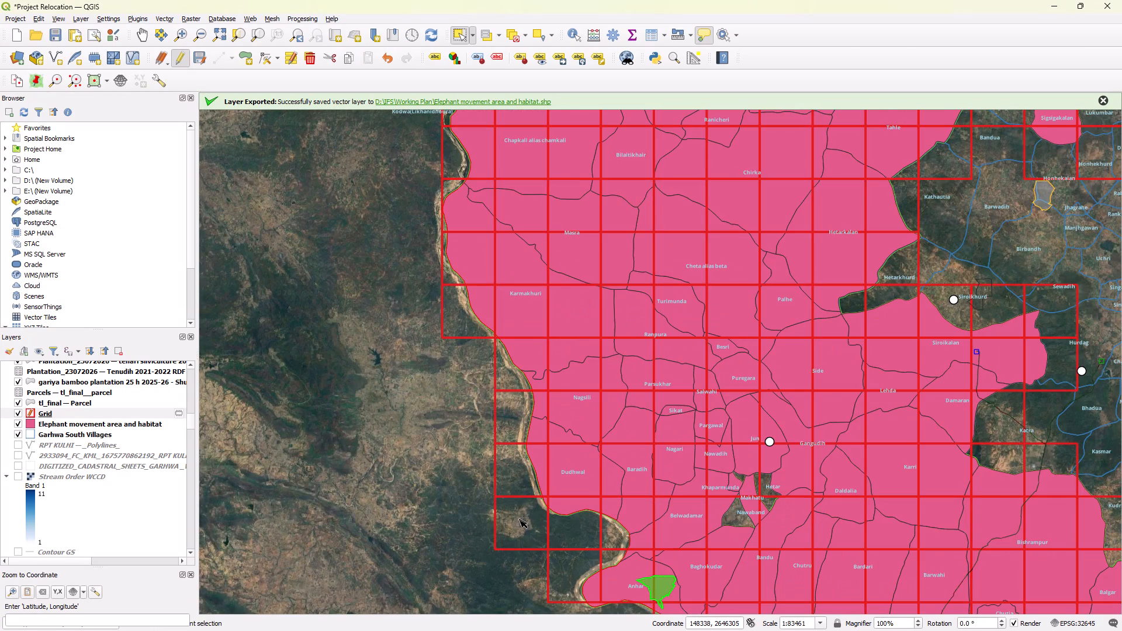
scroll(528, 512, up, 1)
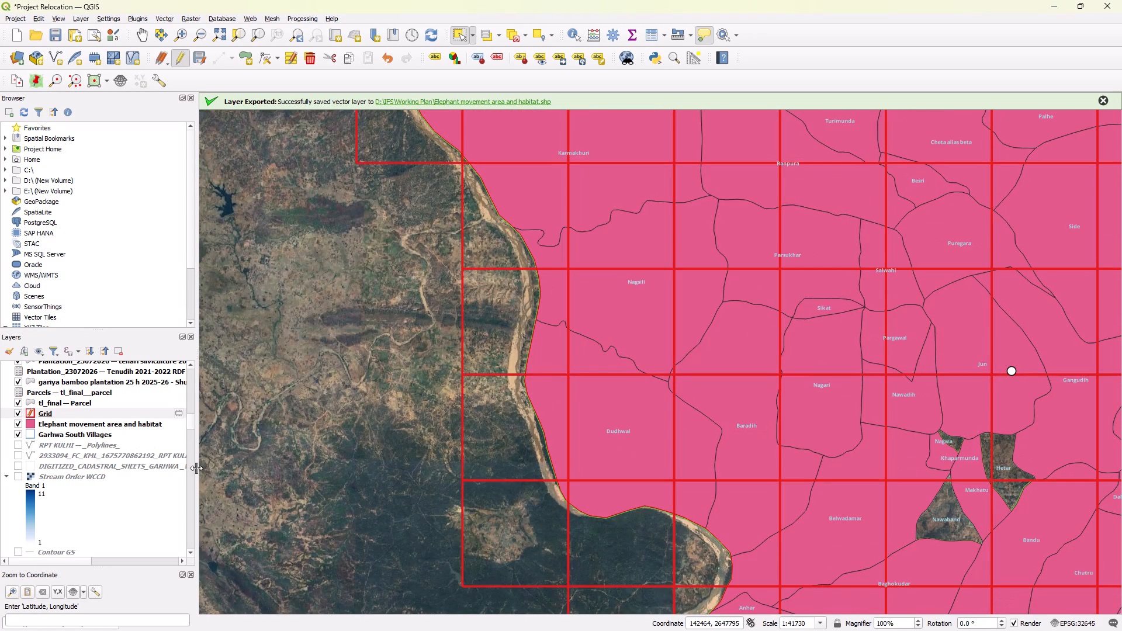
click(19, 425)
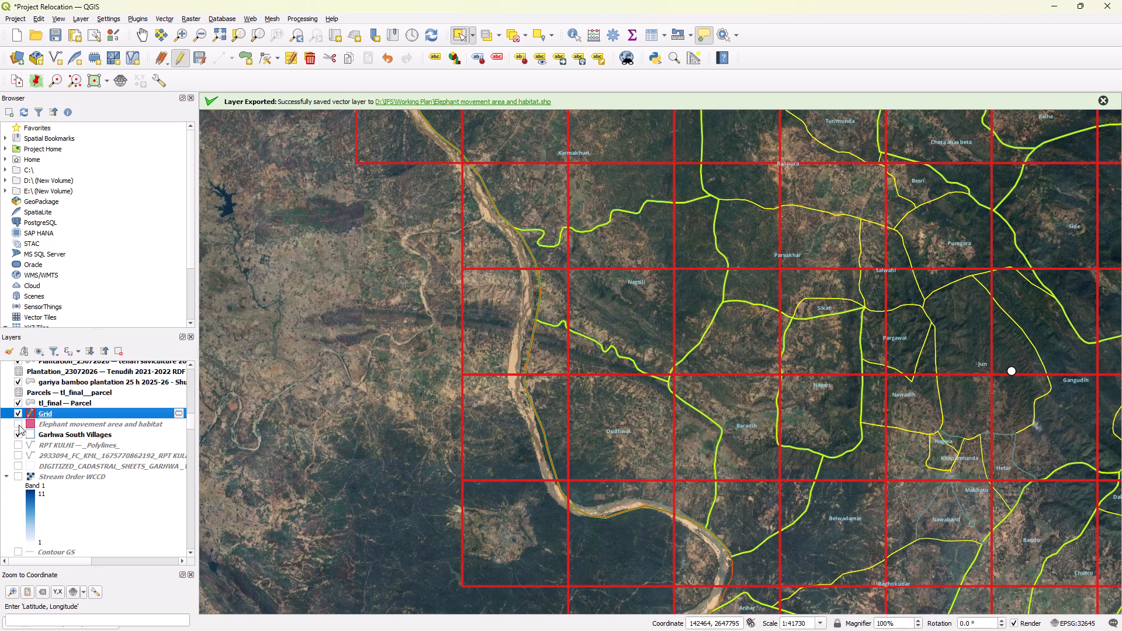
Check the river boundary near Dudhwal, then select and delete the grid cell in column 2, row 11.
scroll(588, 480, up, 2)
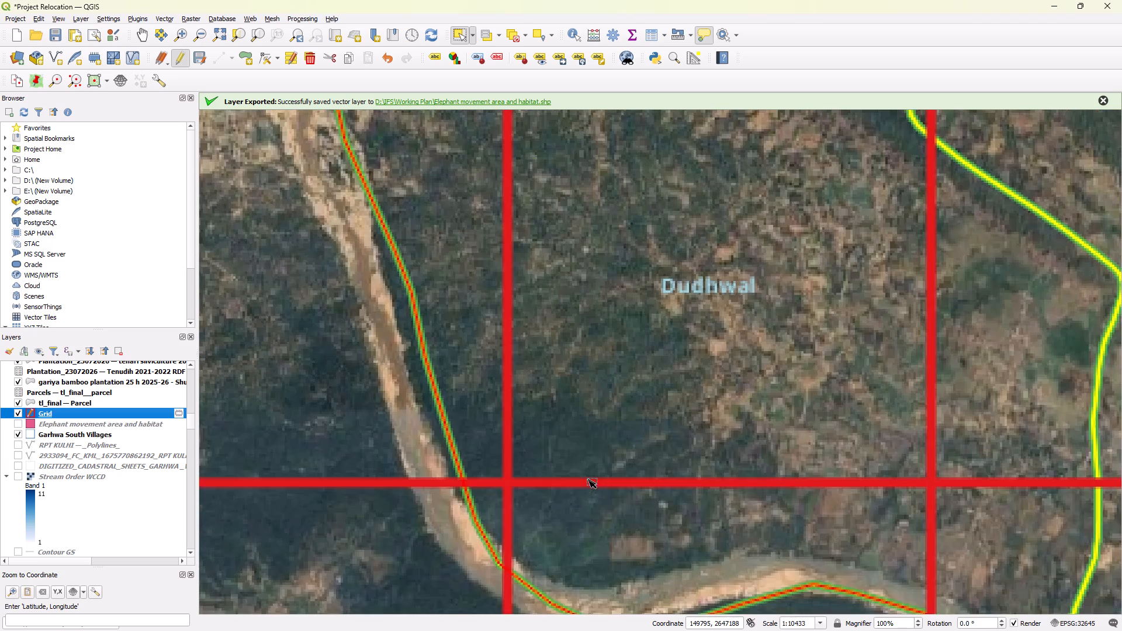
scroll(542, 474, up, 1)
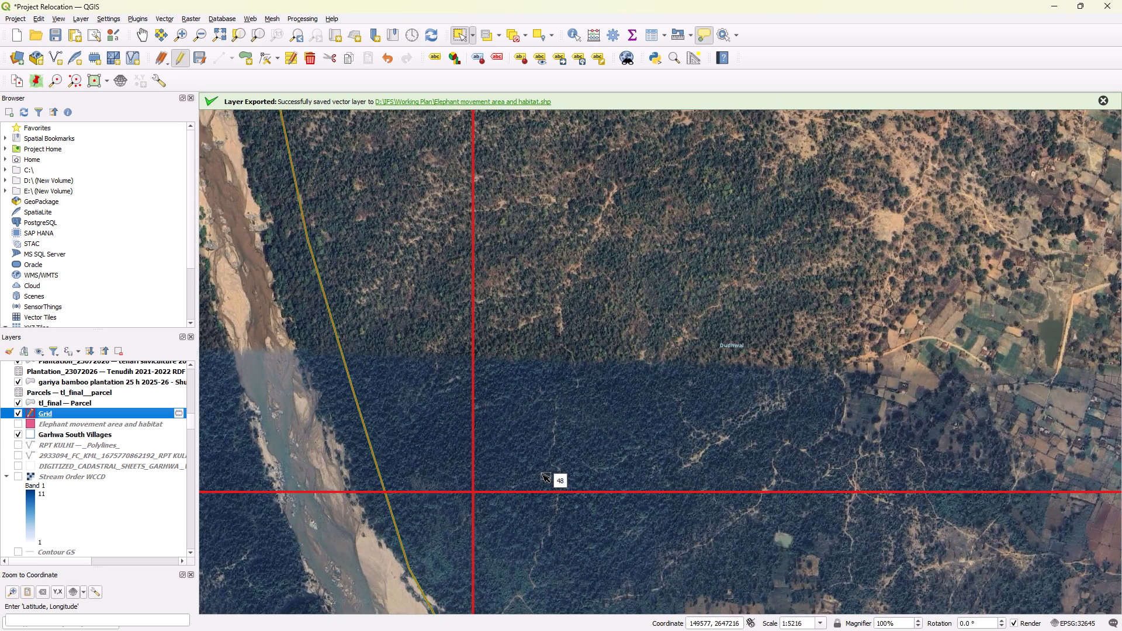
scroll(542, 474, down, 2)
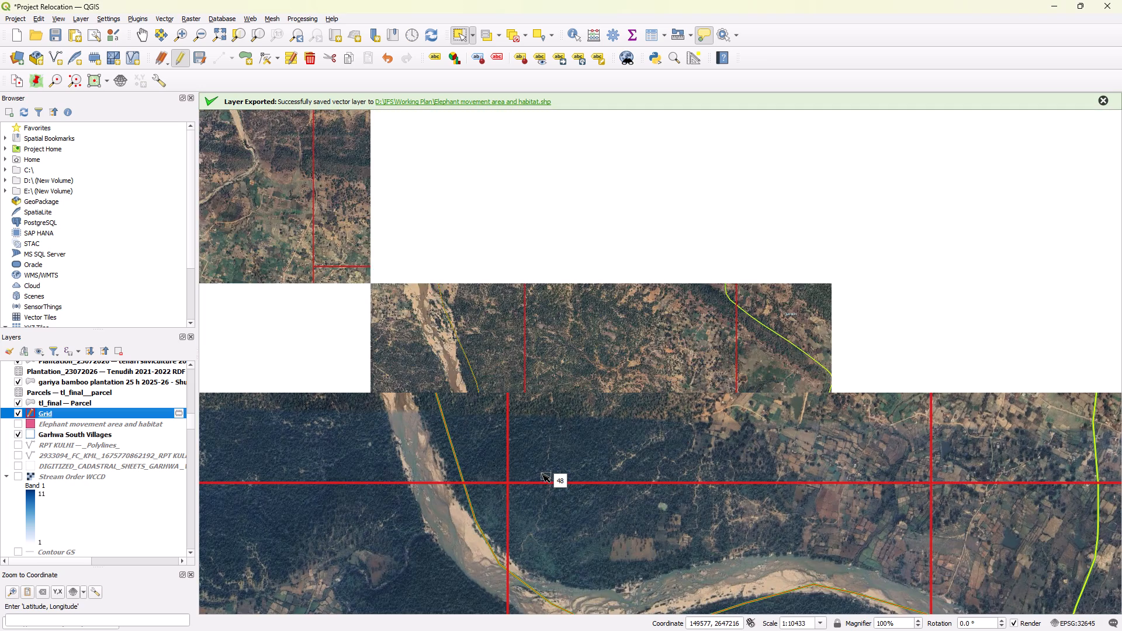
scroll(542, 474, down, 2)
ctrl+click(525, 502)
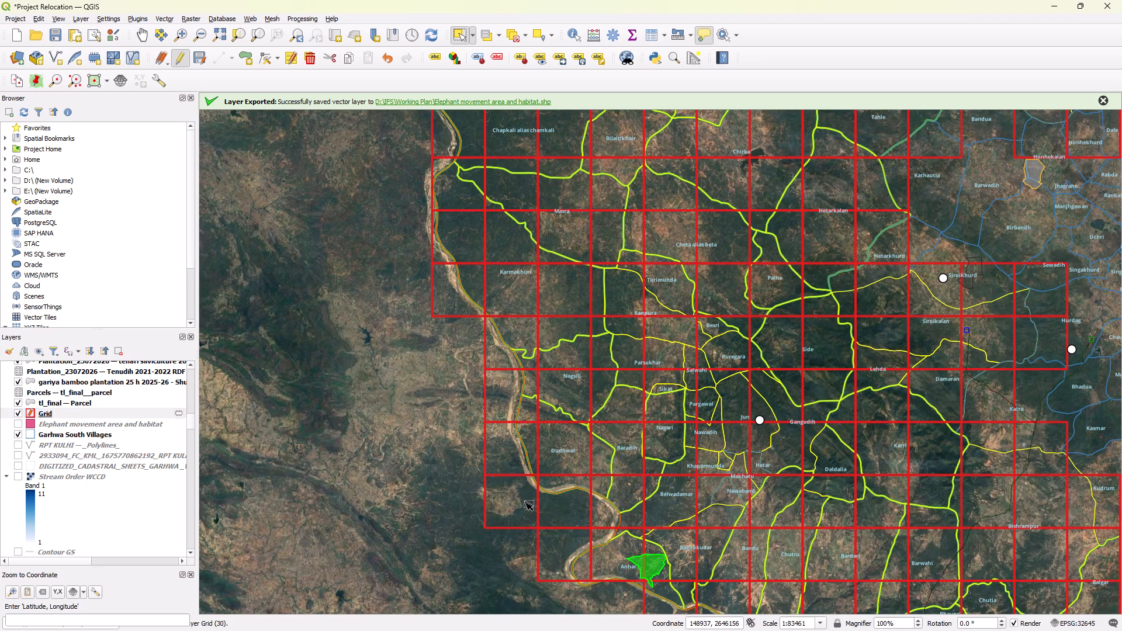
click(309, 57)
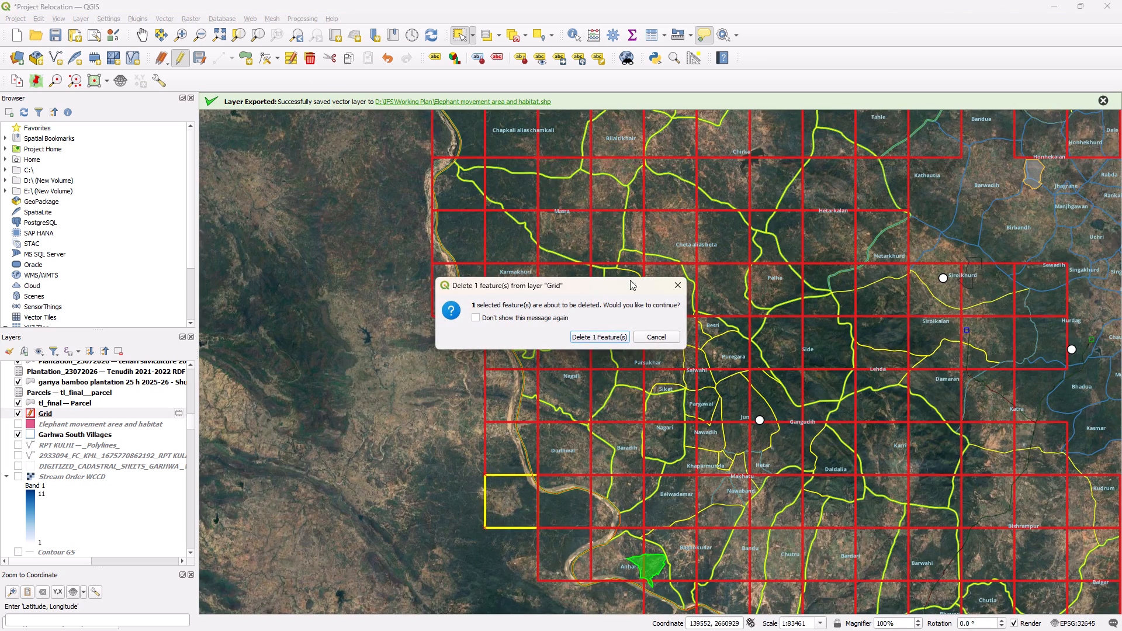
click(602, 336)
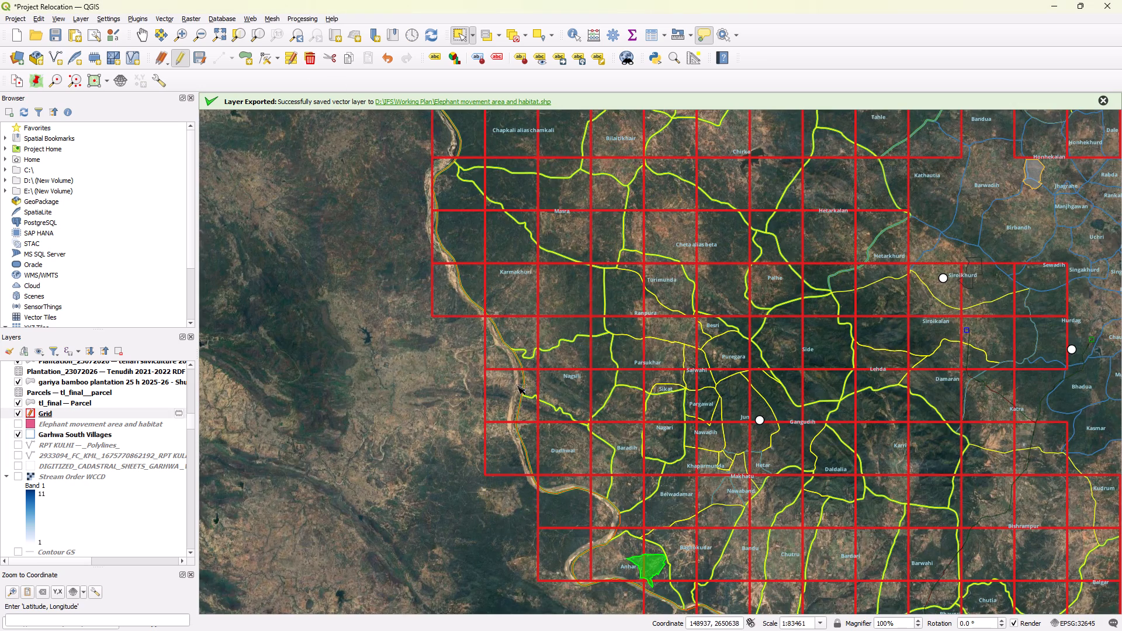
Inspect the western river-boundary cell in column 2, row 9, then select and delete it from the Grid layer.
scroll(517, 387, up, 3)
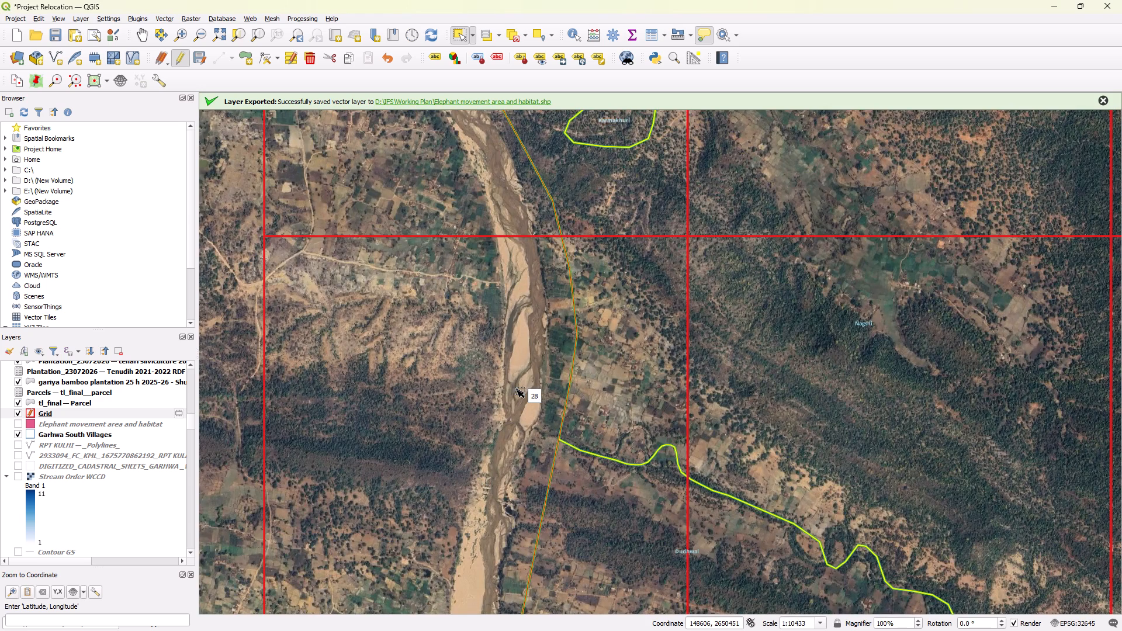
scroll(517, 389, down, 1)
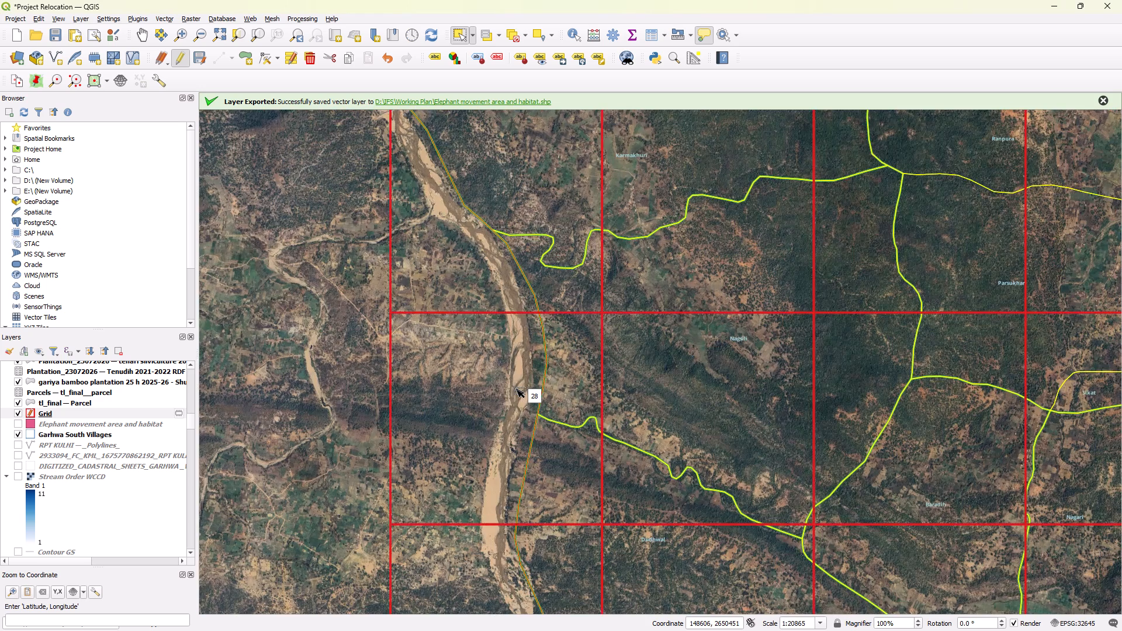
scroll(517, 389, down, 1)
click(517, 389)
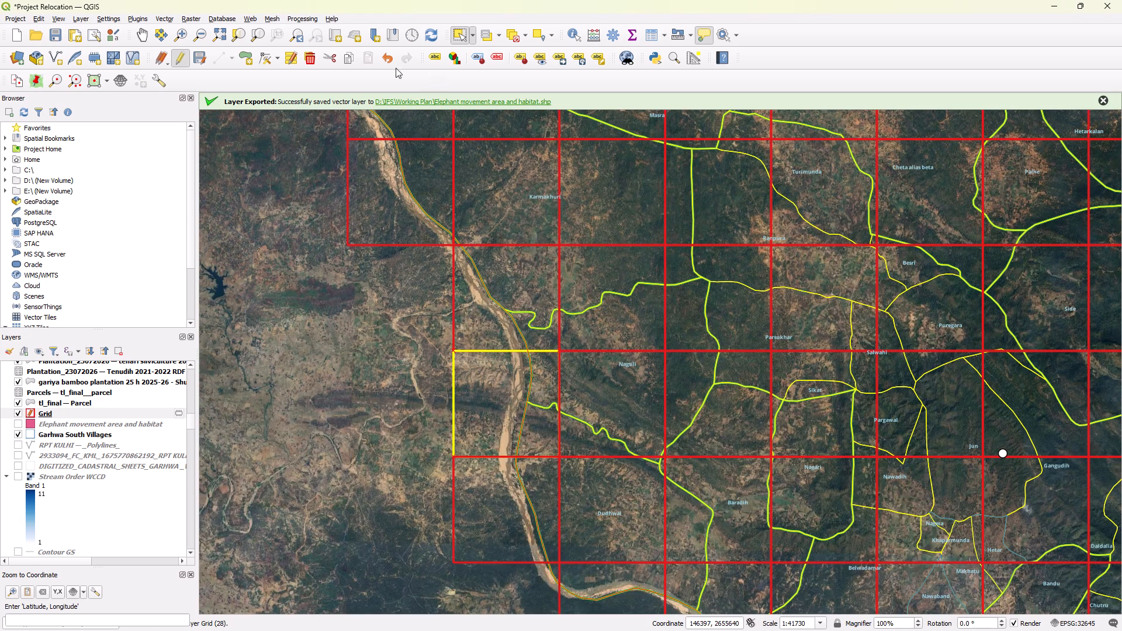
click(309, 56)
click(585, 333)
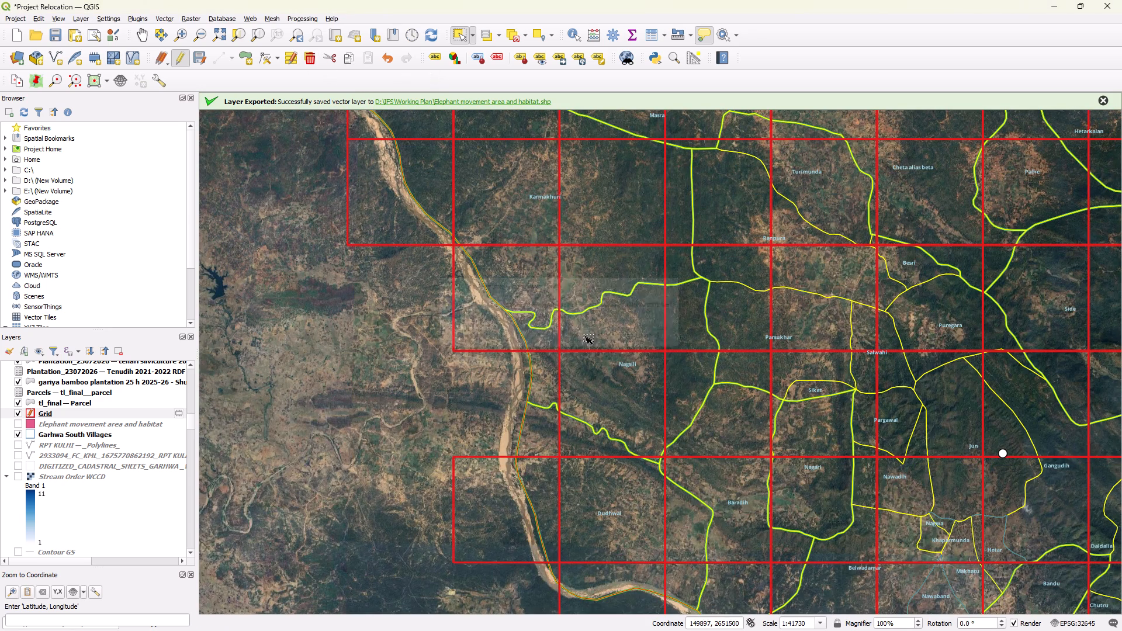
Examine the cell in column 2, row 8, against the river and village boundaries, then review the whole remaining grid.
scroll(528, 292, up, 2)
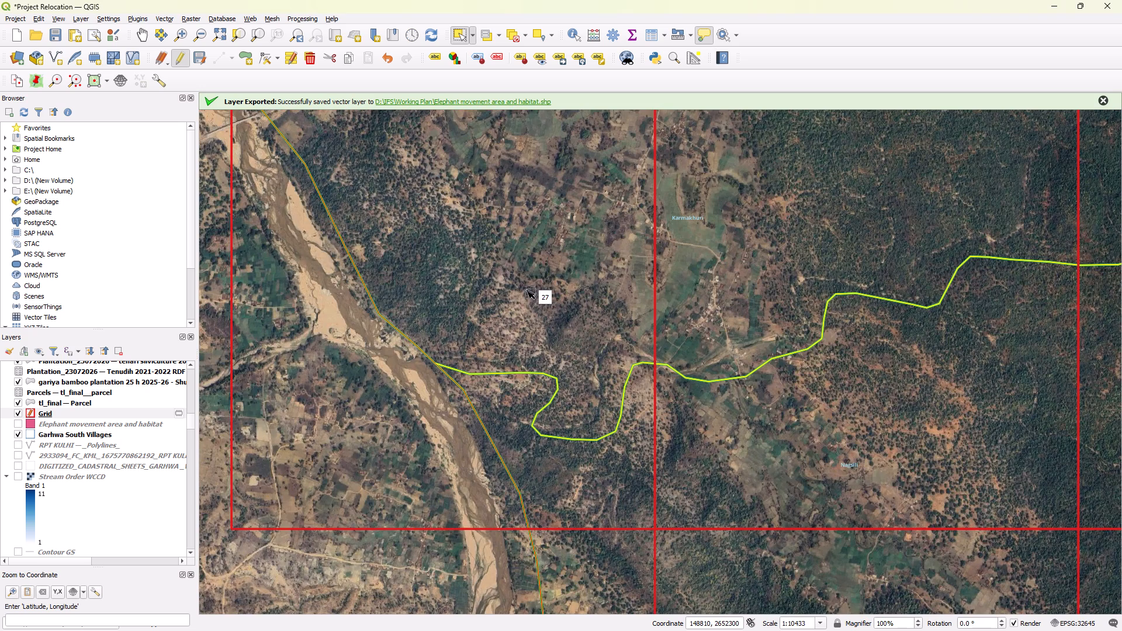
scroll(527, 290, down, 2)
scroll(552, 332, up, 1)
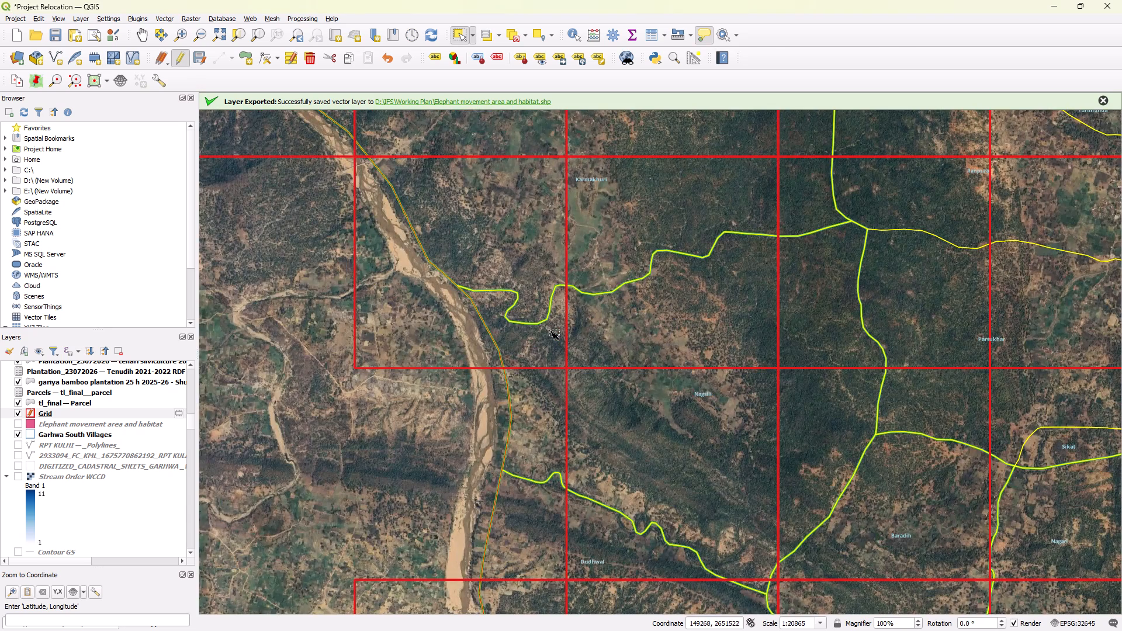
scroll(551, 331, up, 2)
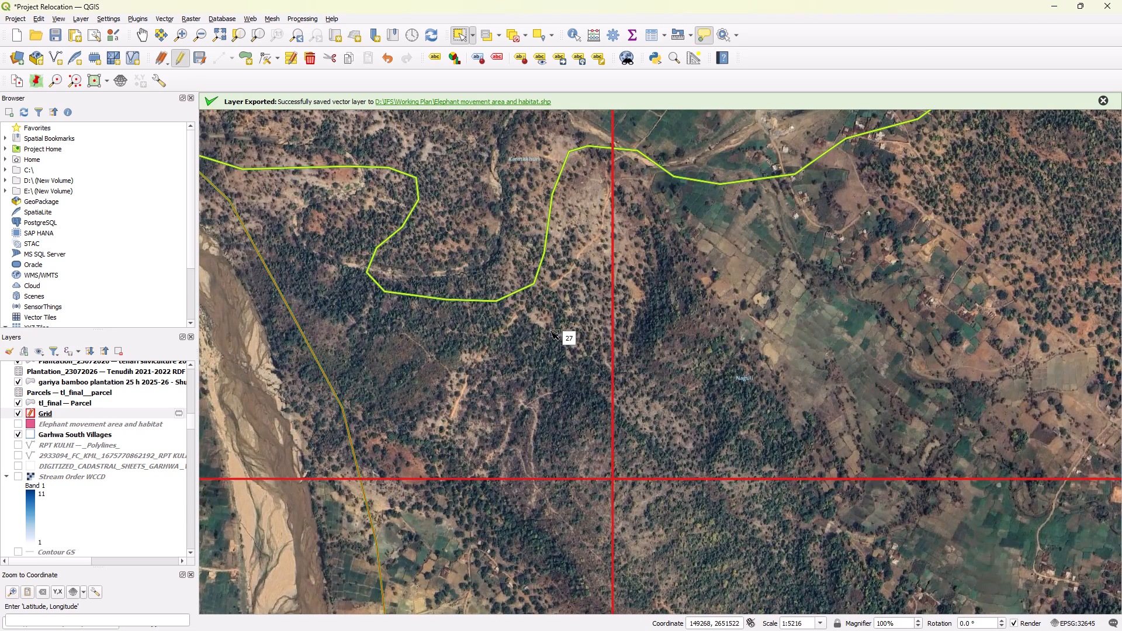
scroll(551, 331, down, 4)
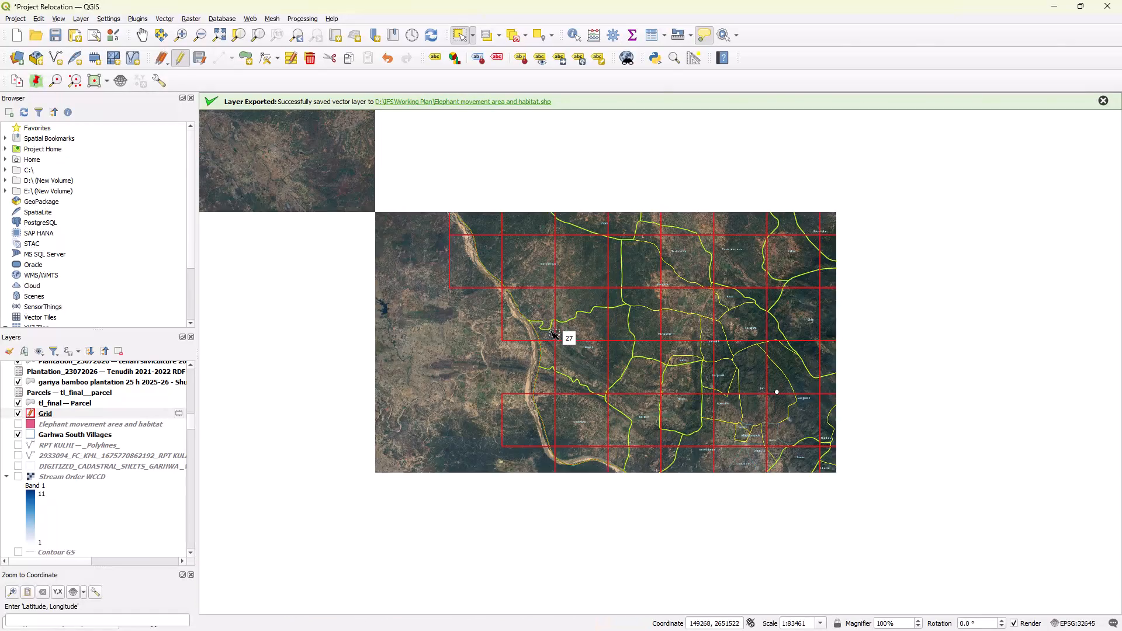
scroll(551, 331, down, 1)
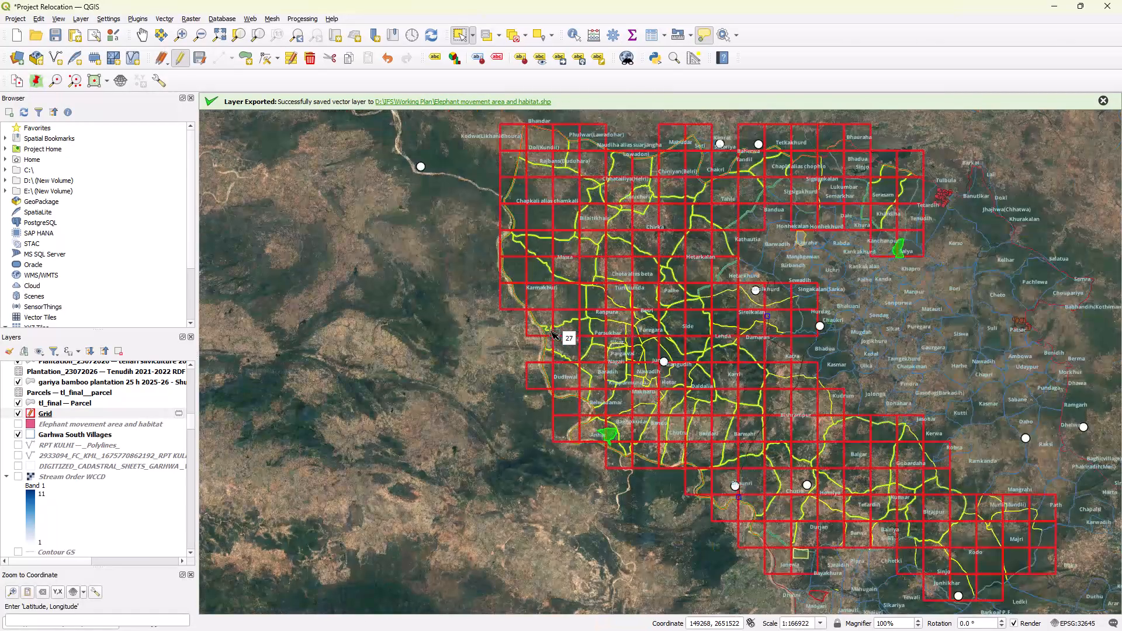
Examine the western river boundary near Chapkali and Karmakhuri, the eastern edge around Damaran, and the overall extent of the remaining grid.
scroll(514, 228, up, 2)
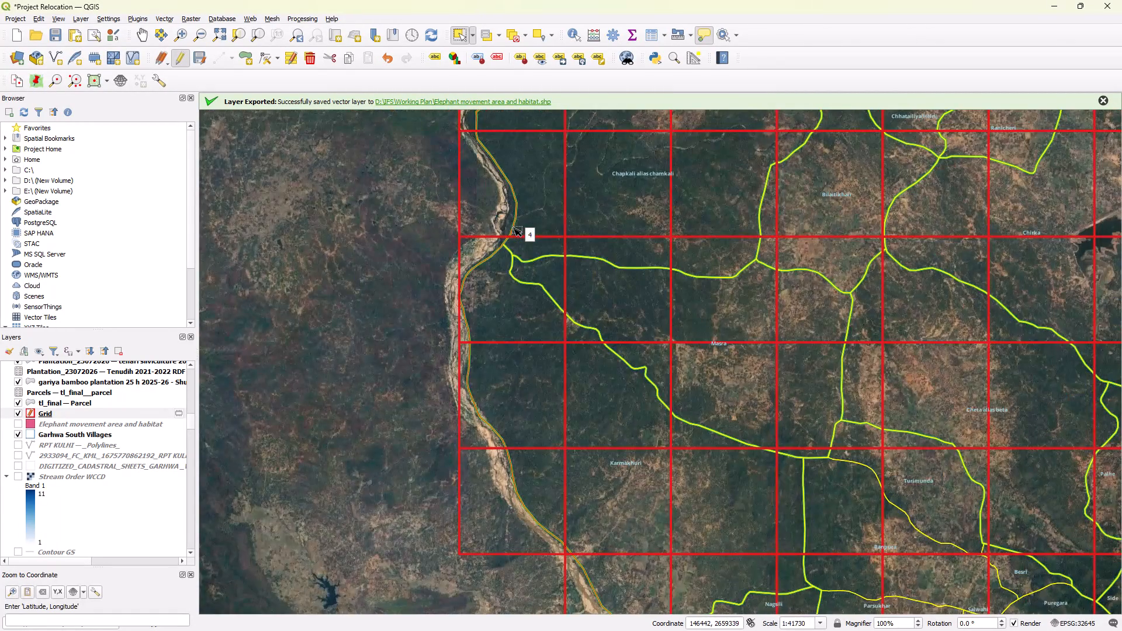
scroll(514, 228, down, 1)
scroll(460, 264, down, 1)
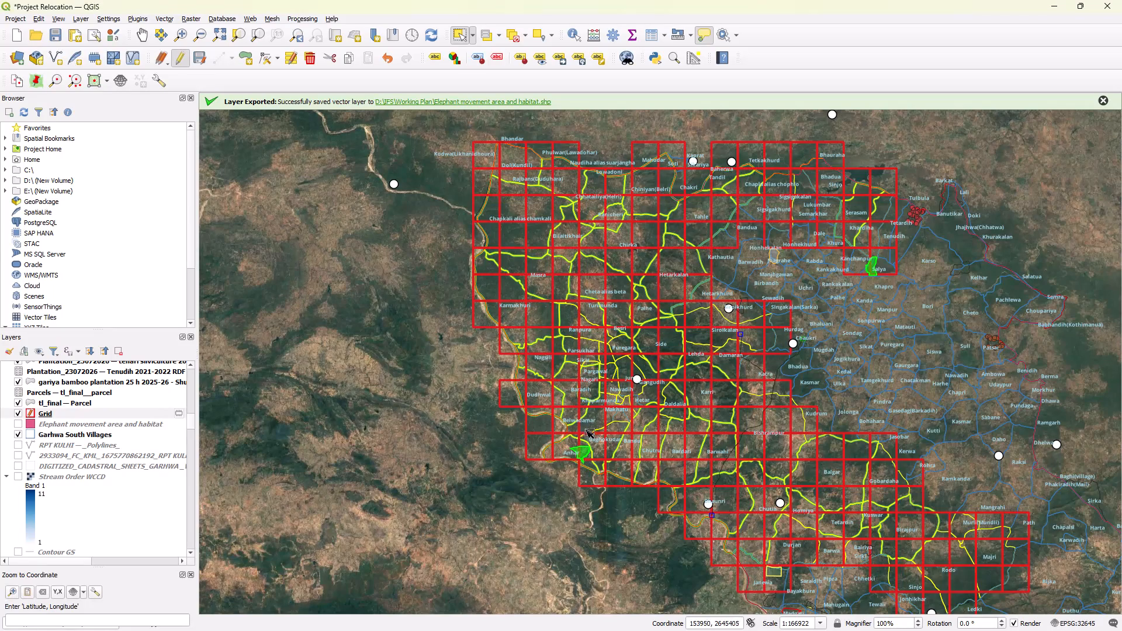
scroll(344, 363, down, 1)
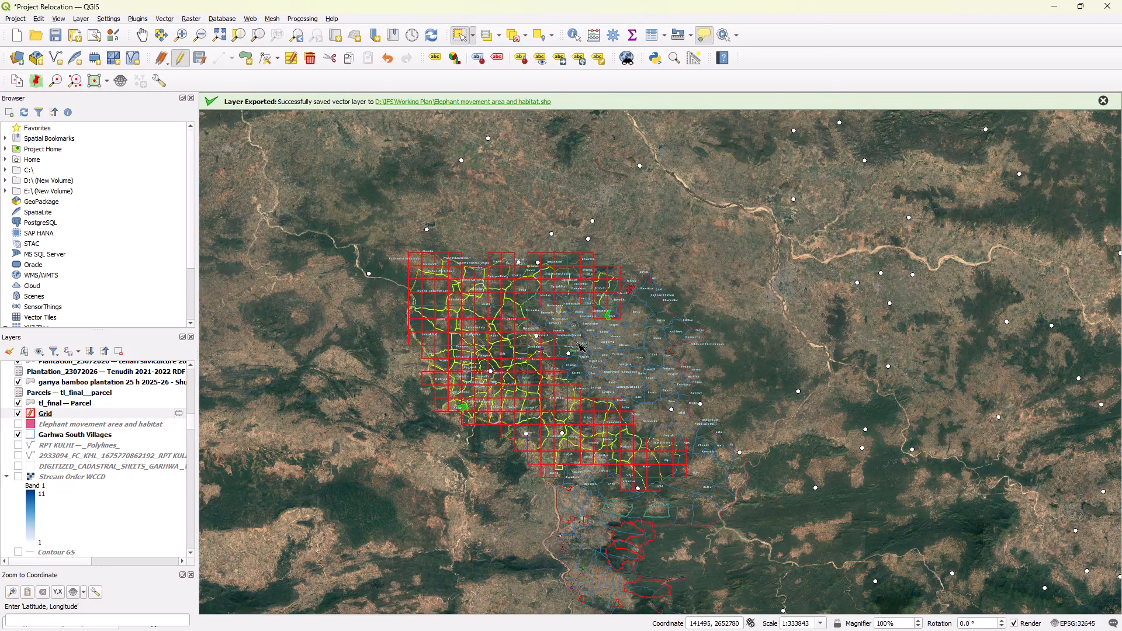
scroll(537, 351, up, 2)
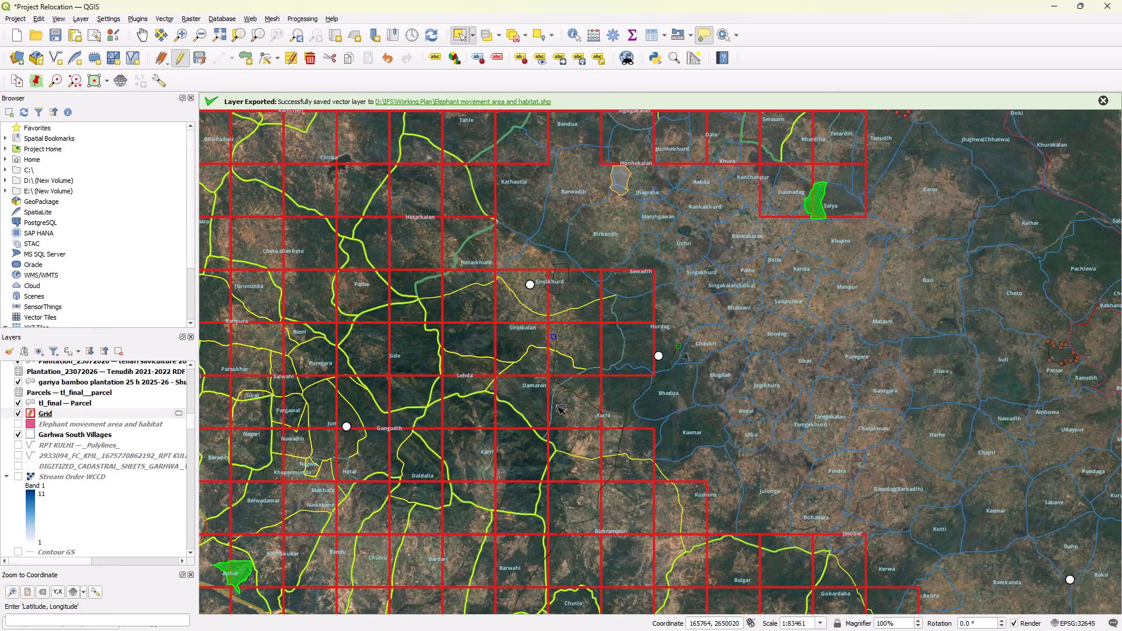
scroll(647, 378, down, 1)
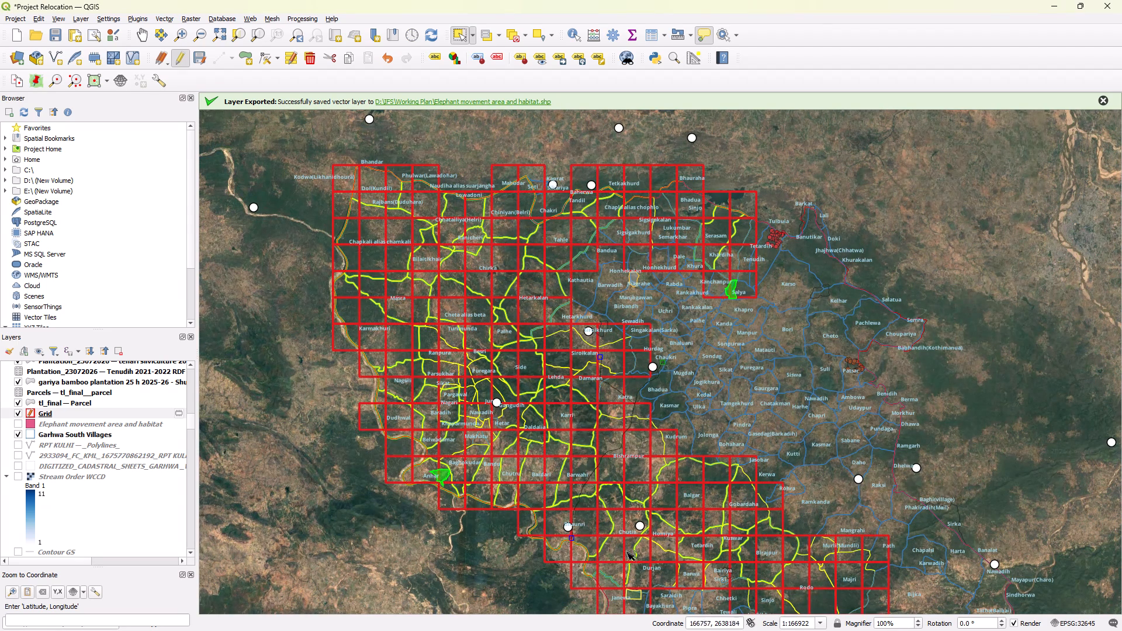
scroll(638, 401, down, 1)
scroll(656, 526, up, 1)
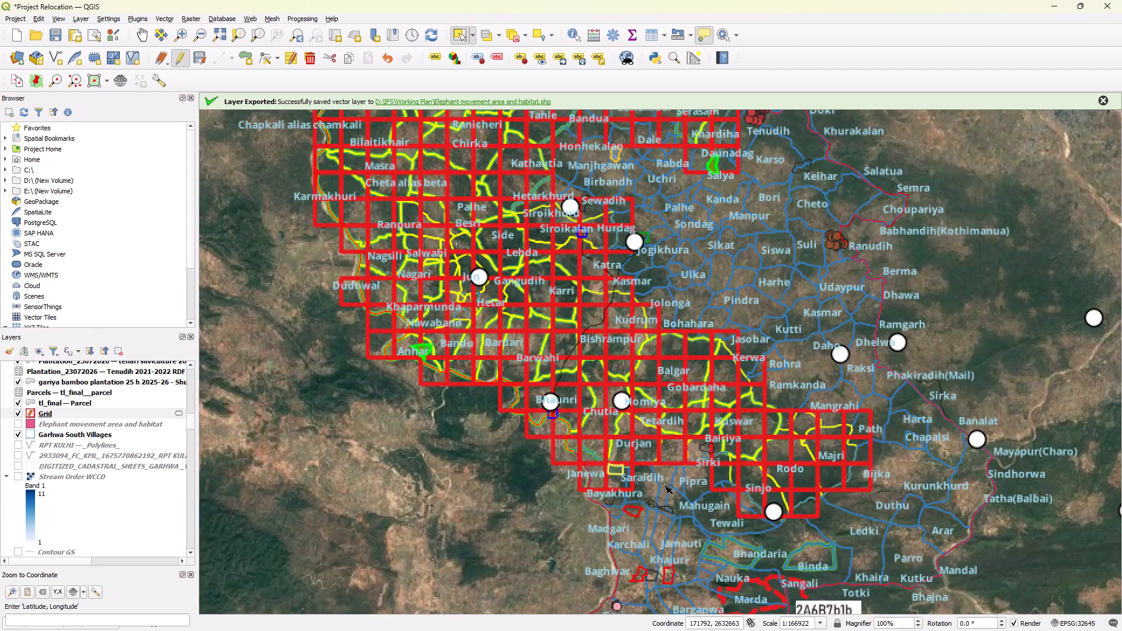
Inspect the southern grid edge around Janewa, then delete the river cell immediately west of the cell containing the Janewa plot.
scroll(666, 449, up, 2)
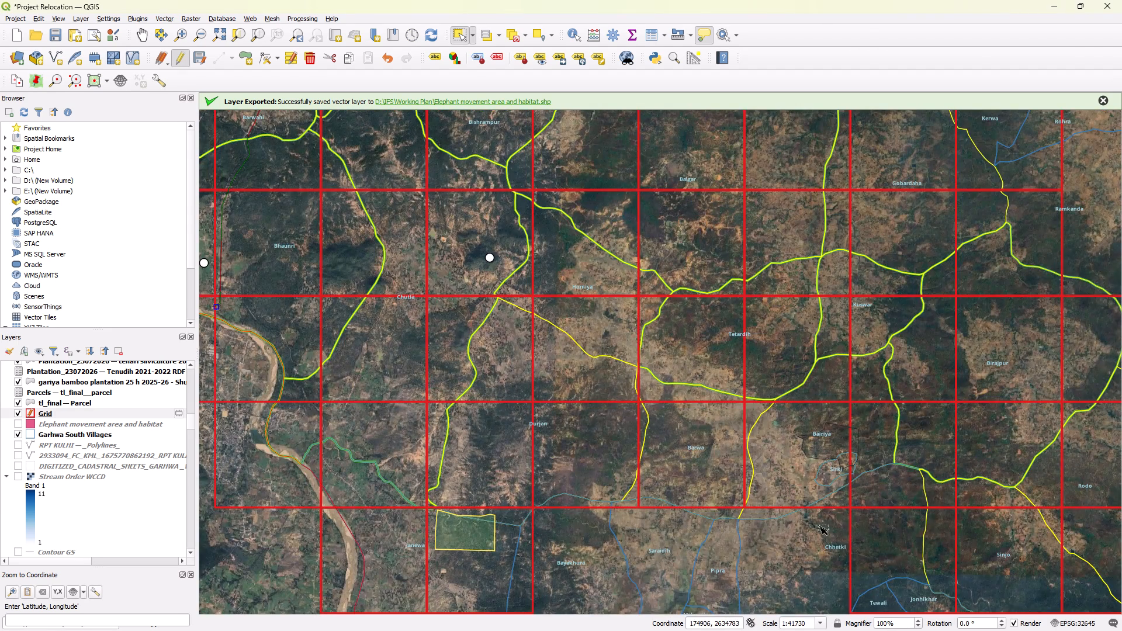
scroll(702, 451, up, 1)
scroll(702, 451, down, 2)
scroll(597, 498, up, 1)
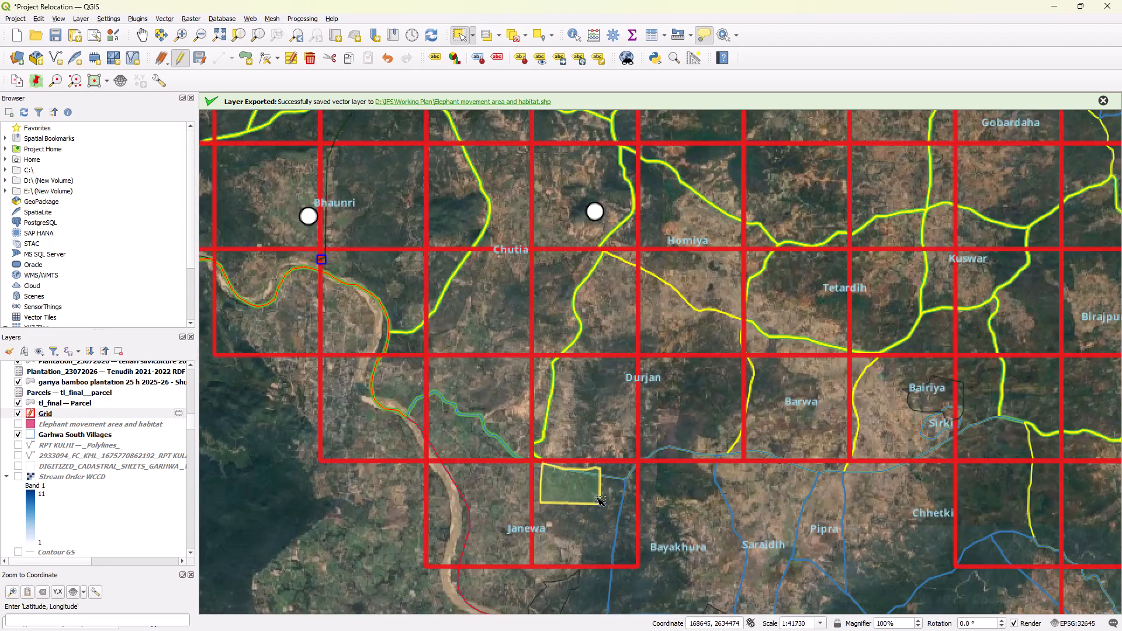
scroll(597, 498, up, 1)
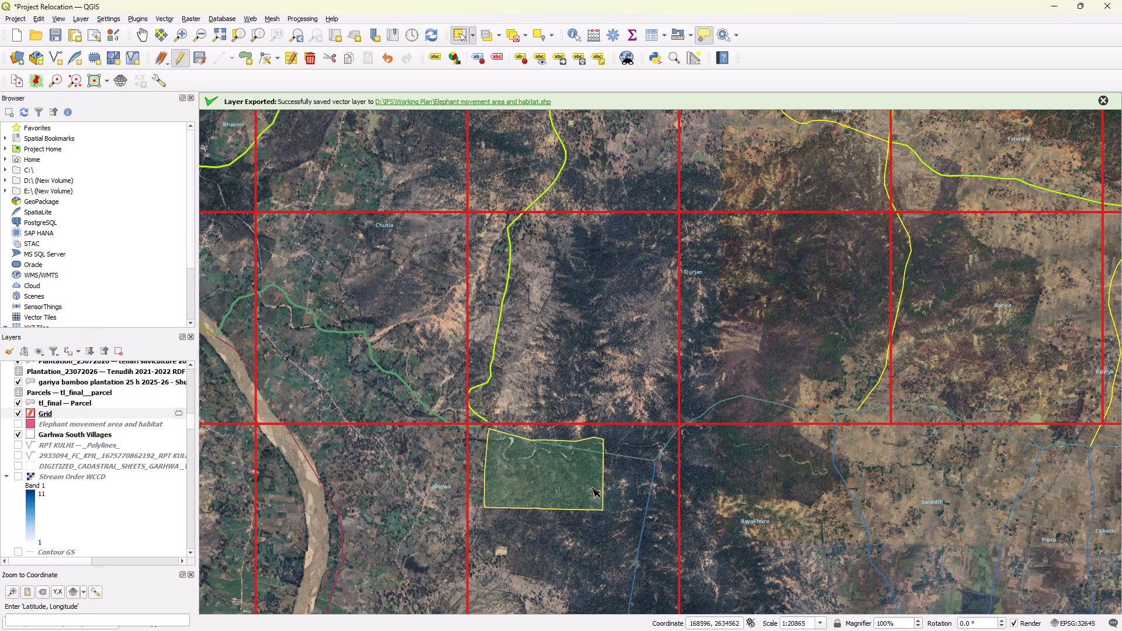
scroll(593, 488, down, 1)
scroll(608, 533, up, 2)
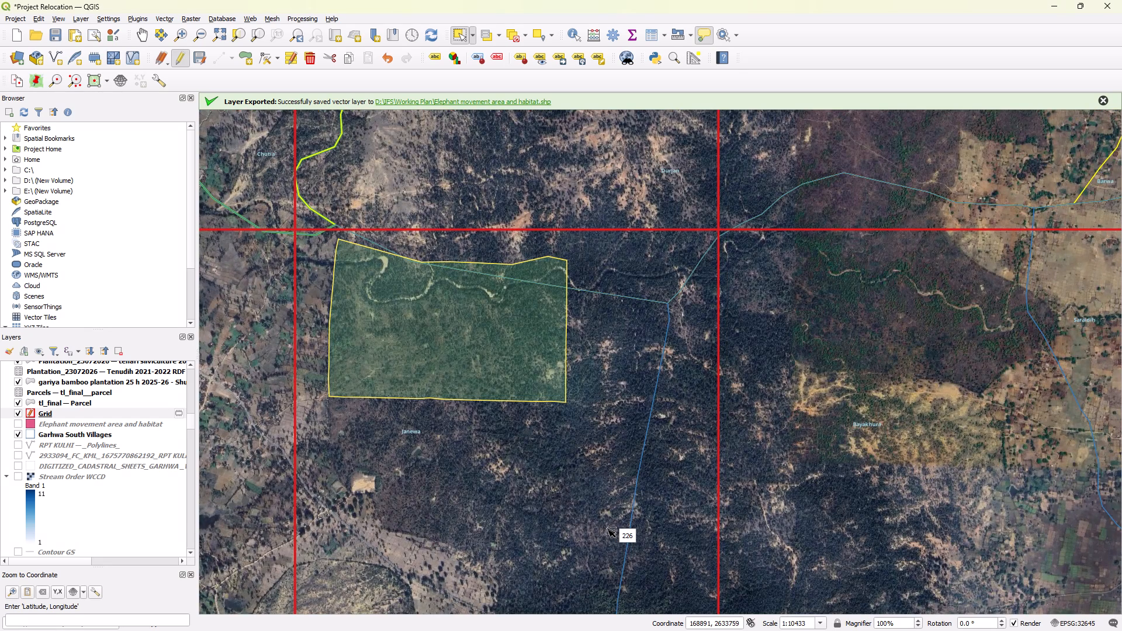
scroll(608, 529, down, 1)
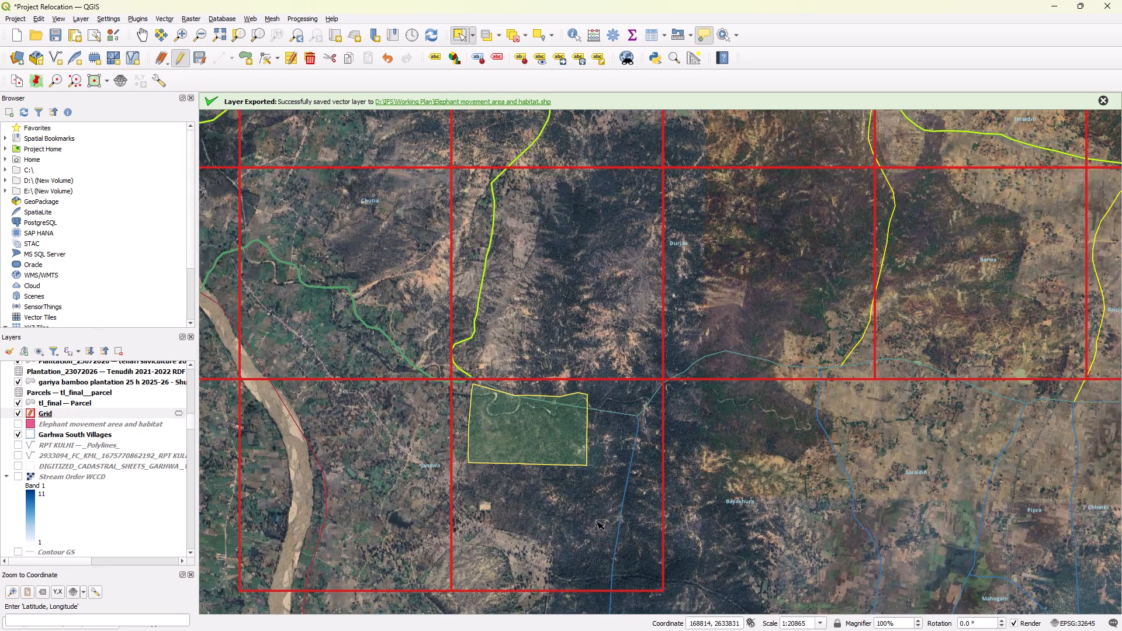
scroll(445, 511, down, 1)
ctrl+click(418, 497)
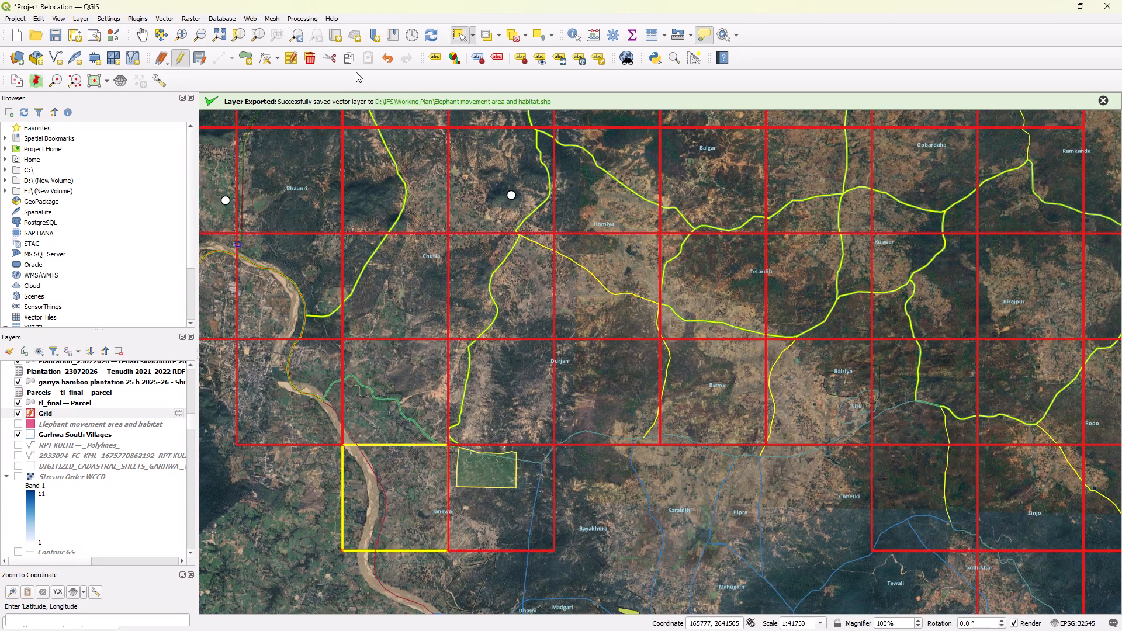
click(311, 63)
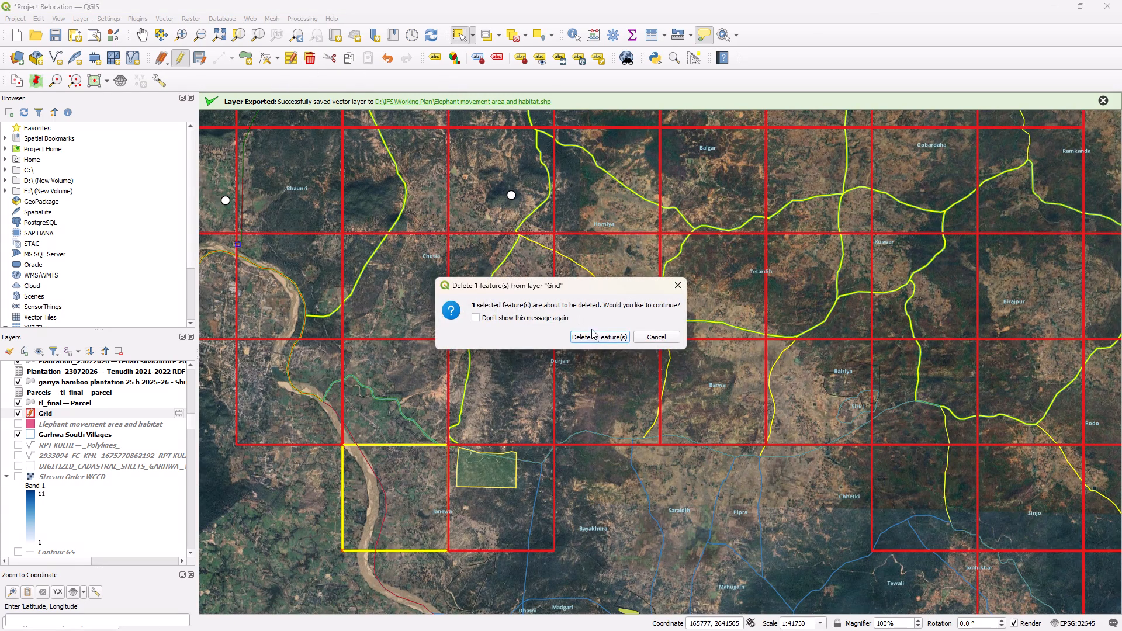
click(592, 339)
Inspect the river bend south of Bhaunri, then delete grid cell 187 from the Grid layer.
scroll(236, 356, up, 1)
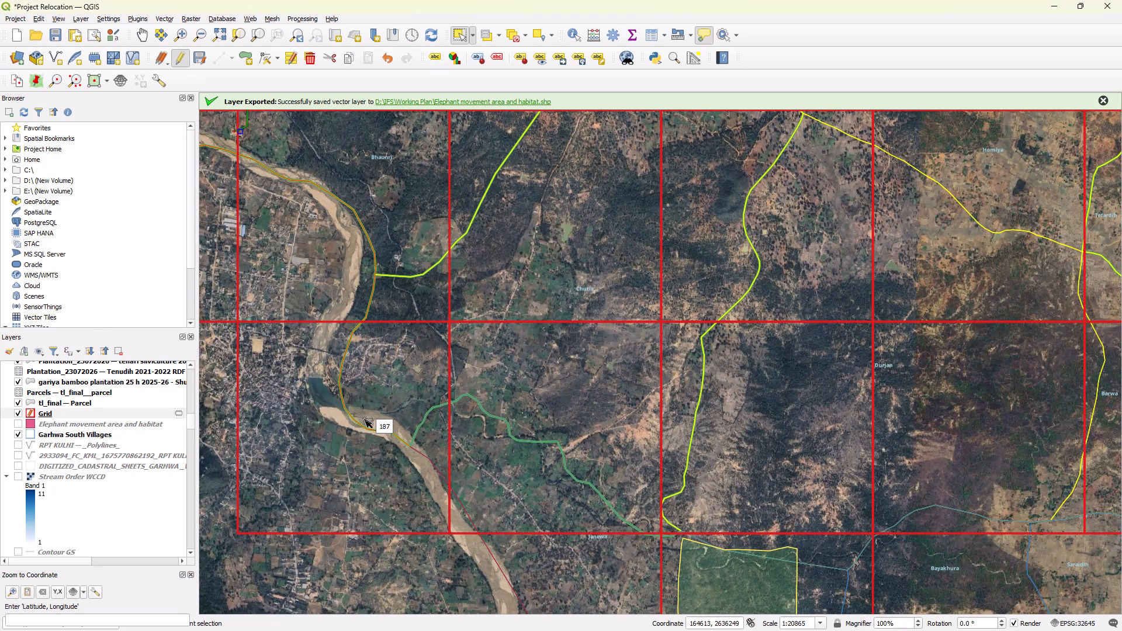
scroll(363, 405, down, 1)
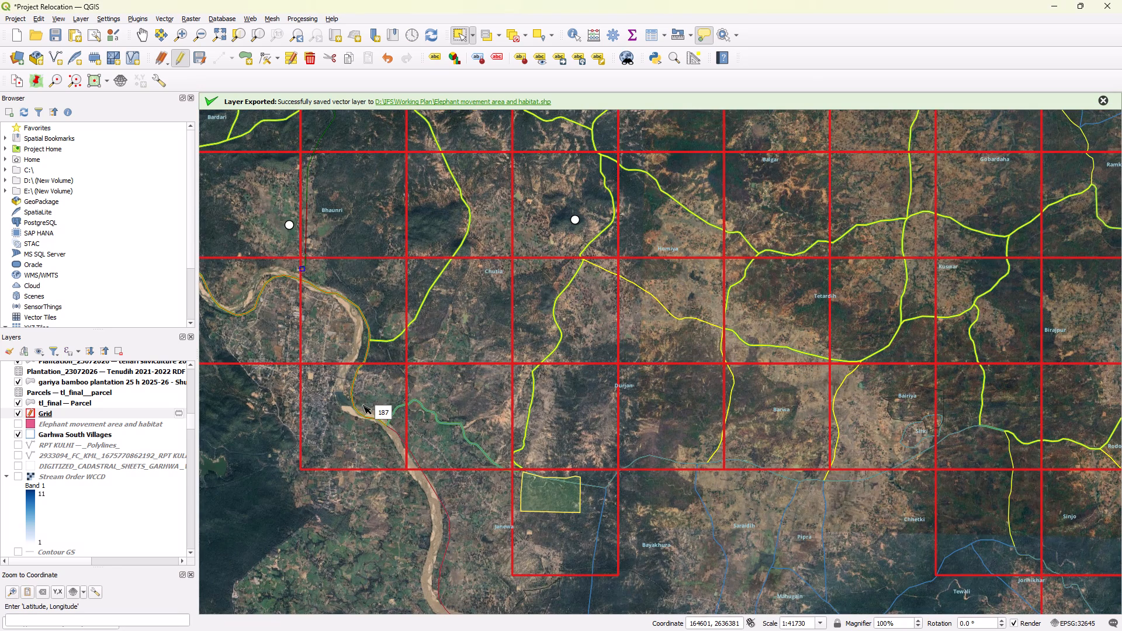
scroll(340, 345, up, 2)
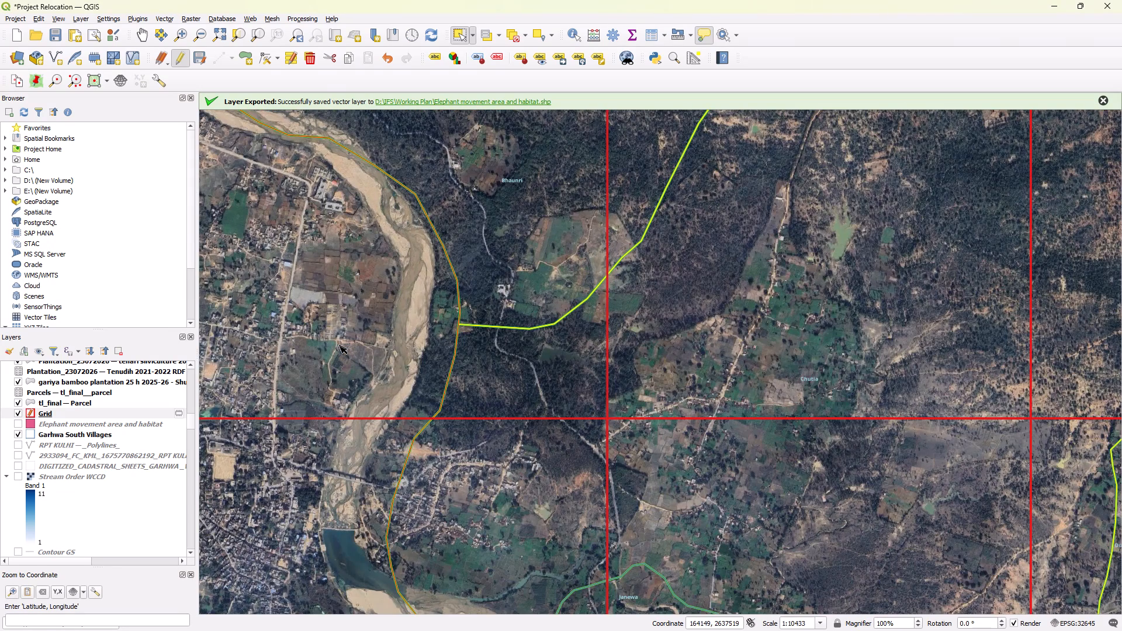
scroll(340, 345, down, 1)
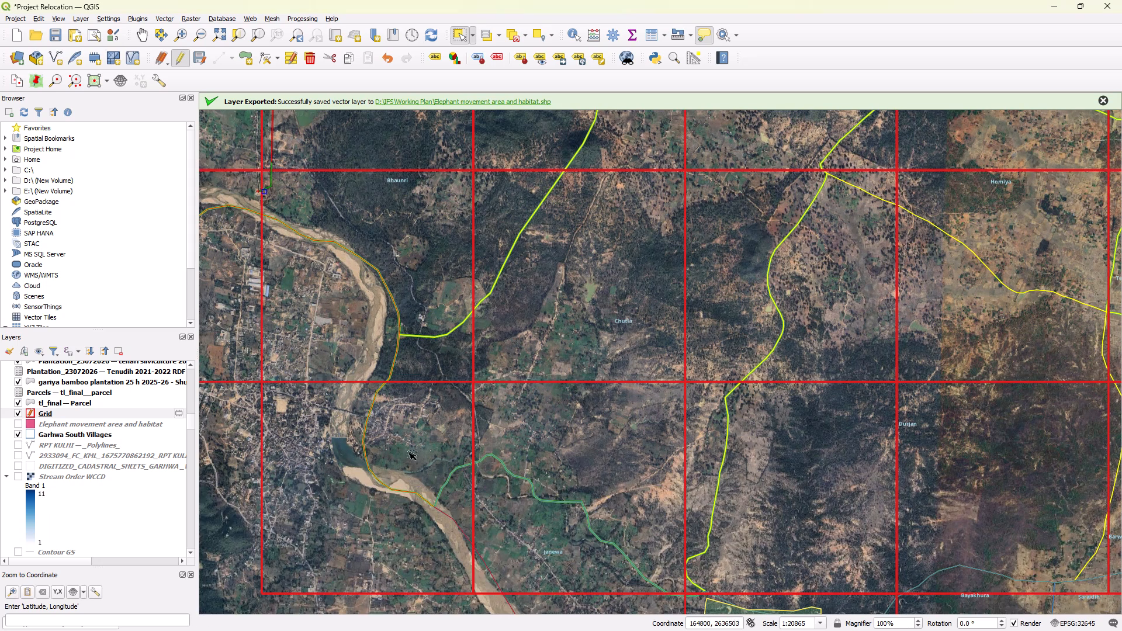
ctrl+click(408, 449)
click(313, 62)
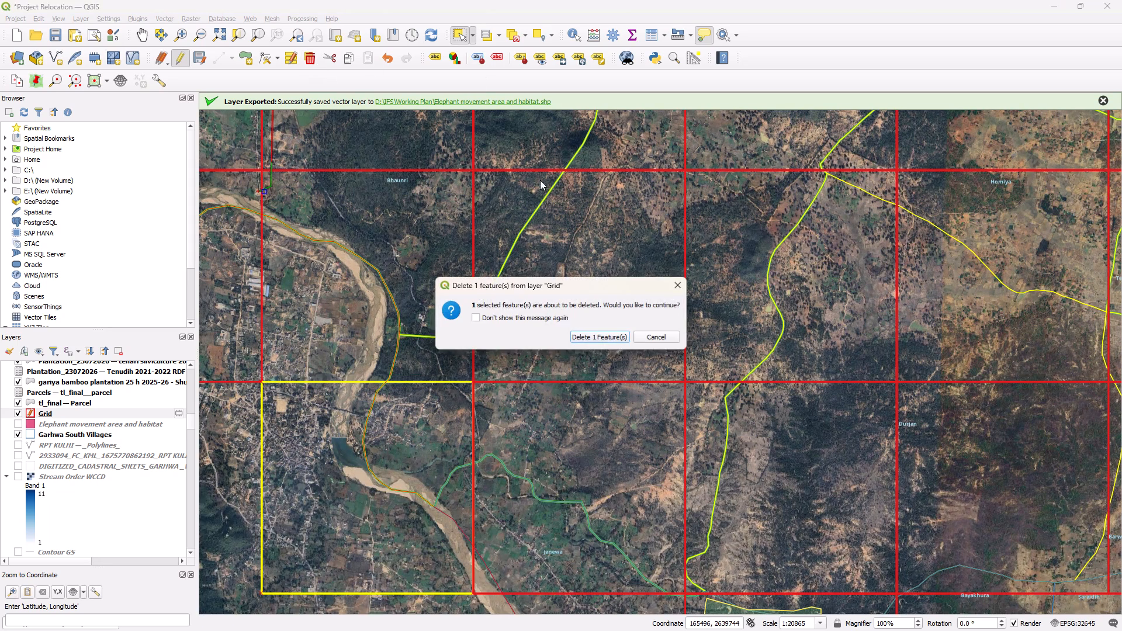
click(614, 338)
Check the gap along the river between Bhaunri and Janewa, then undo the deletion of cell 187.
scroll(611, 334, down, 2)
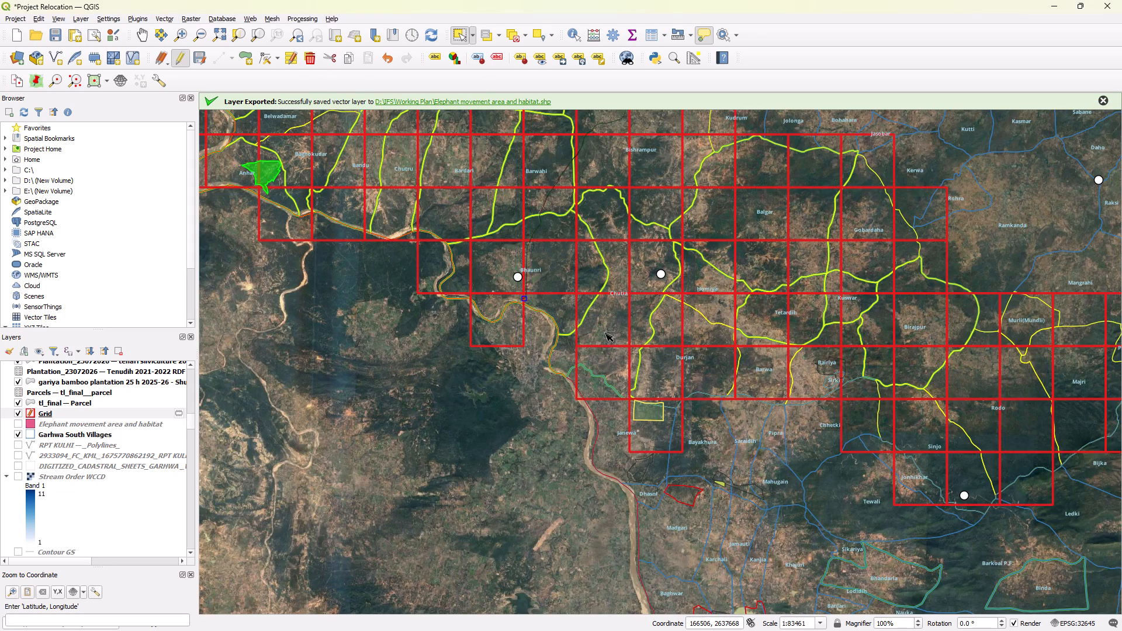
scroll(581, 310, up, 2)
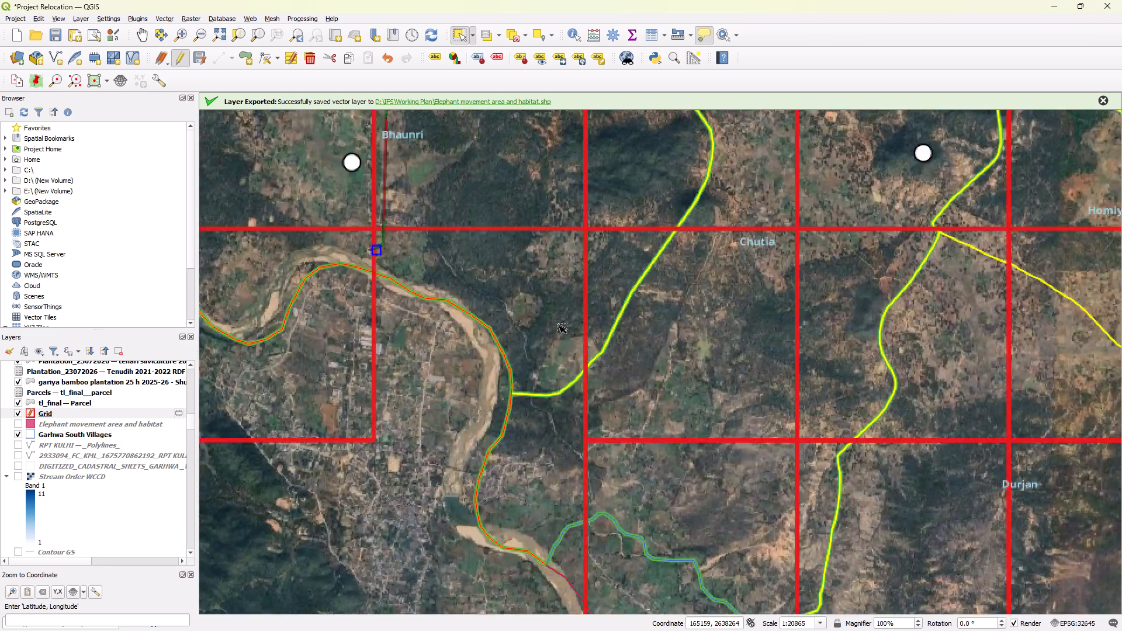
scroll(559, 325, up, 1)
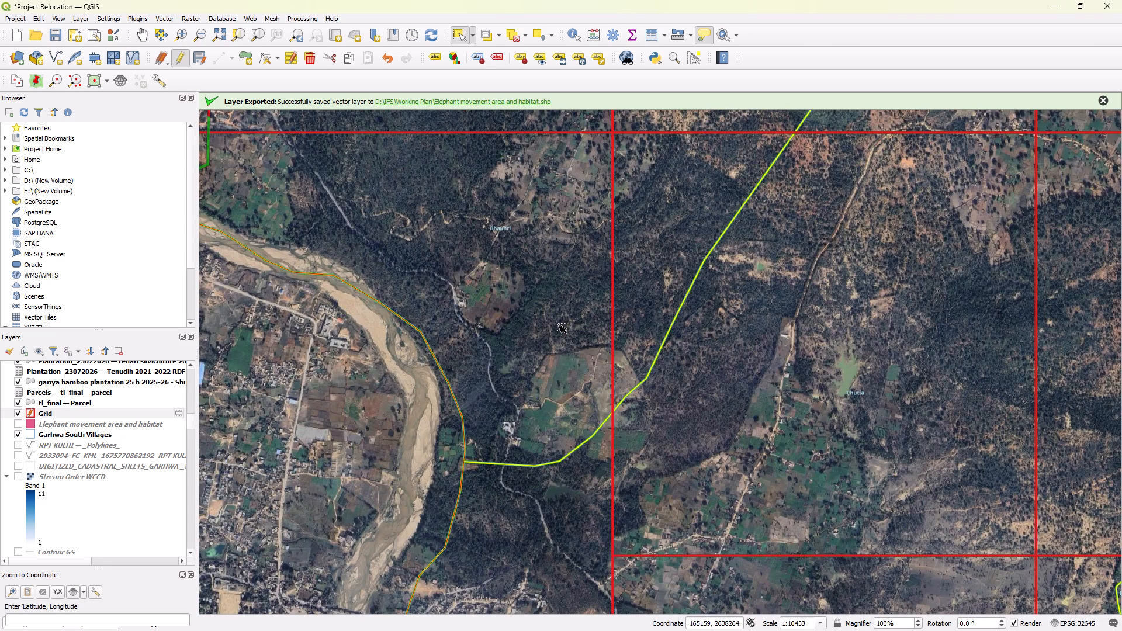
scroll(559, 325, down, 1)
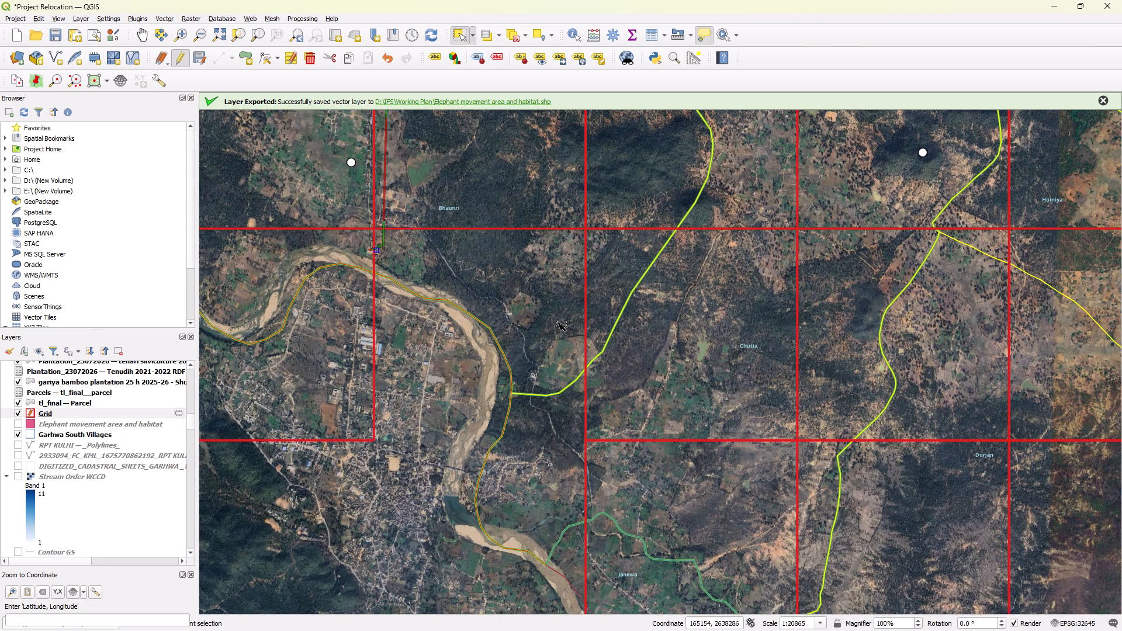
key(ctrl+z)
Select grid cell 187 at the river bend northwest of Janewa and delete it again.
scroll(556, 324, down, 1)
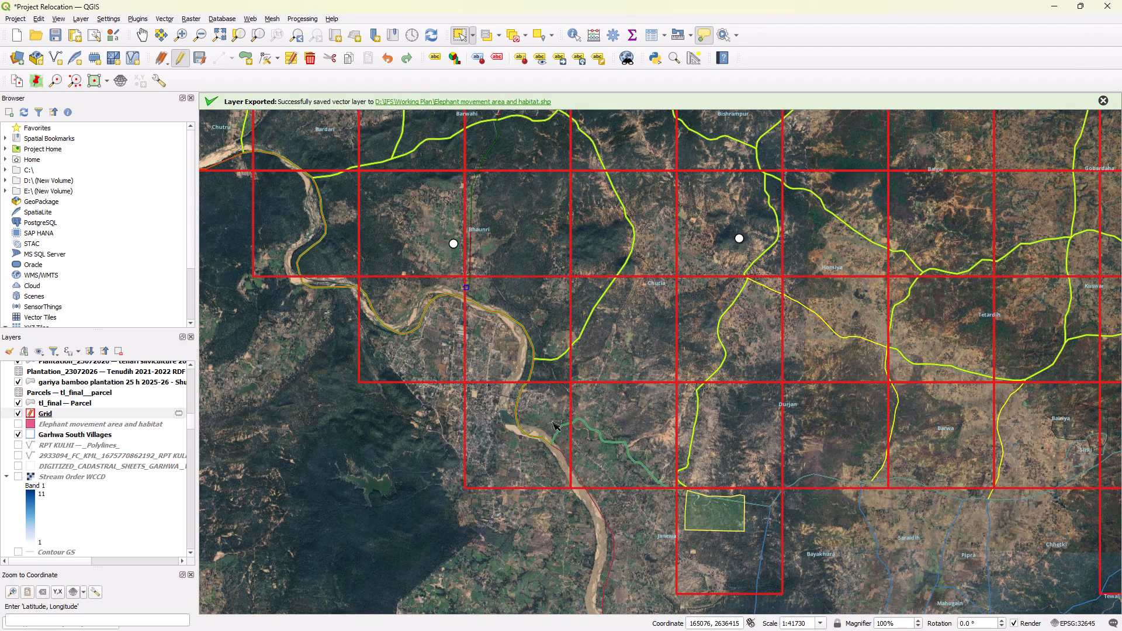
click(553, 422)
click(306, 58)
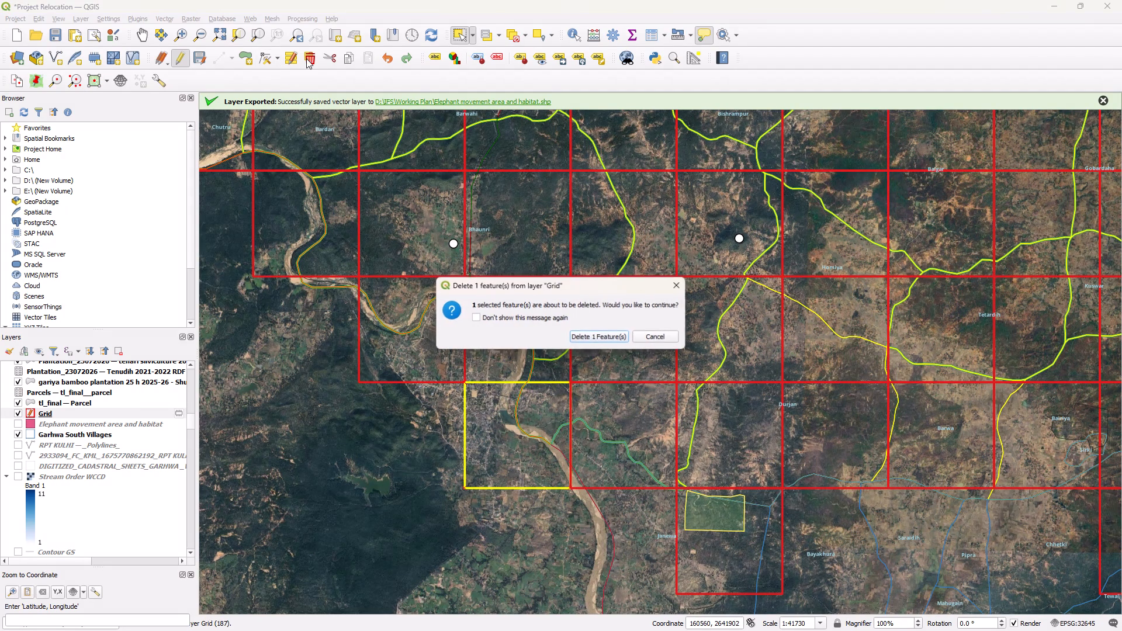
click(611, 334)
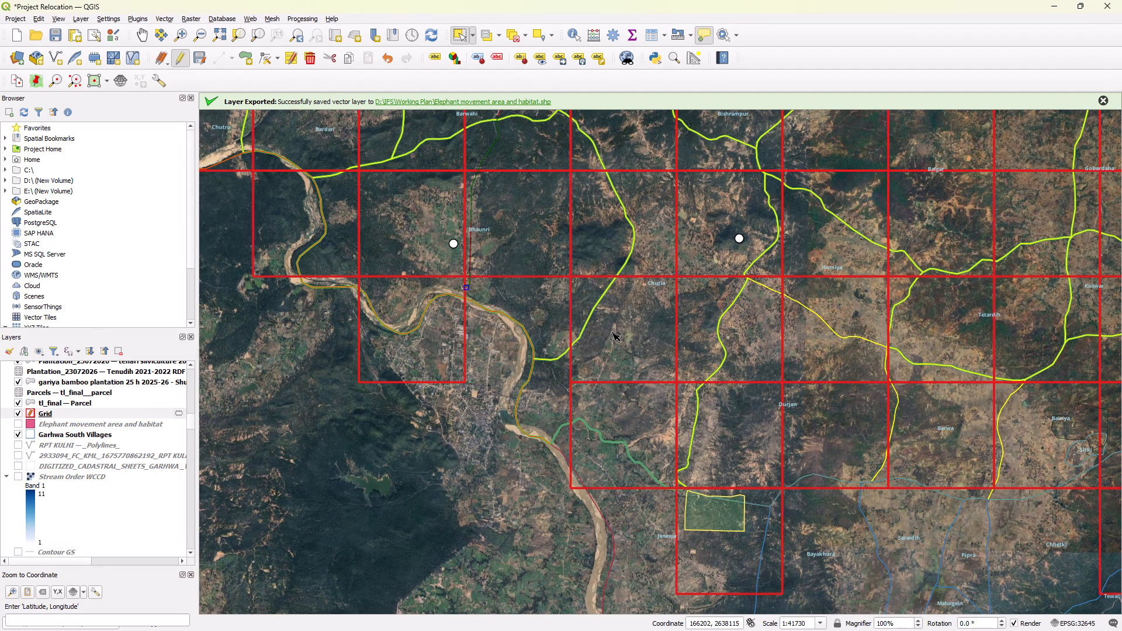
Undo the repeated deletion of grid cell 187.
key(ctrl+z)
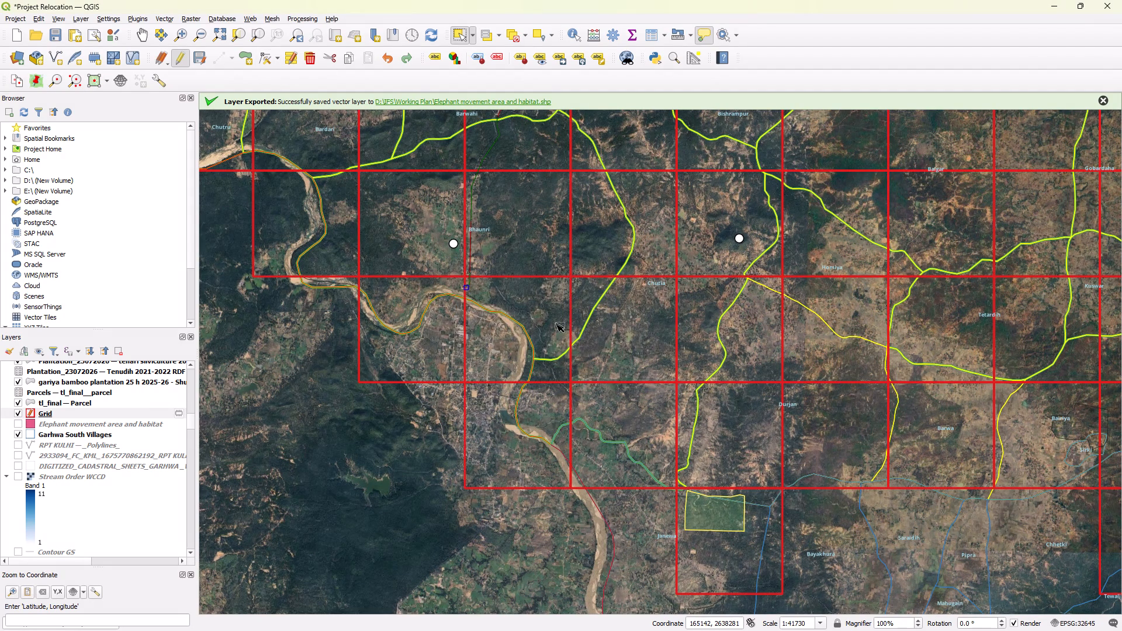
Review the southern river edge and whole grid, then stop editing the Grid layer and save its changes.
scroll(550, 328, down, 1)
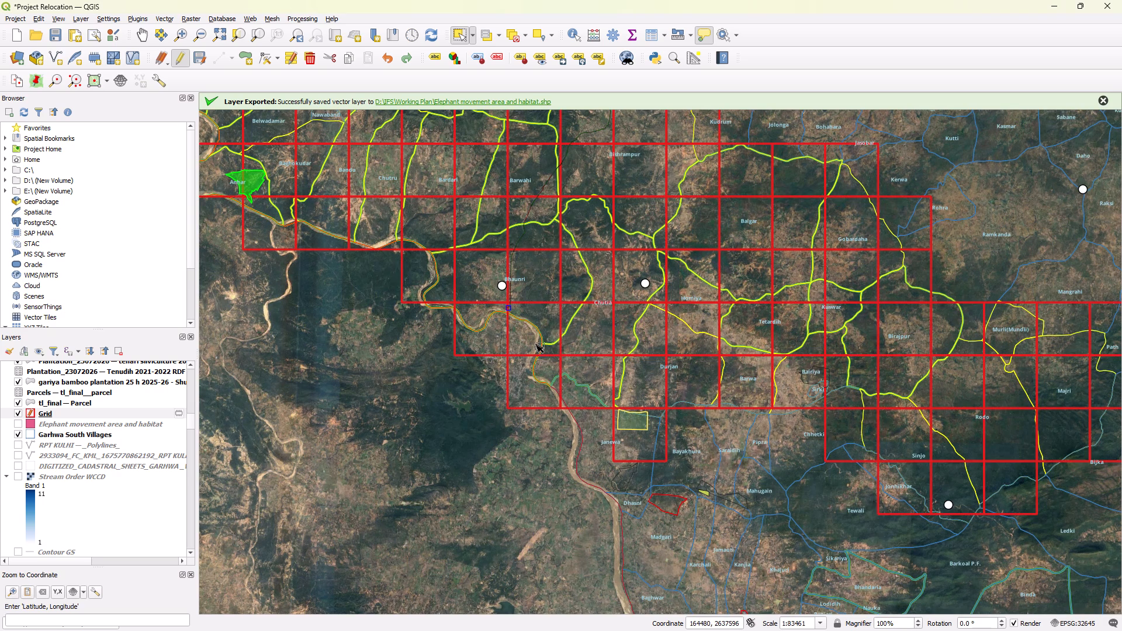
scroll(536, 344, down, 1)
scroll(536, 344, up, 2)
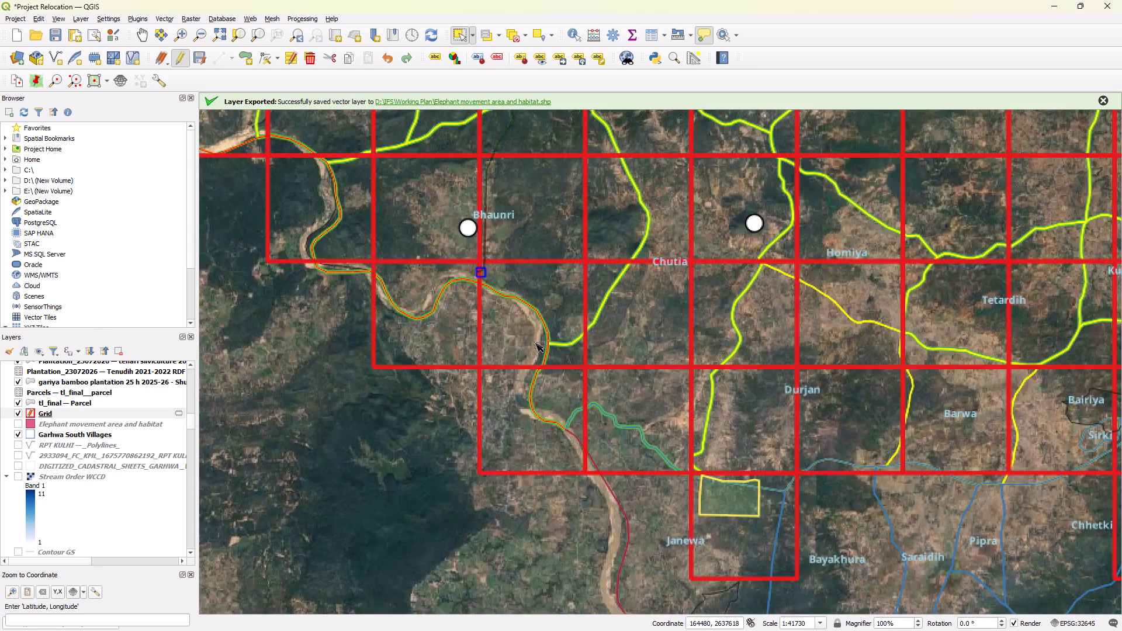
scroll(536, 344, down, 3)
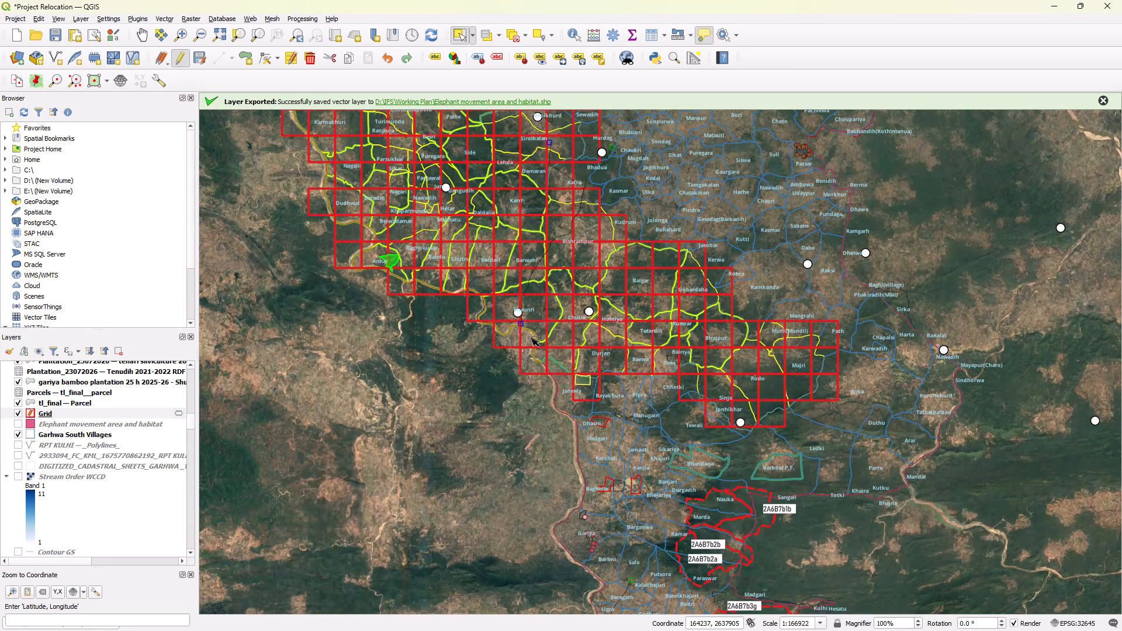
click(81, 417)
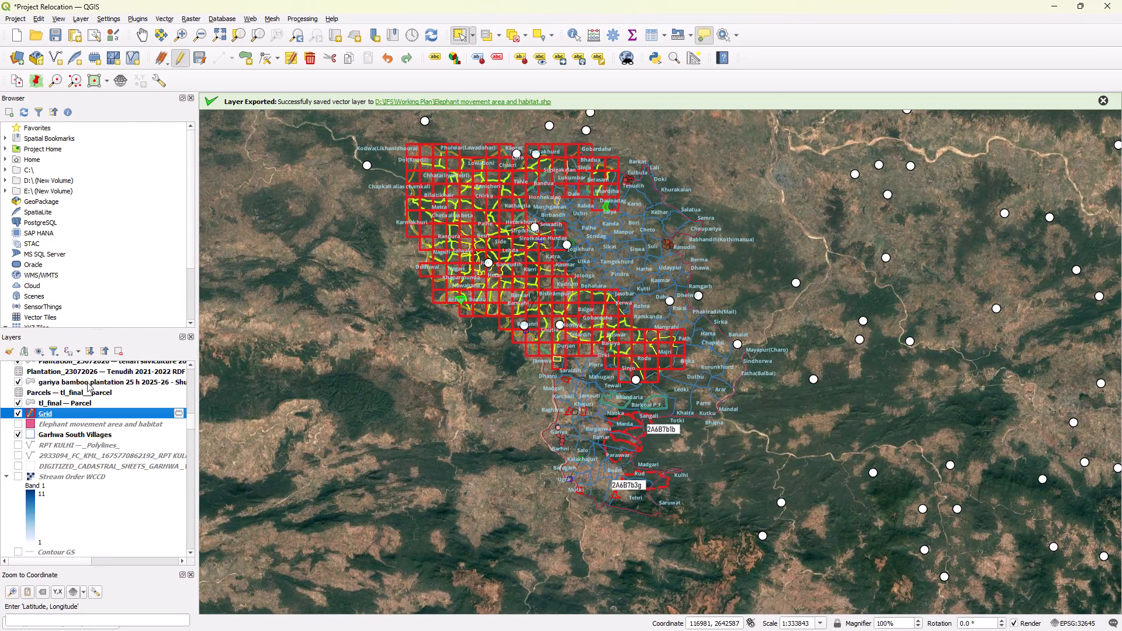
click(179, 55)
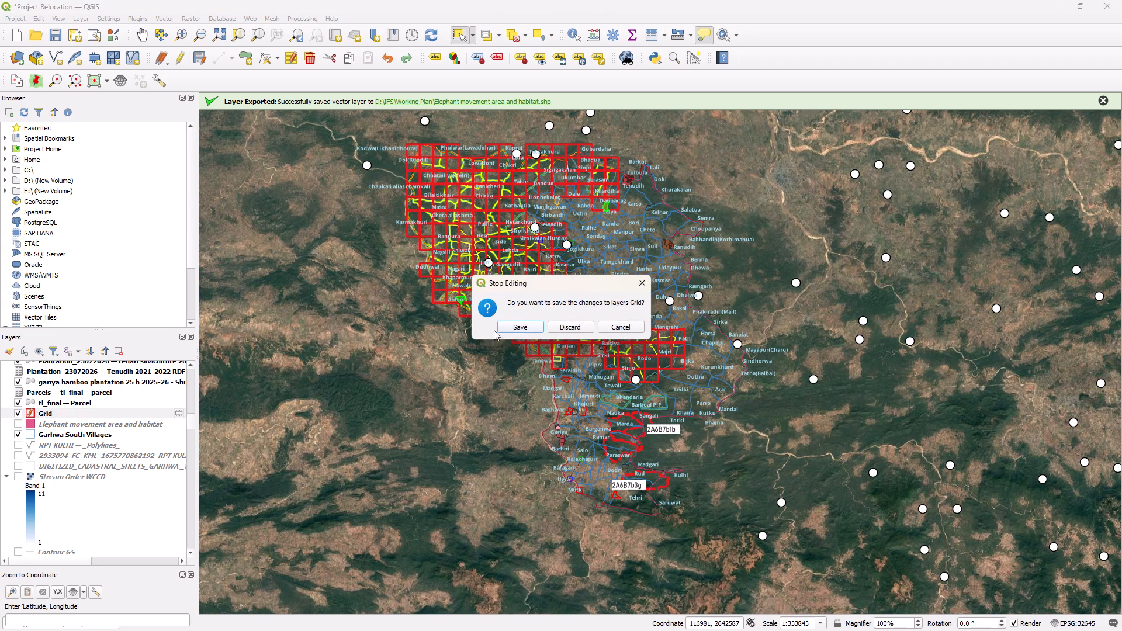
click(515, 328)
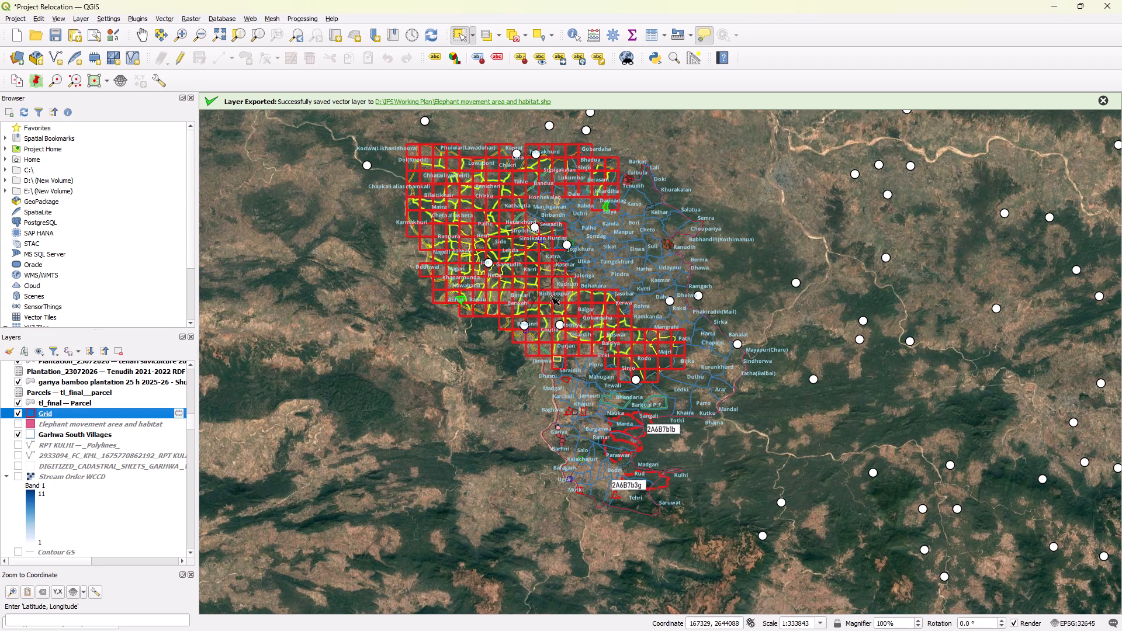
Turn on single labels for the Grid layer, using the id field as the label value.
scroll(552, 297, up, 1)
right_click(57, 410)
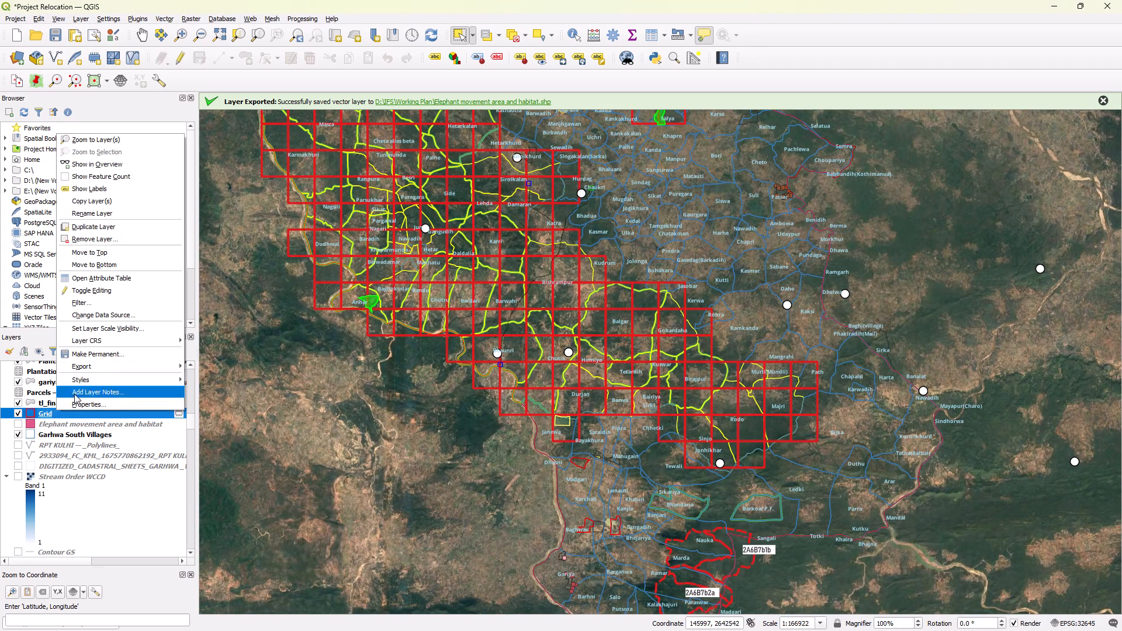
click(86, 400)
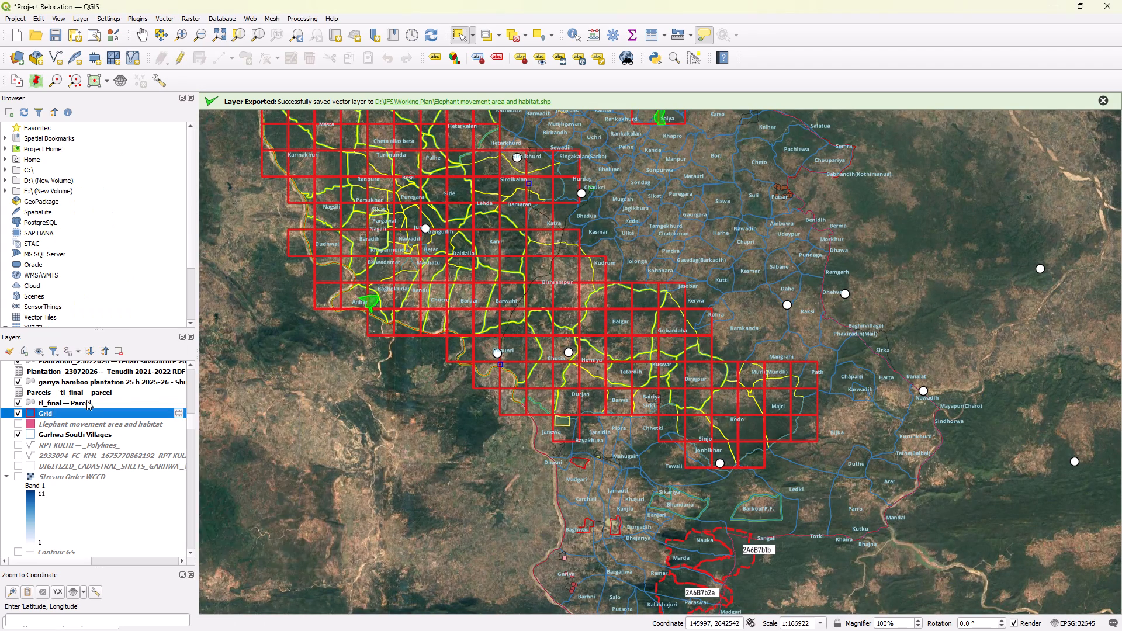
click(165, 154)
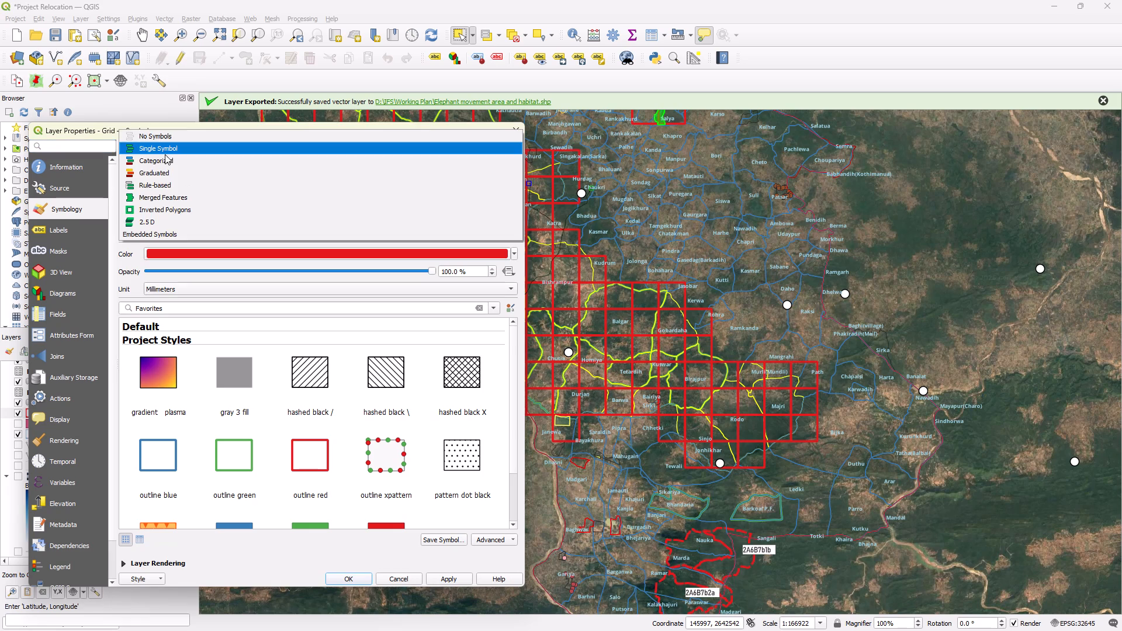
click(87, 229)
click(162, 152)
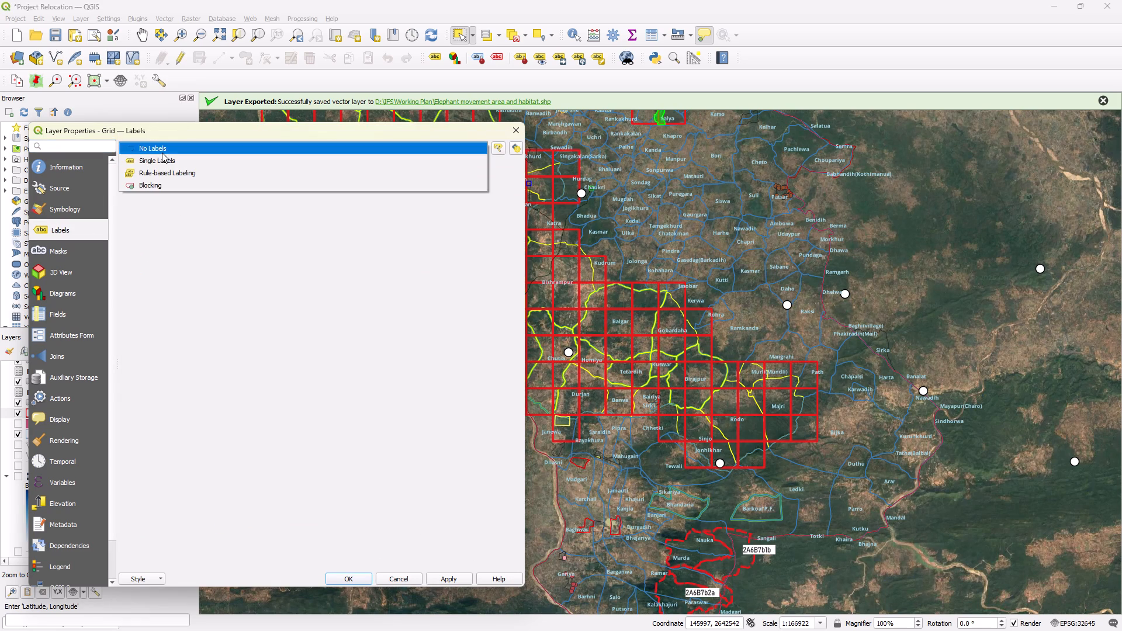
click(162, 158)
click(496, 165)
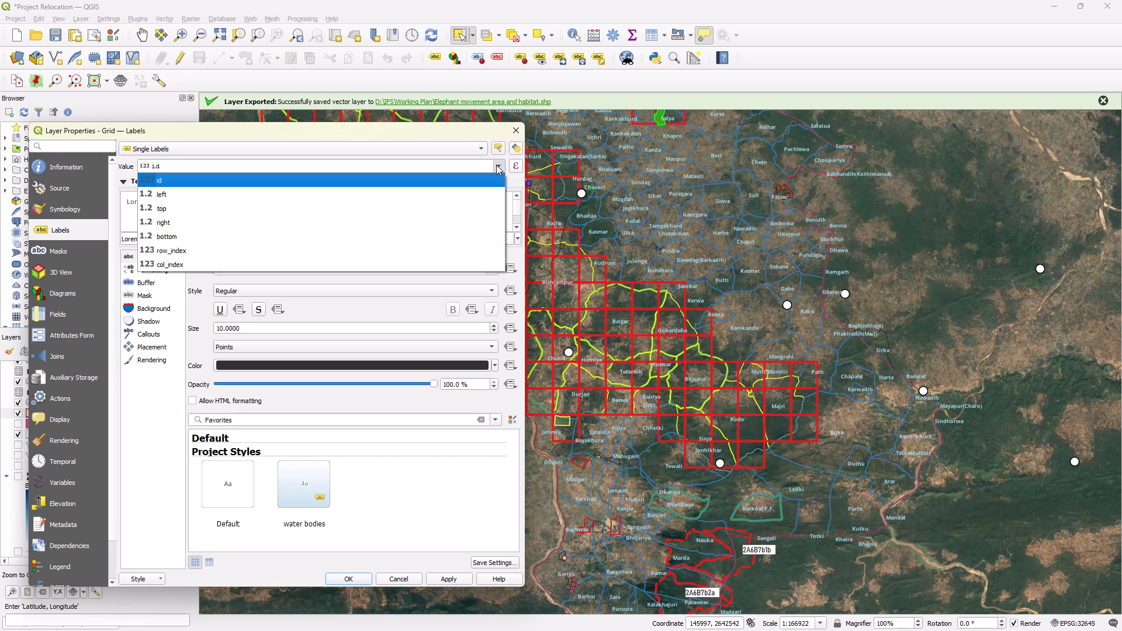
scroll(451, 219, down, 2)
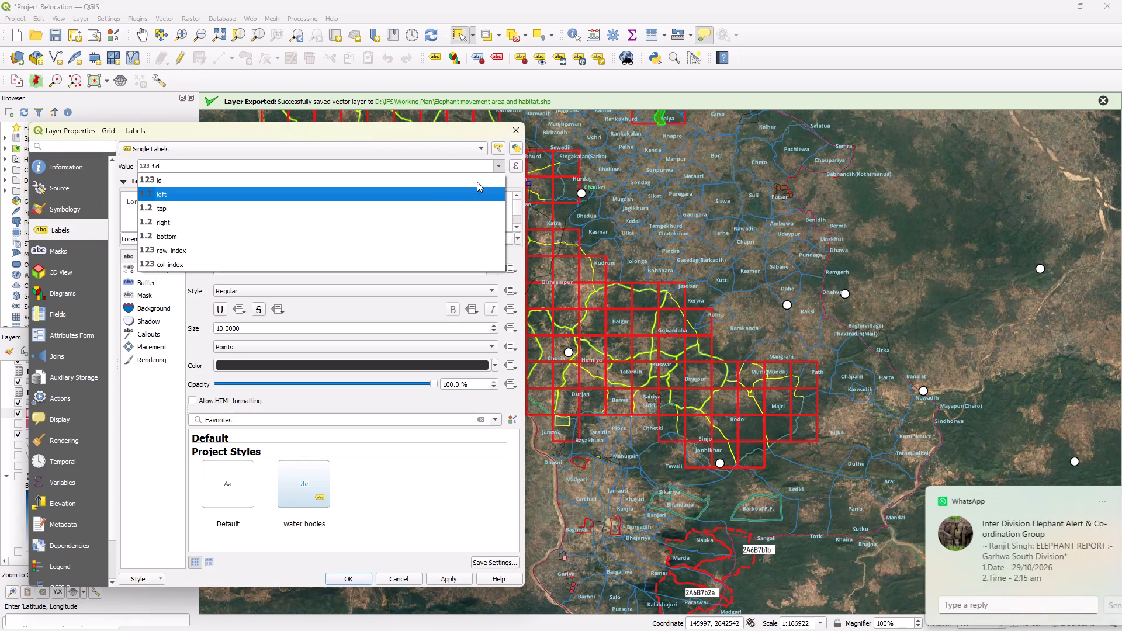
click(499, 164)
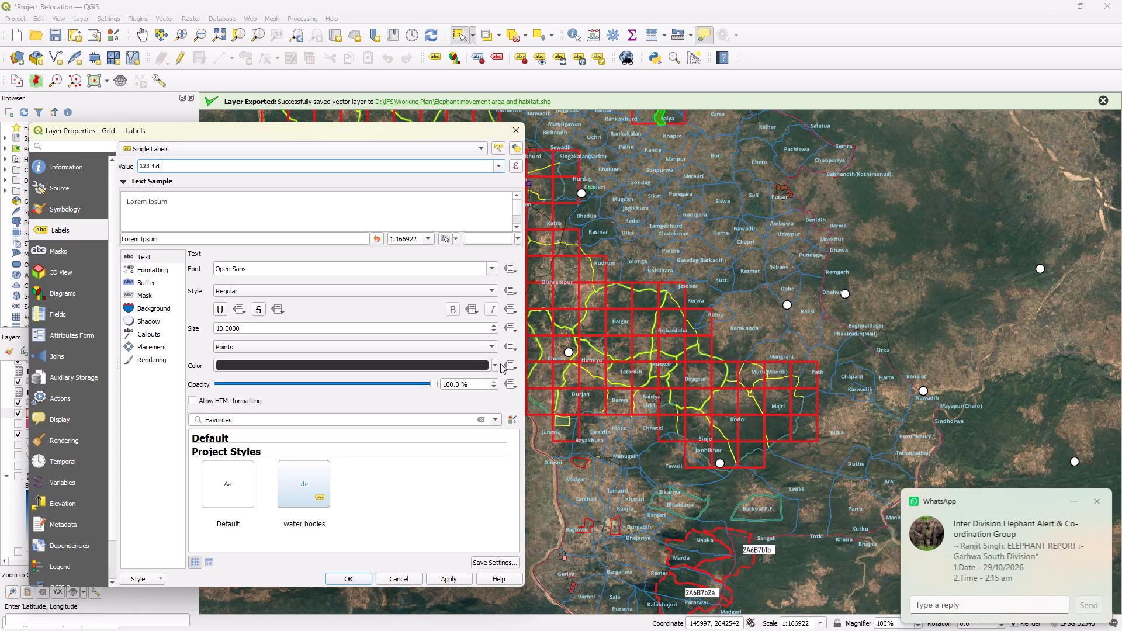
Set the Grid label text colour to white, apply it and close the layer properties.
click(494, 363)
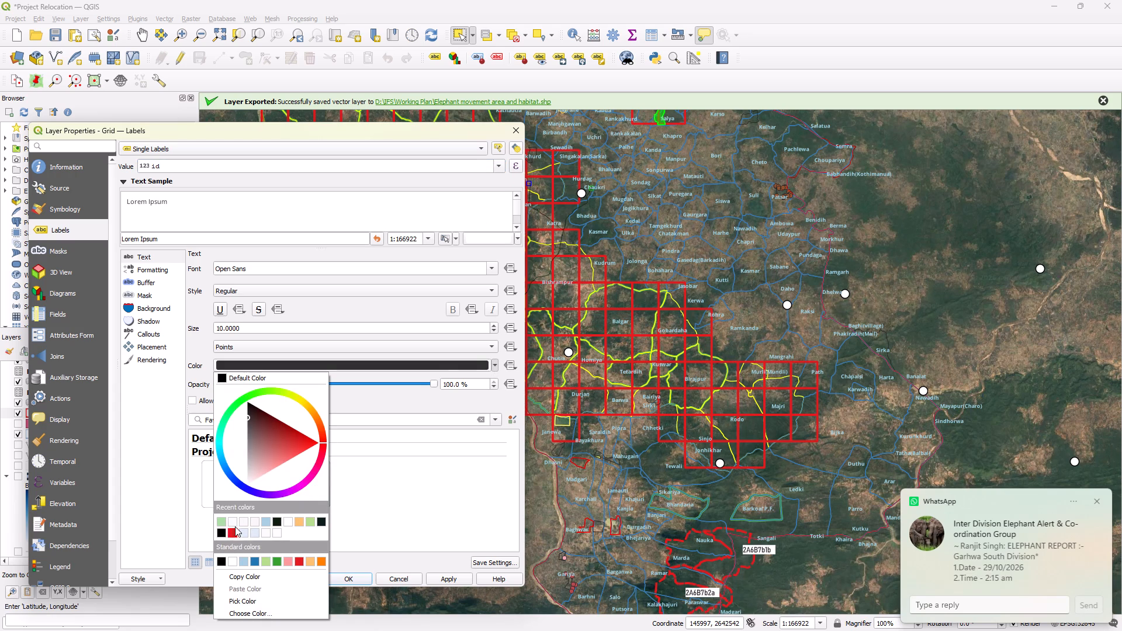
click(233, 526)
click(233, 522)
click(433, 580)
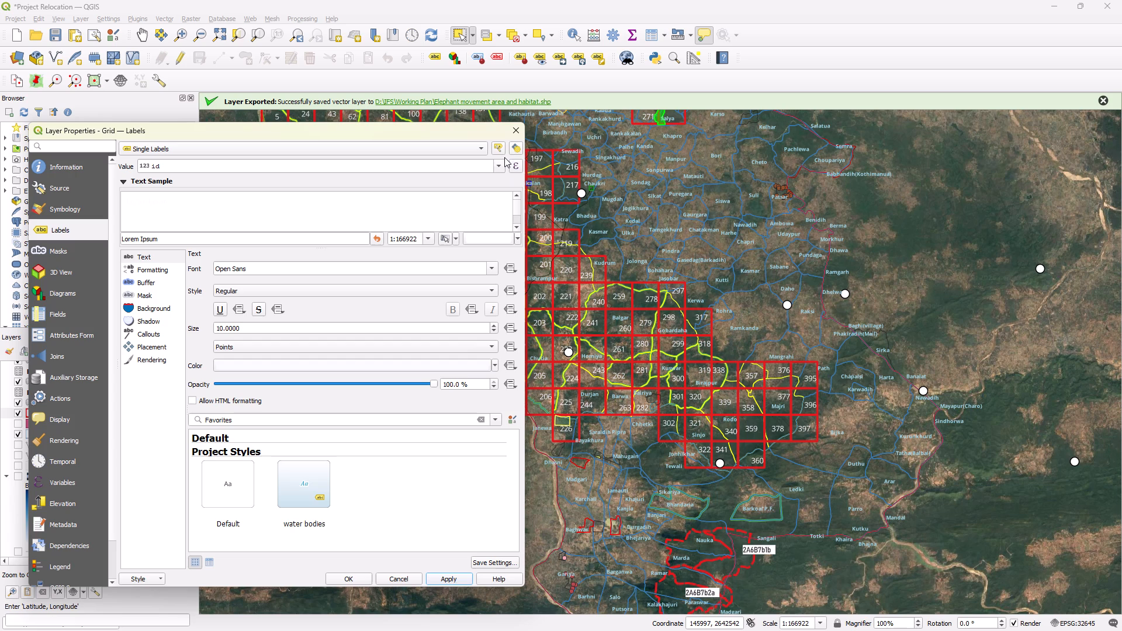
click(507, 134)
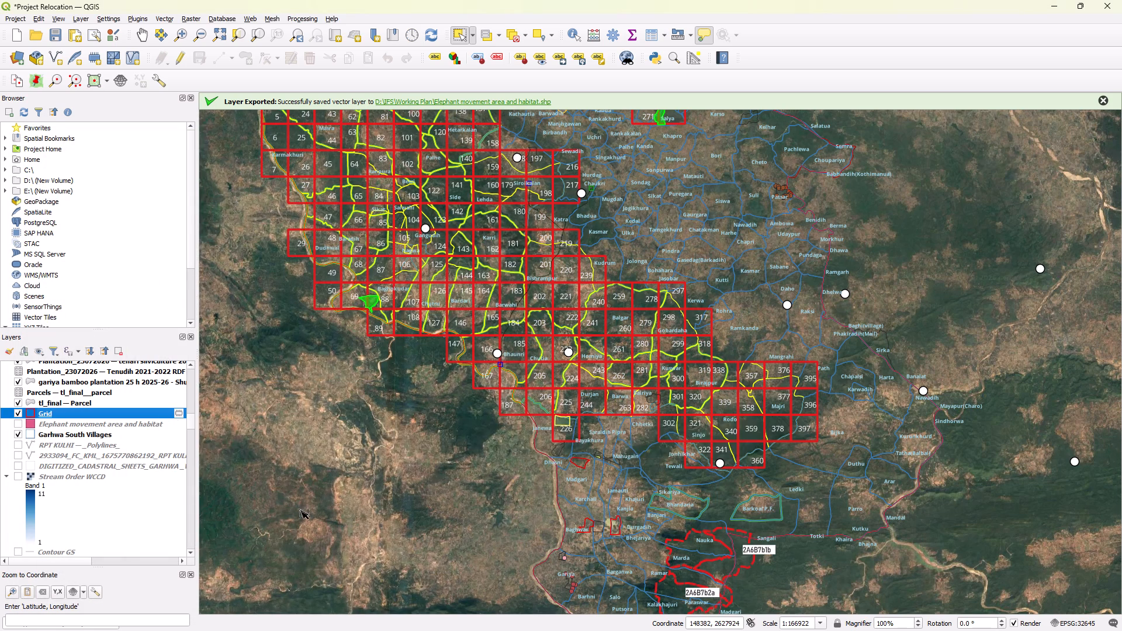
Examine the labelled grid on the map and look through the Grid layer's attribute table from first to last row.
scroll(301, 511, up, 1)
scroll(530, 428, down, 2)
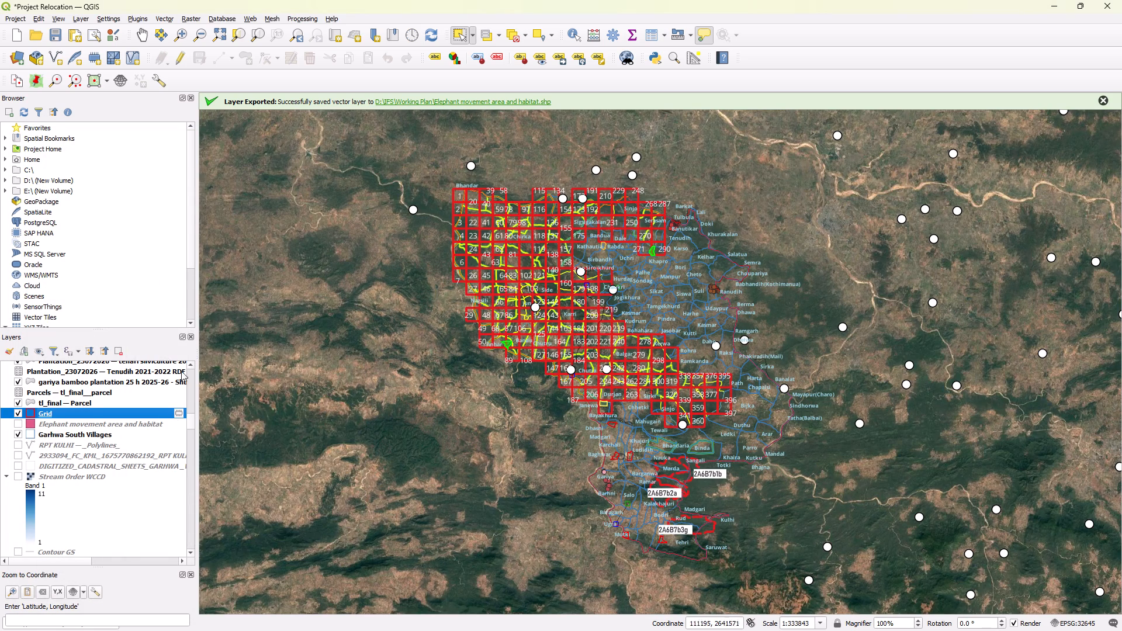
right_click(89, 412)
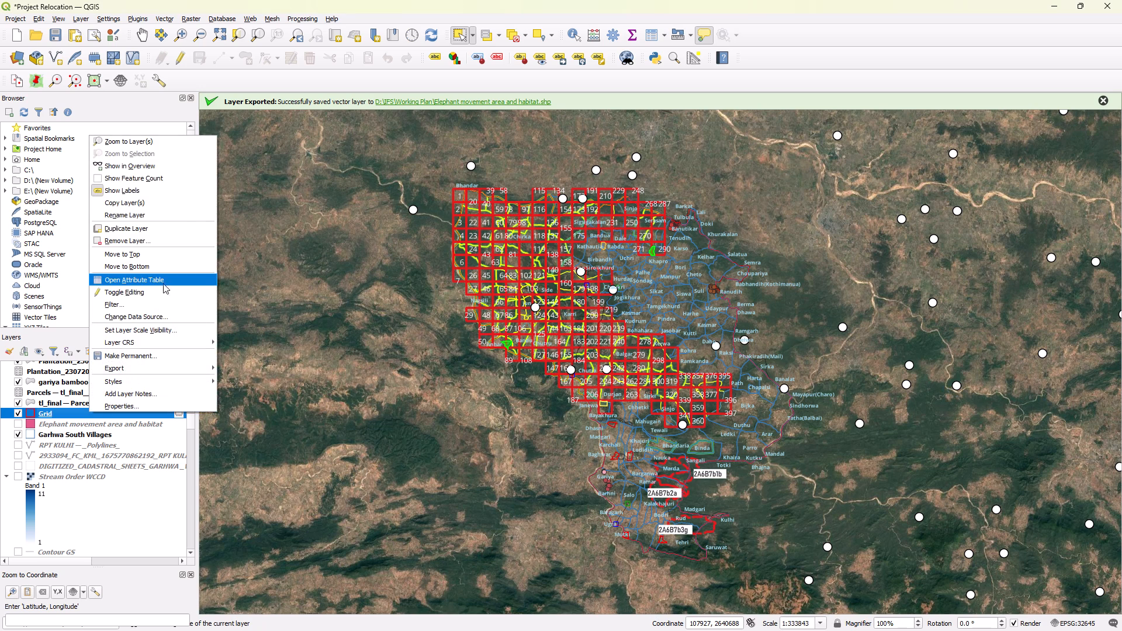
click(165, 281)
scroll(167, 290, down, 16)
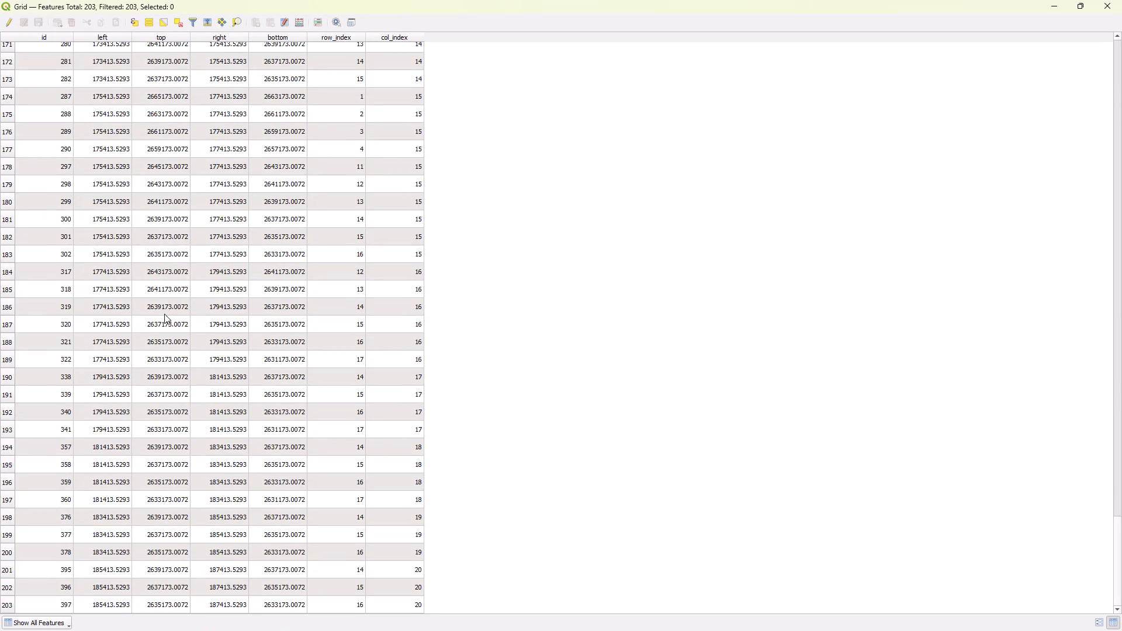
scroll(164, 314, up, 13)
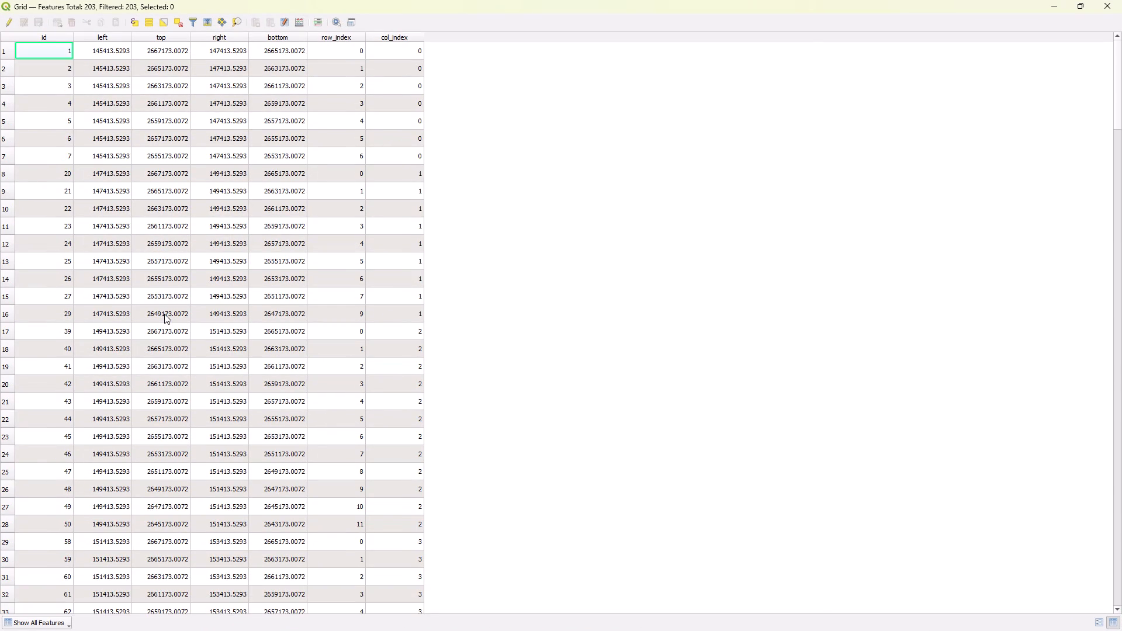
scroll(164, 314, up, 4)
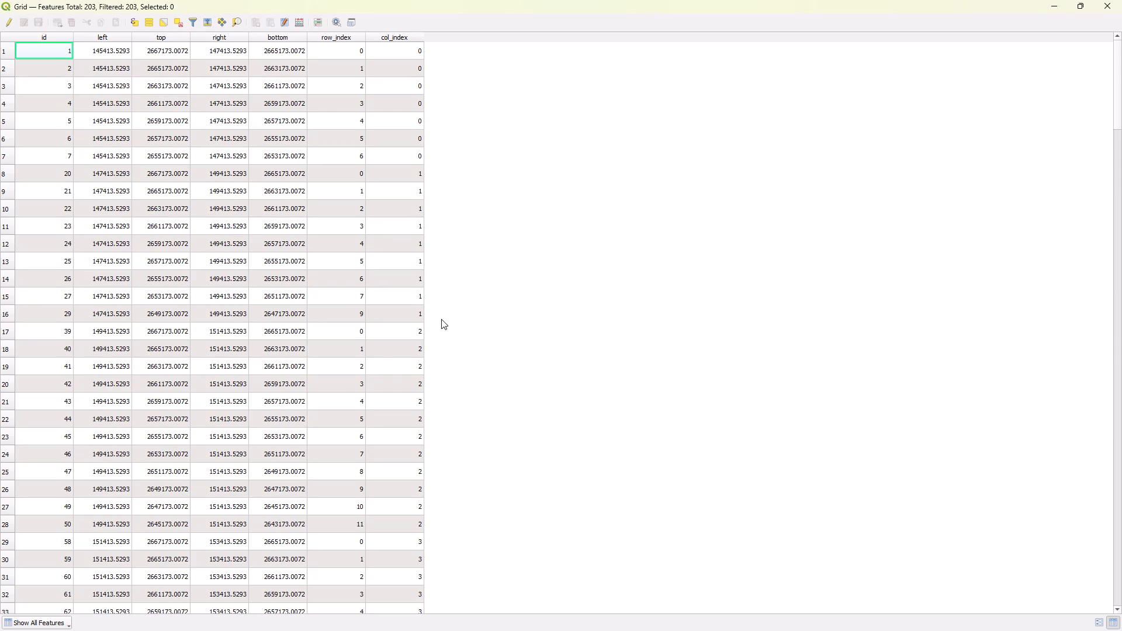
Close the Grid attribute table and examine the numbered cells around the reservoir at the grid's north-eastern edge on the map.
click(1121, 0)
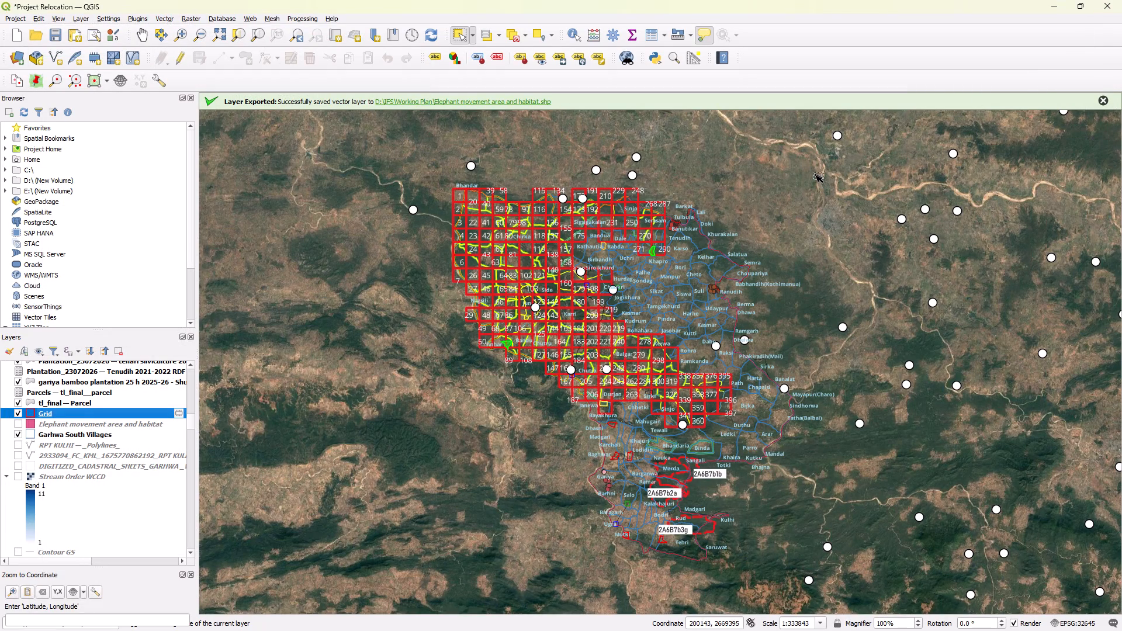
scroll(624, 178, up, 2)
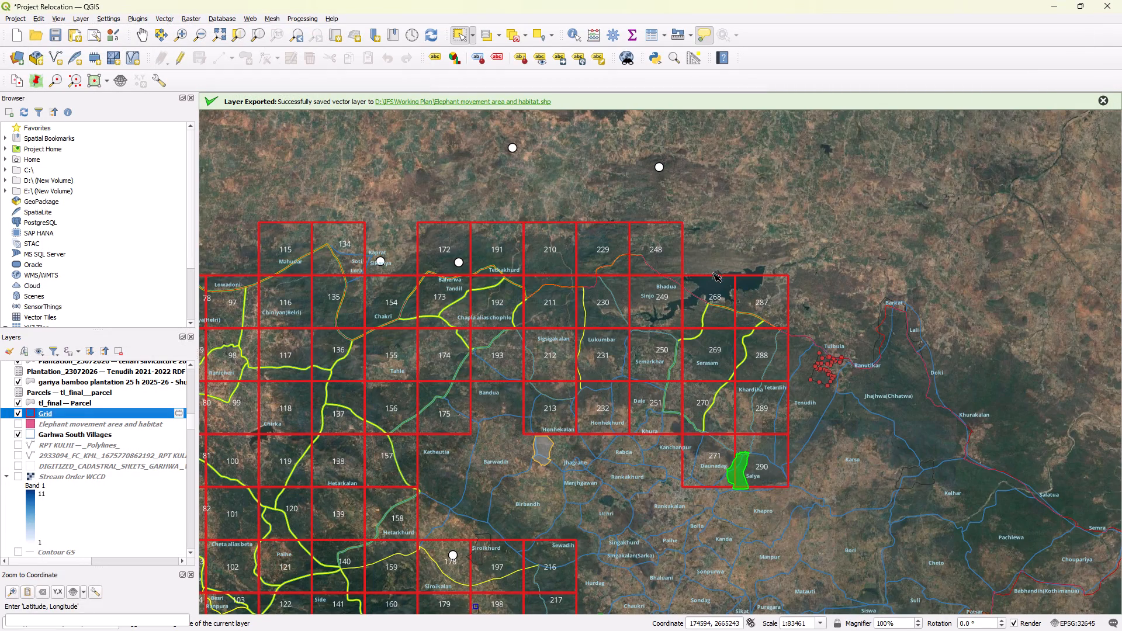
scroll(725, 401, up, 1)
scroll(705, 432, down, 1)
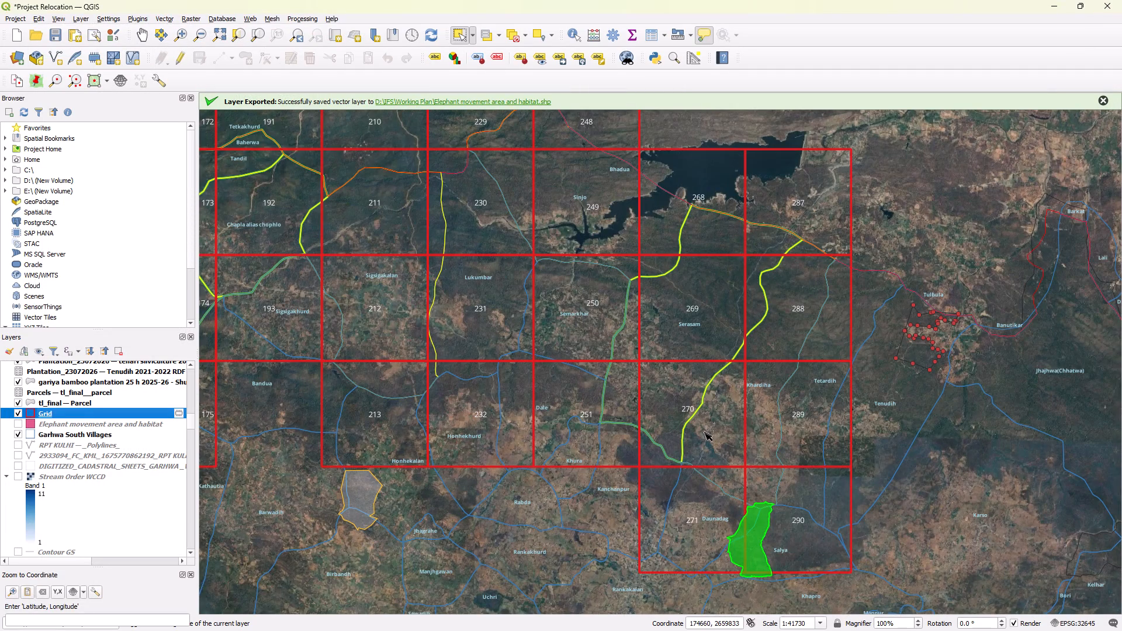
scroll(692, 434, down, 1)
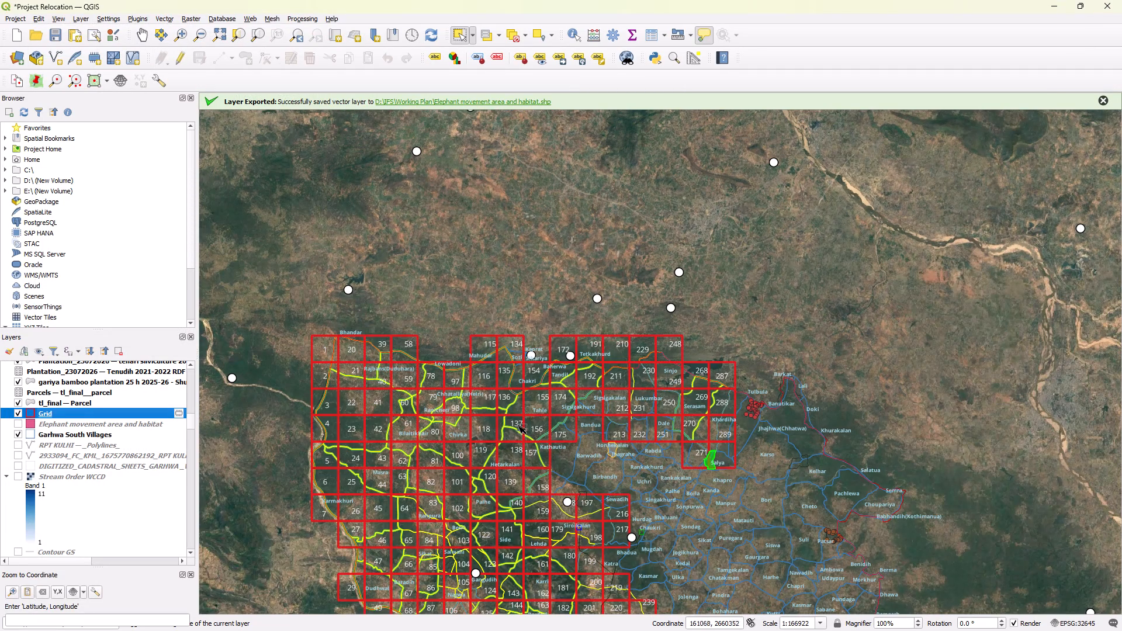
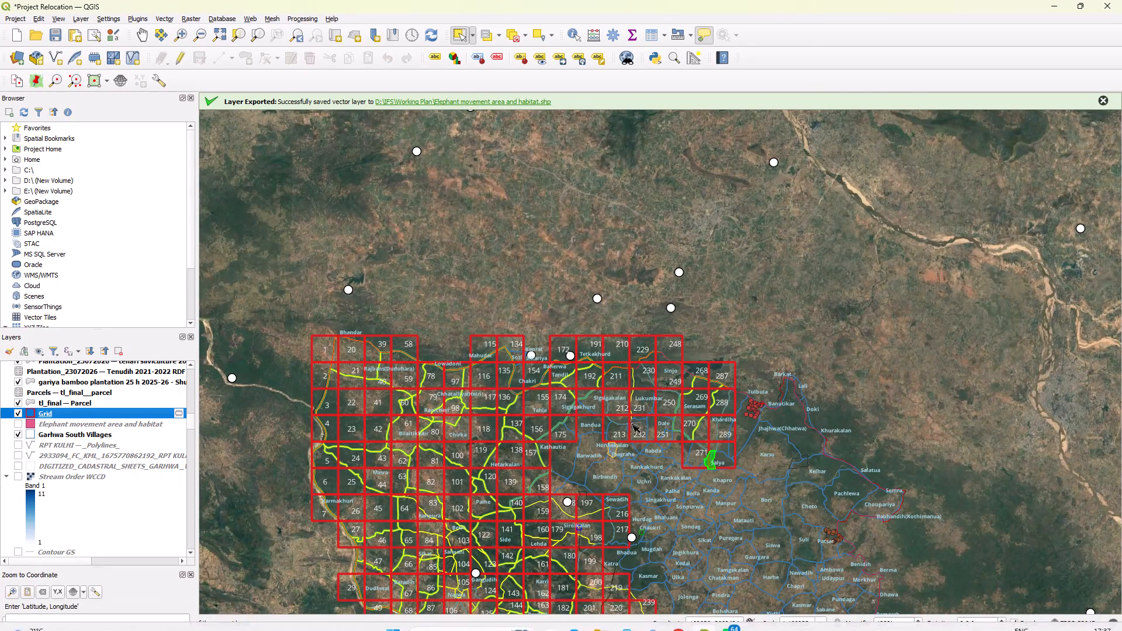
Examine the labelled grid's eastern edge around Honhekalan, Sewadih and Kudrum for cells outside the elephant area.
scroll(481, 487, up, 1)
scroll(483, 485, down, 1)
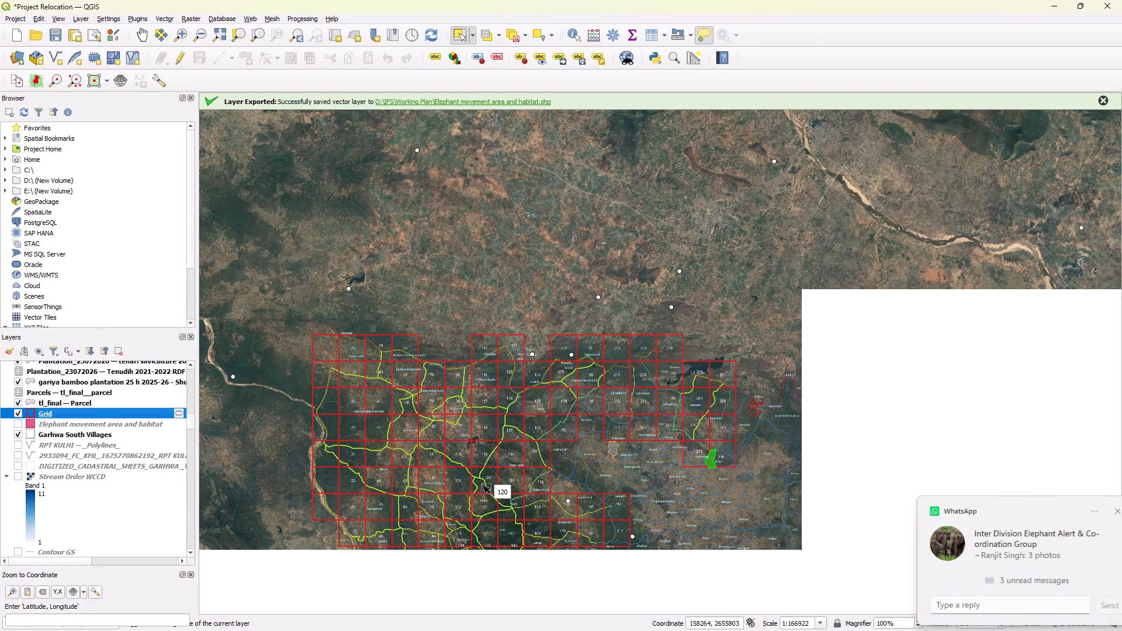
scroll(666, 355, down, 1)
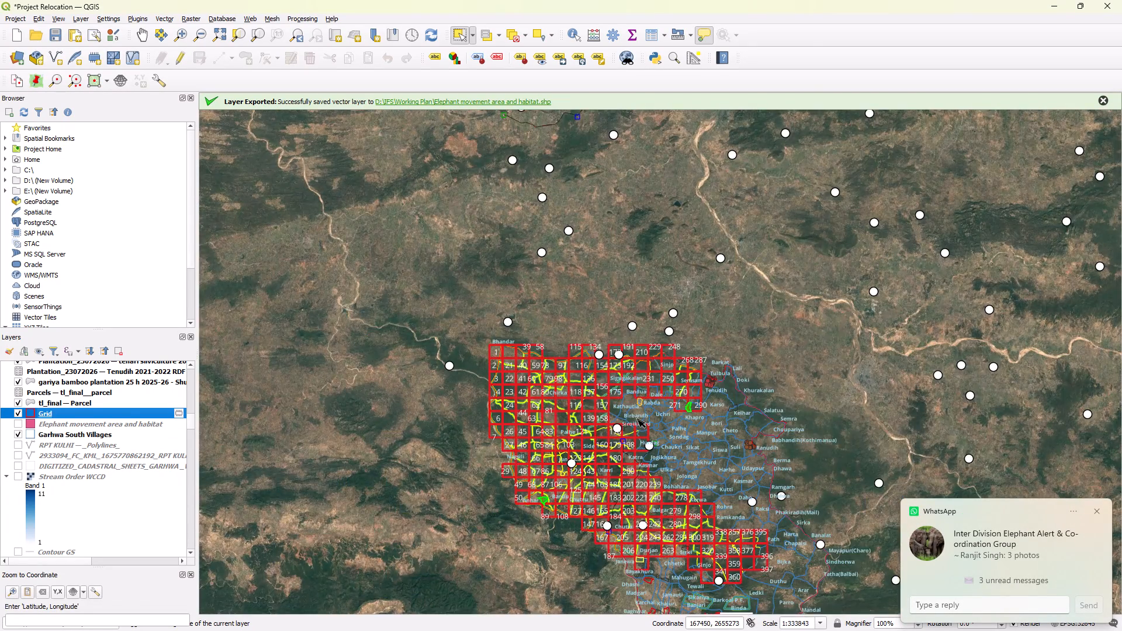
scroll(638, 419, up, 3)
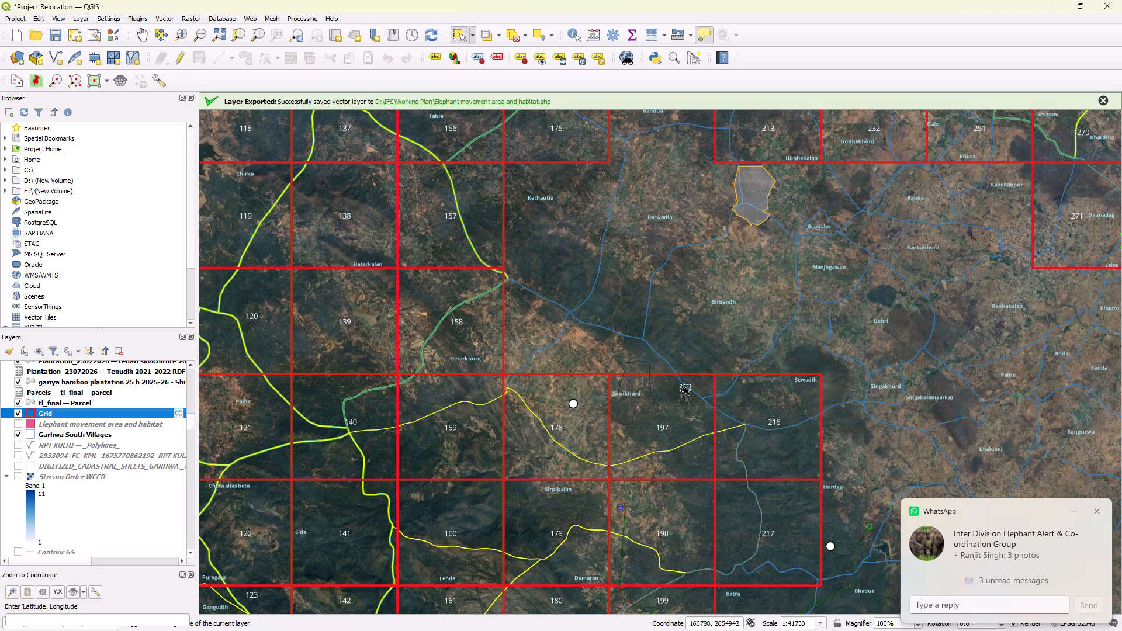
scroll(677, 418, down, 1)
scroll(702, 545, up, 1)
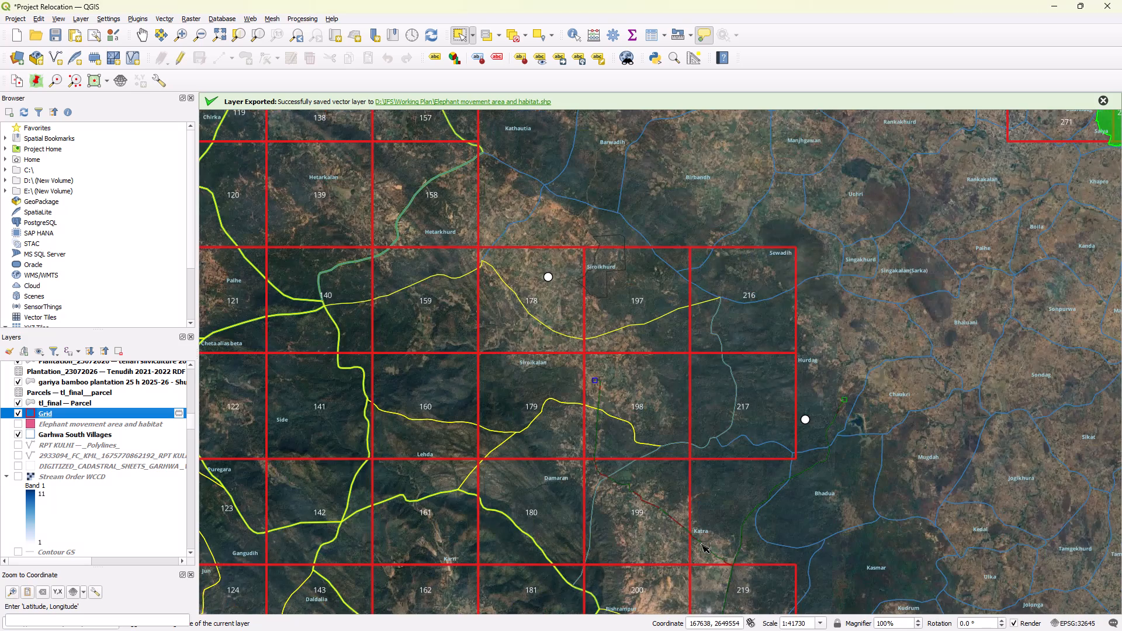
scroll(702, 545, down, 1)
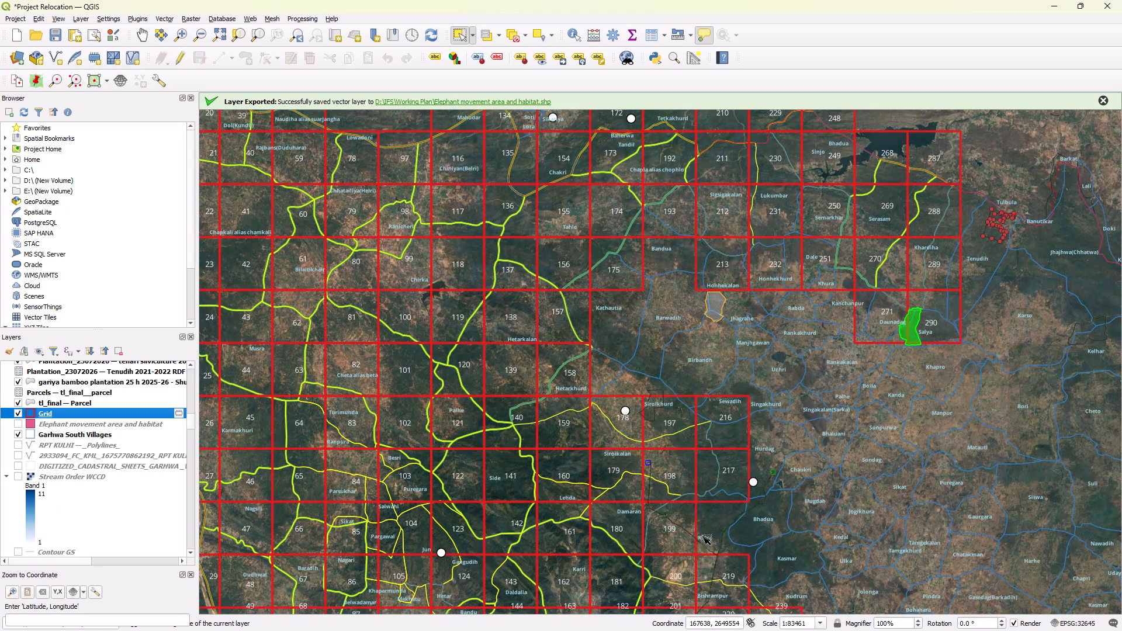
scroll(719, 258, up, 1)
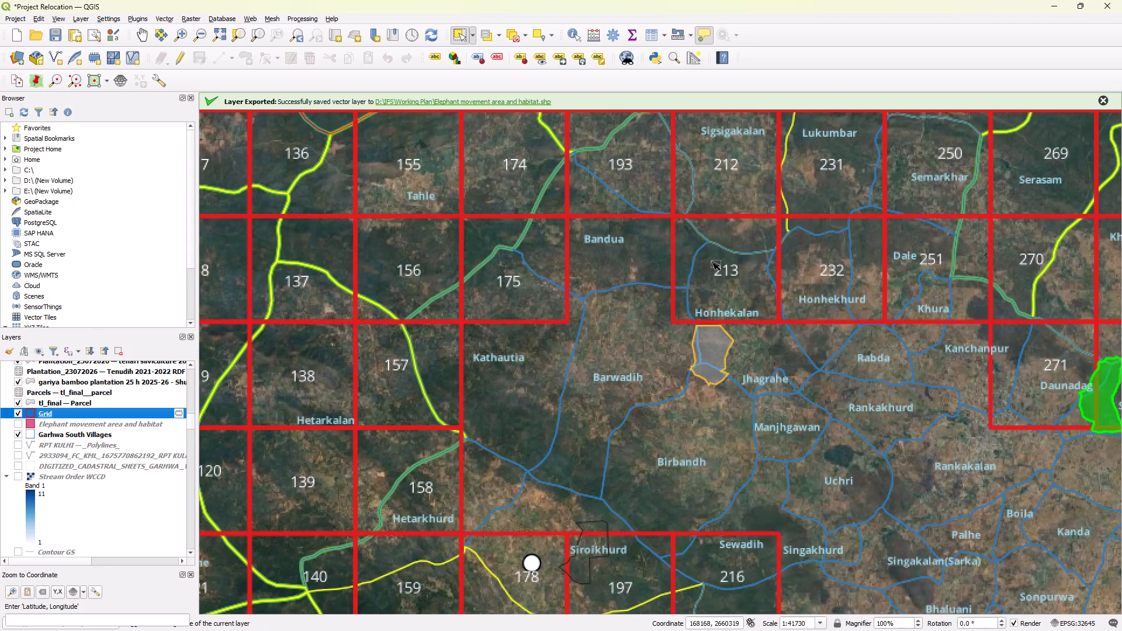
scroll(680, 242, down, 1)
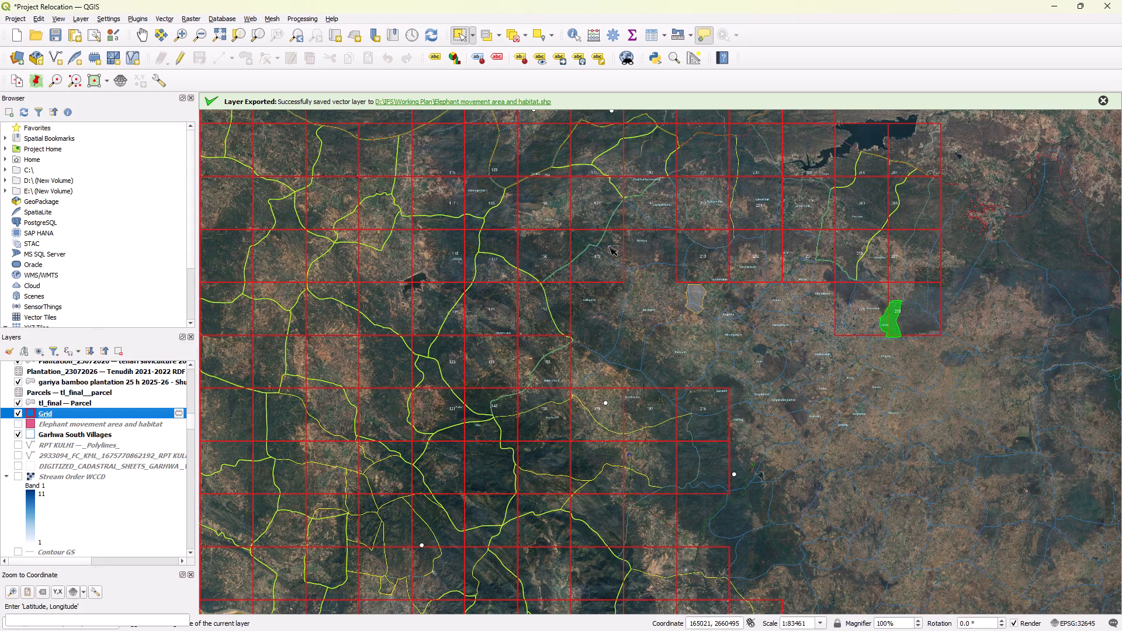
Start editing the Grid layer and delete cells 213, 232, 251, 270, 271, 289 and 290 near Honhekalan and Salya.
click(176, 61)
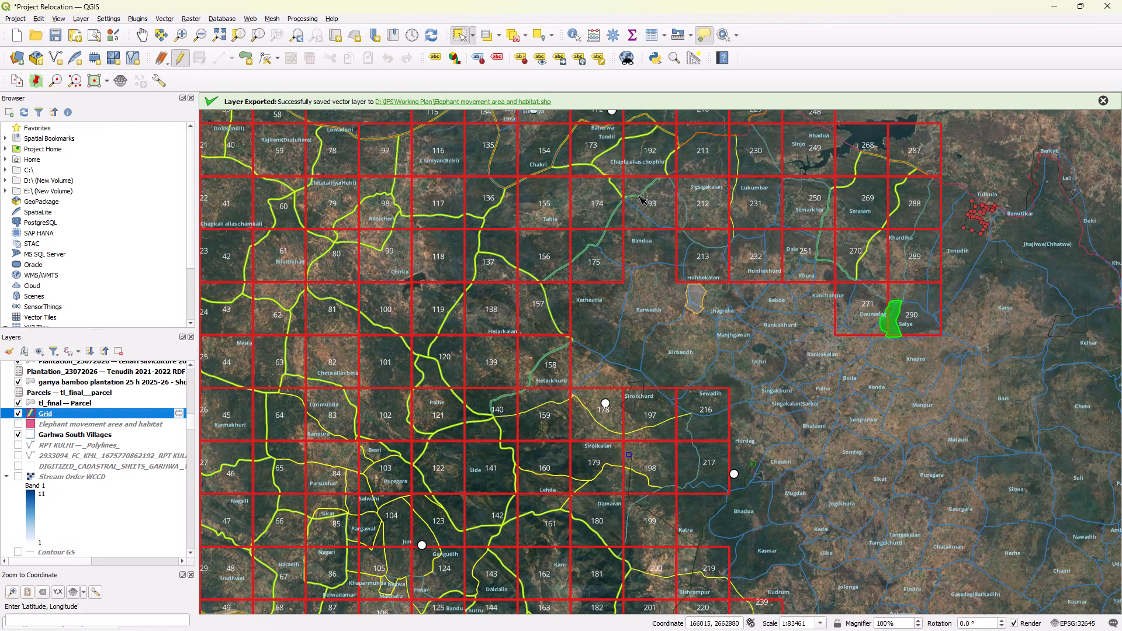
ctrl+click(714, 262)
ctrl+click(750, 255)
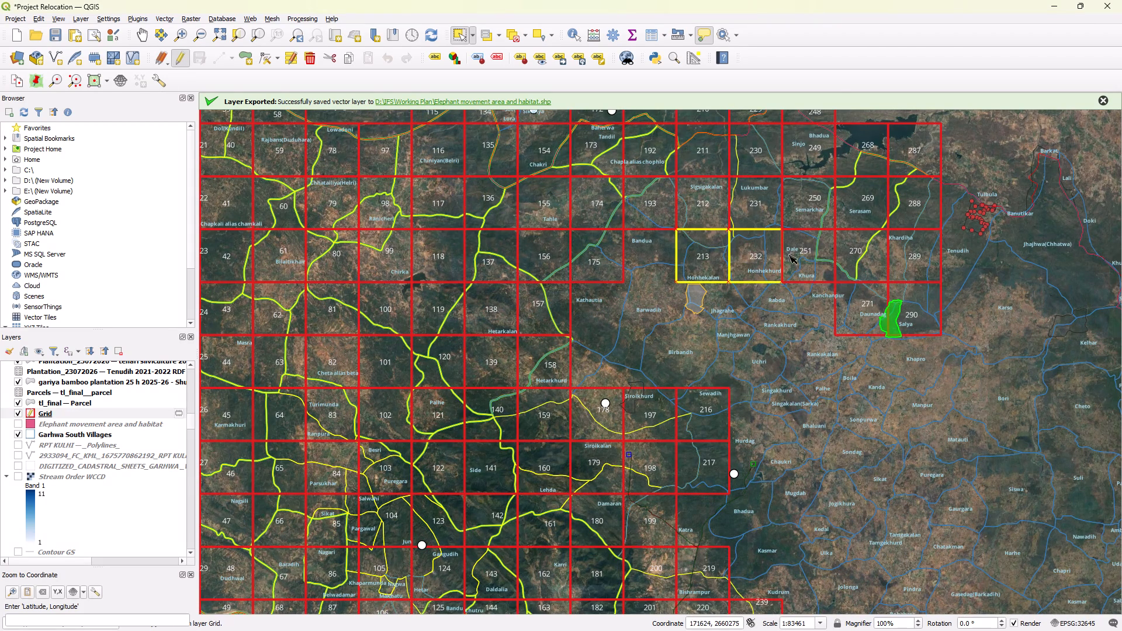
ctrl+click(819, 269)
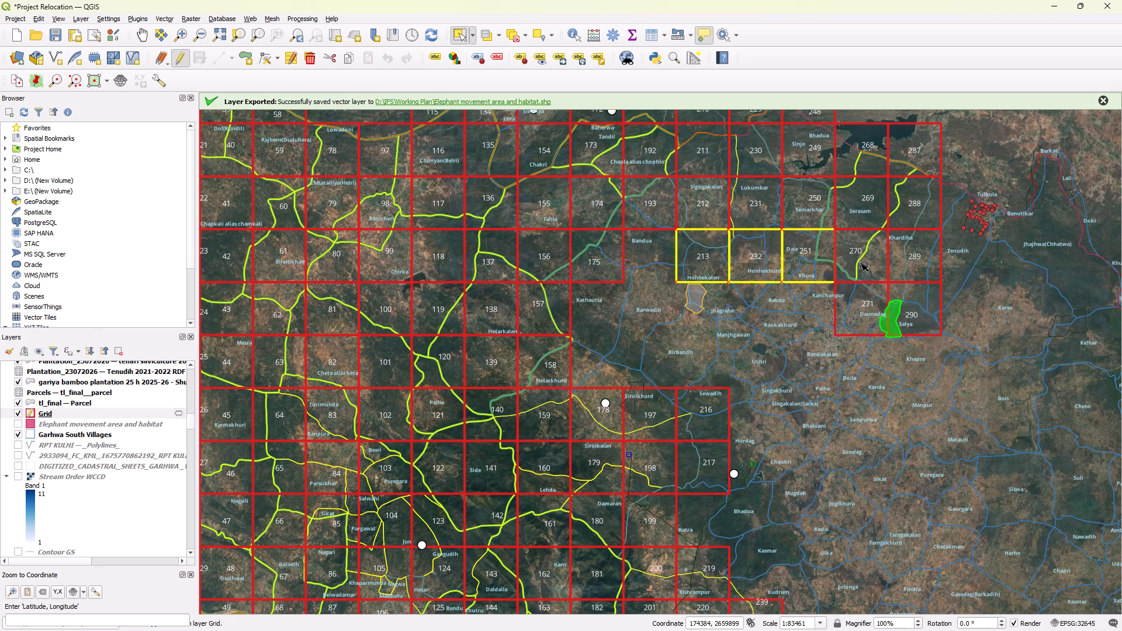
scroll(876, 268, up, 1)
ctrl+click(869, 274)
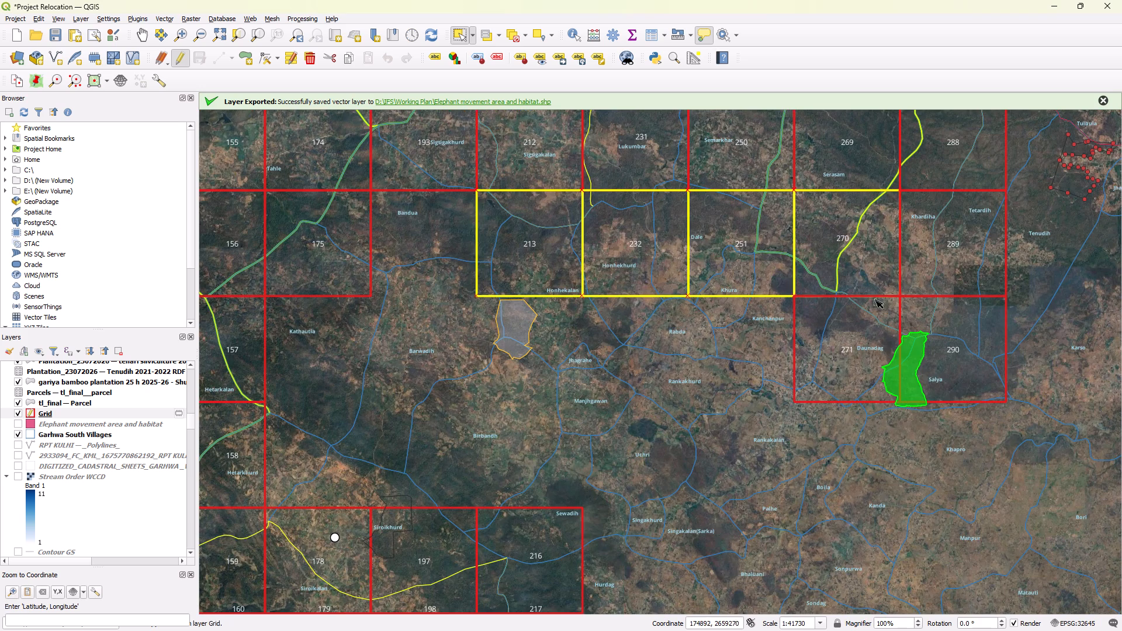
ctrl+click(882, 376)
ctrl+click(961, 367)
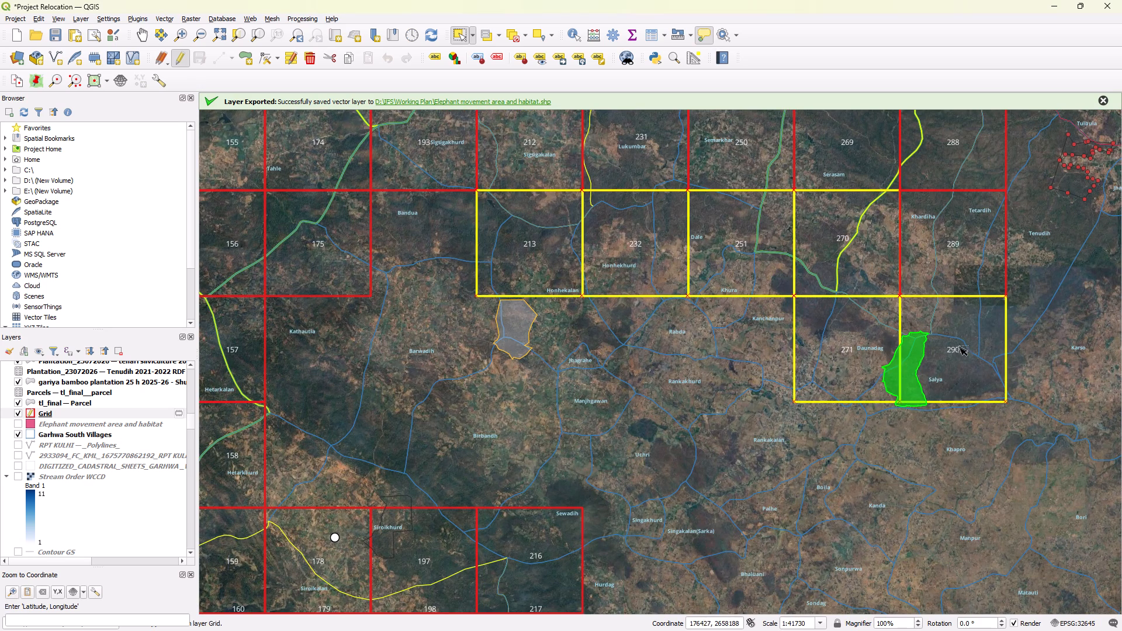
ctrl+click(977, 329)
ctrl+click(951, 331)
ctrl+click(957, 259)
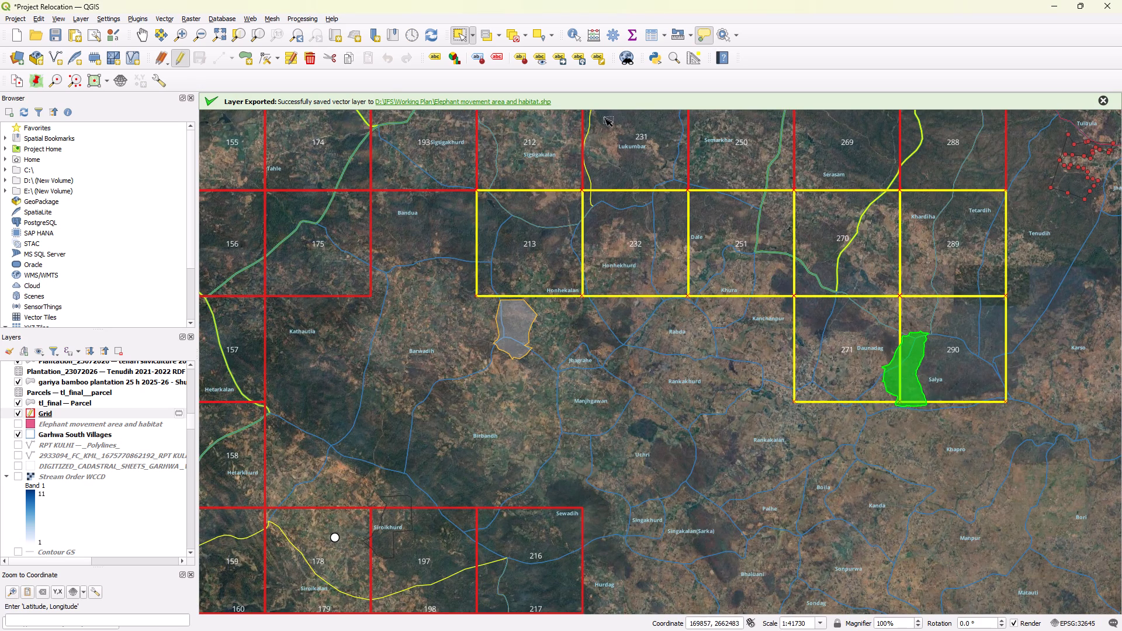
click(314, 65)
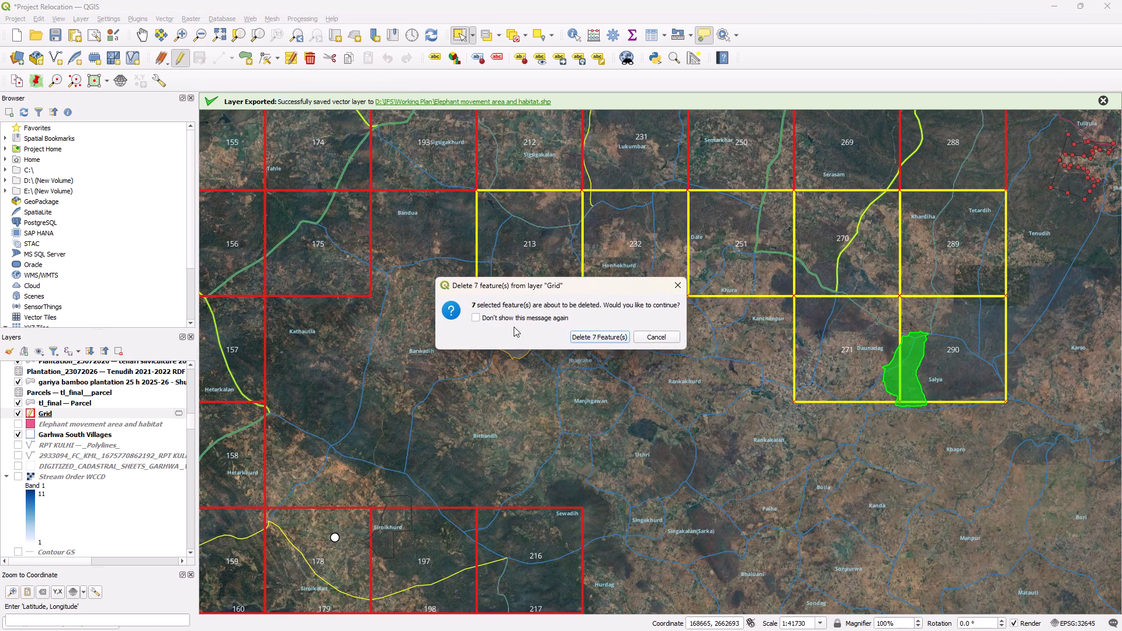
click(593, 341)
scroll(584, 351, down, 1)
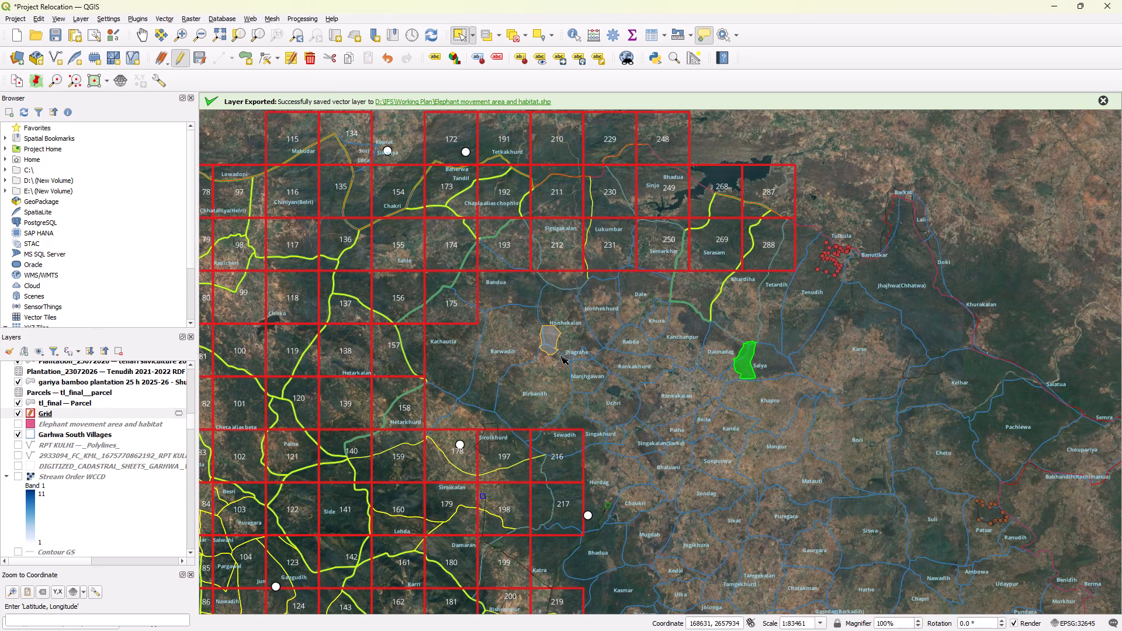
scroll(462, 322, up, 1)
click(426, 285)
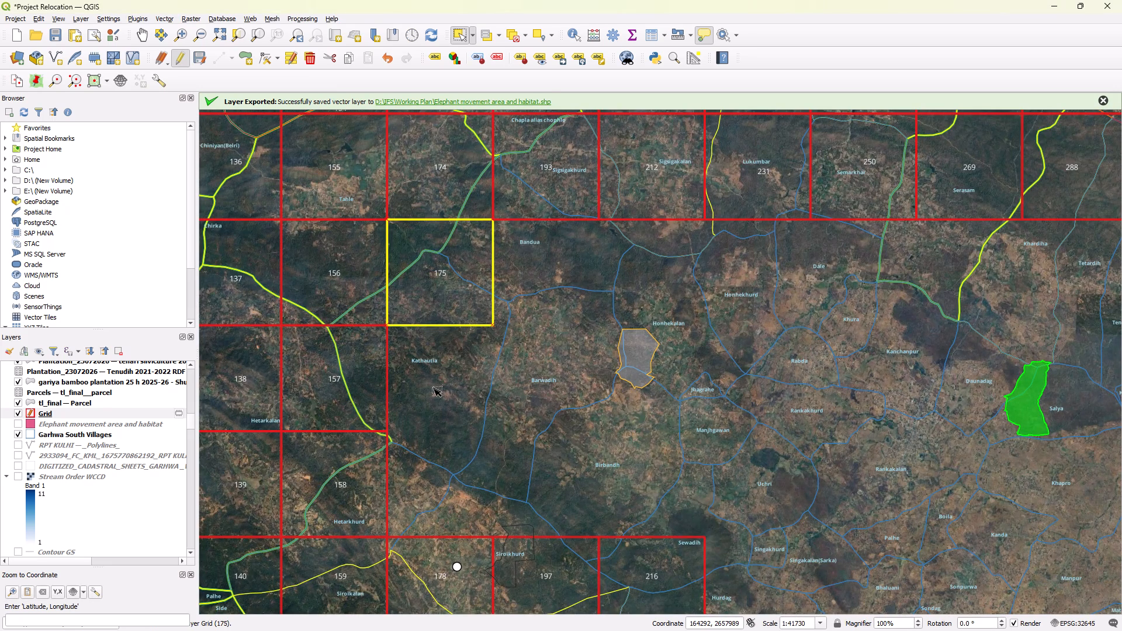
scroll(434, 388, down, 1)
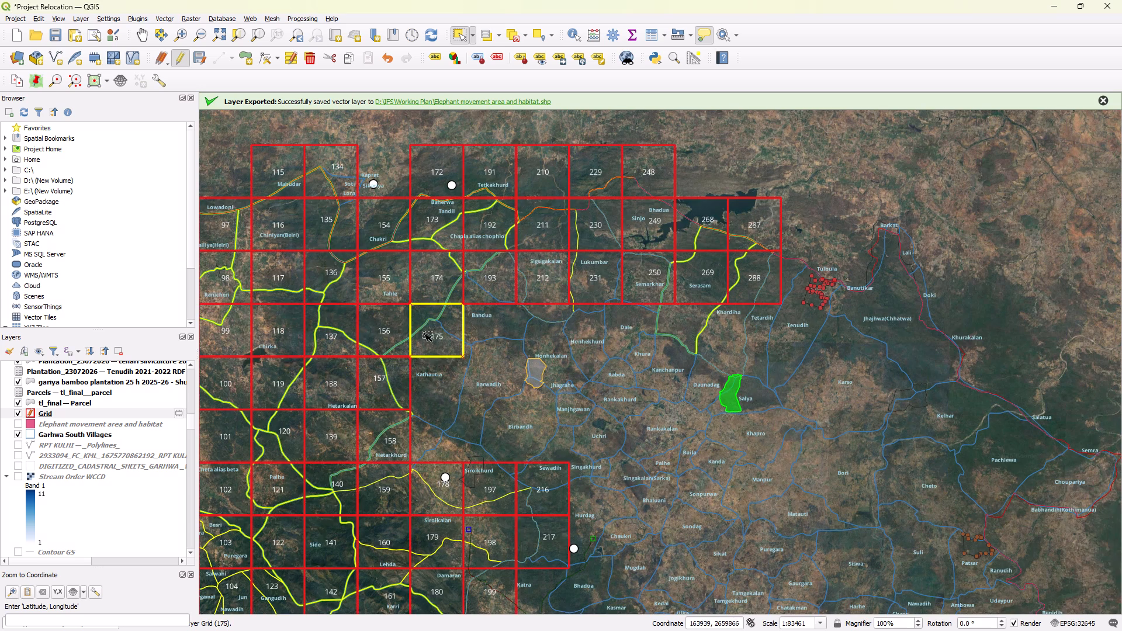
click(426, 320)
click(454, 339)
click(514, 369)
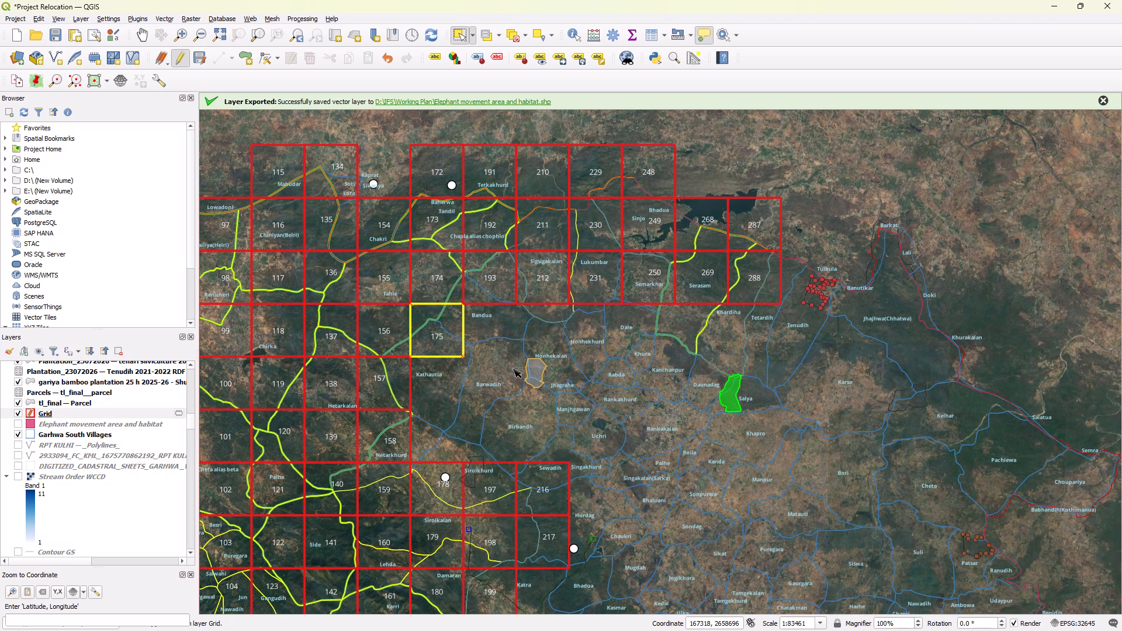
Delete grid cells 216 and 217 on the eastern edge near Sewadih and Hurdag.
scroll(524, 526, up, 2)
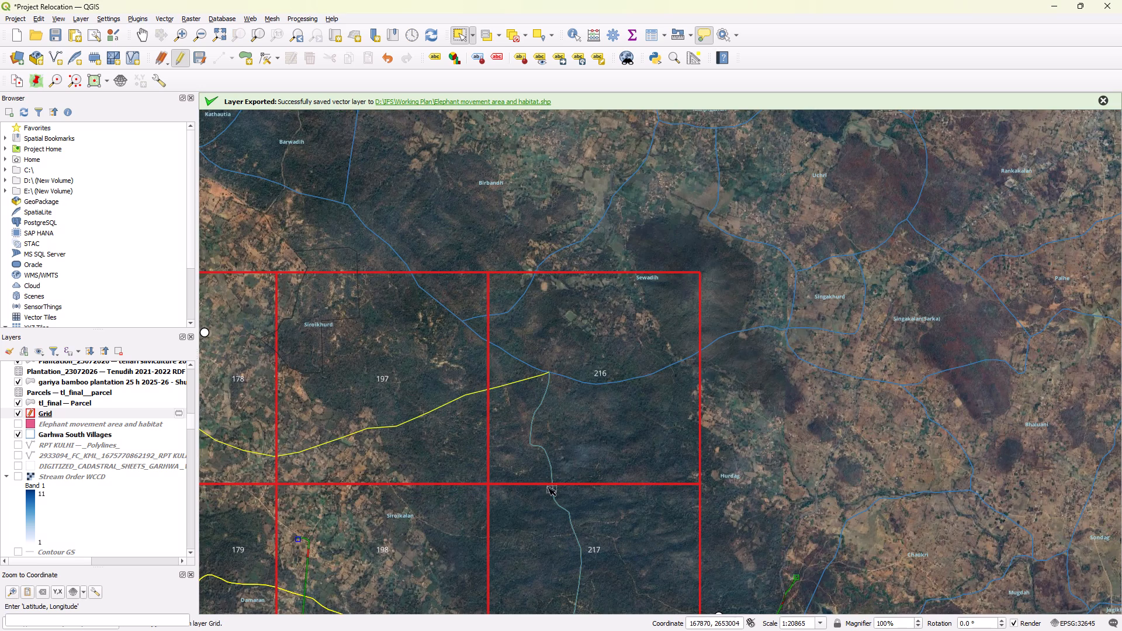
click(582, 429)
scroll(582, 429, down, 1)
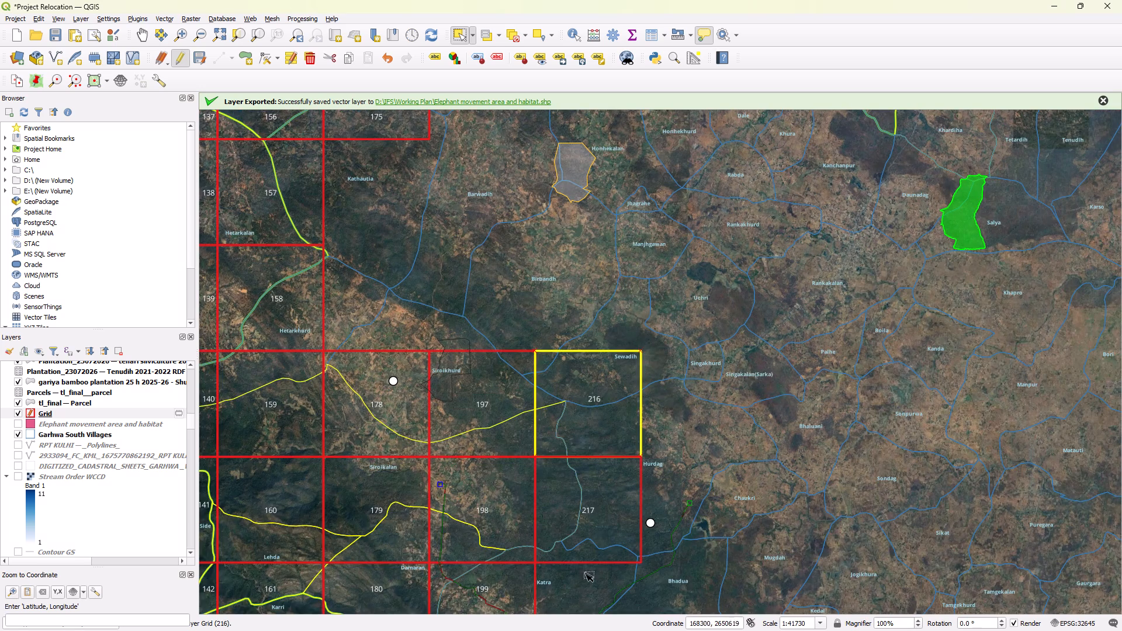
scroll(596, 540, down, 1)
ctrl+click(593, 539)
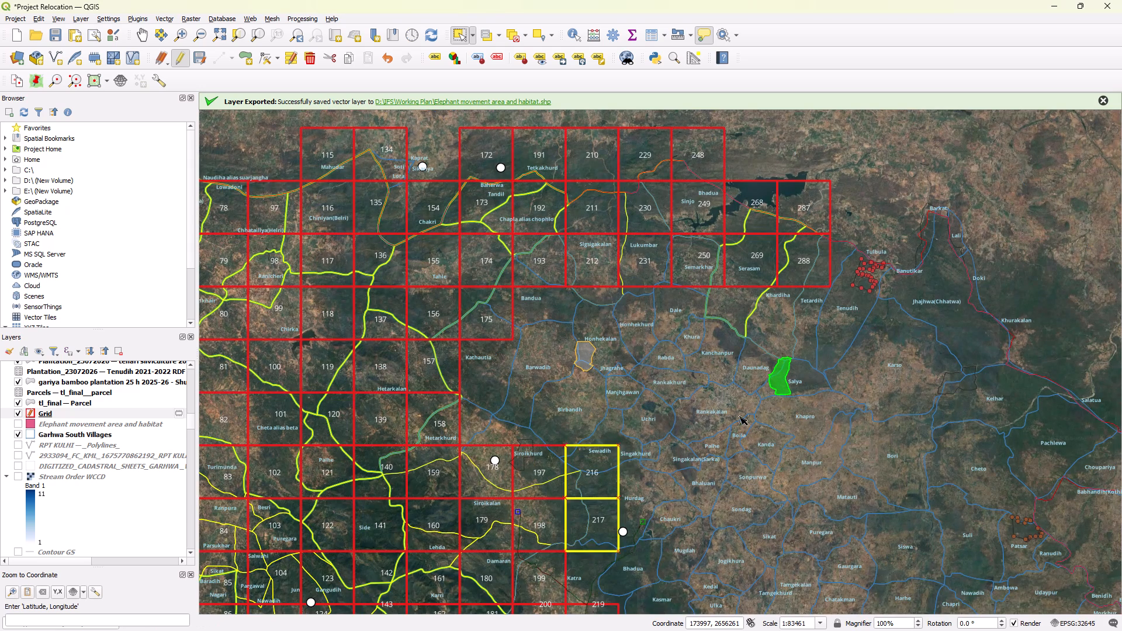
scroll(740, 417, down, 1)
scroll(704, 541, up, 2)
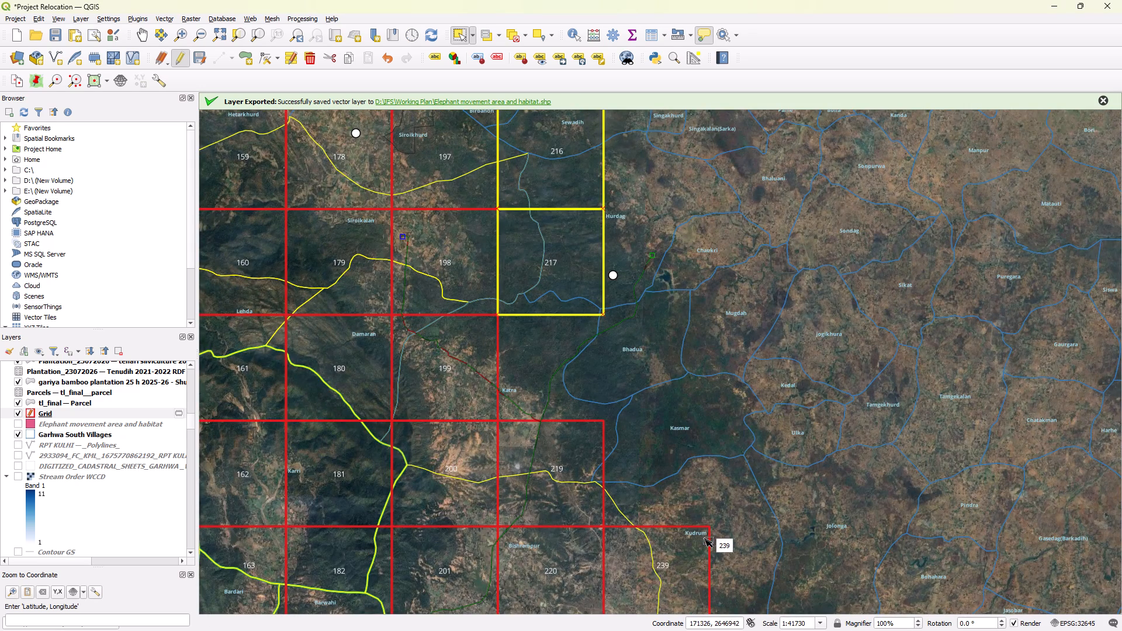
scroll(744, 476, down, 1)
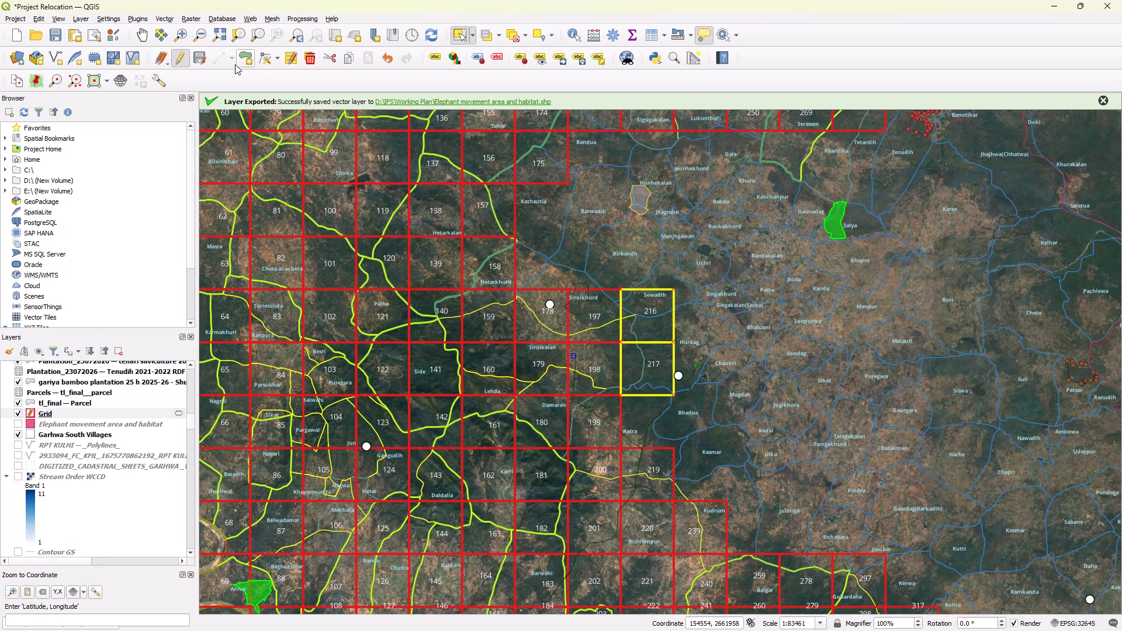
click(309, 61)
click(608, 342)
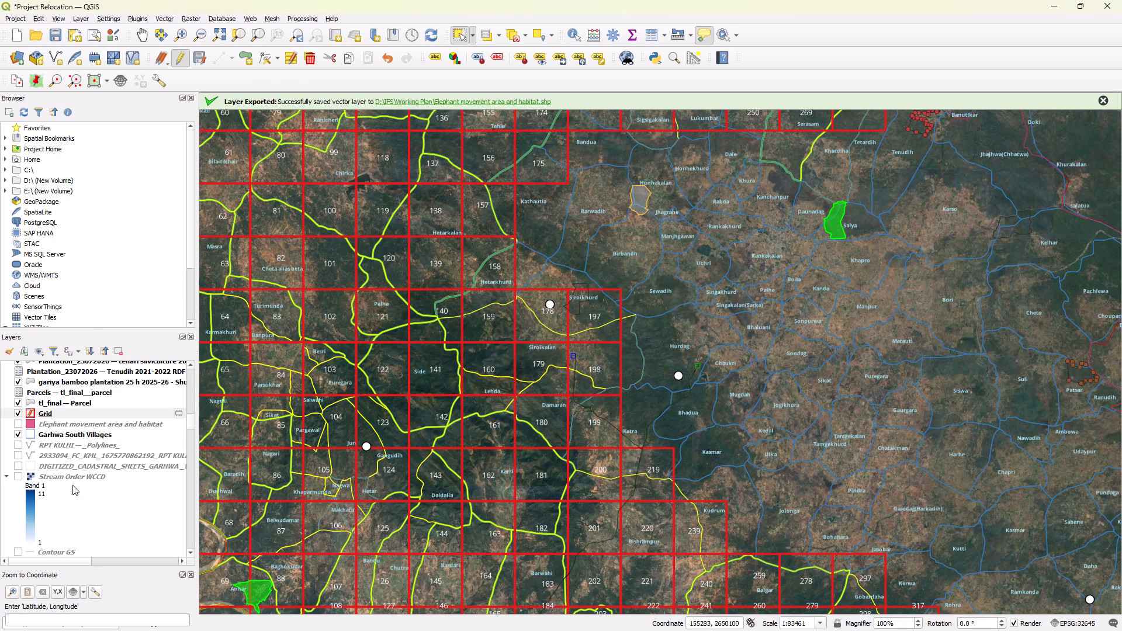
Look through the project's layer list for the layer holding the 2019–2025 HEC incidents.
scroll(25, 453, down, 3)
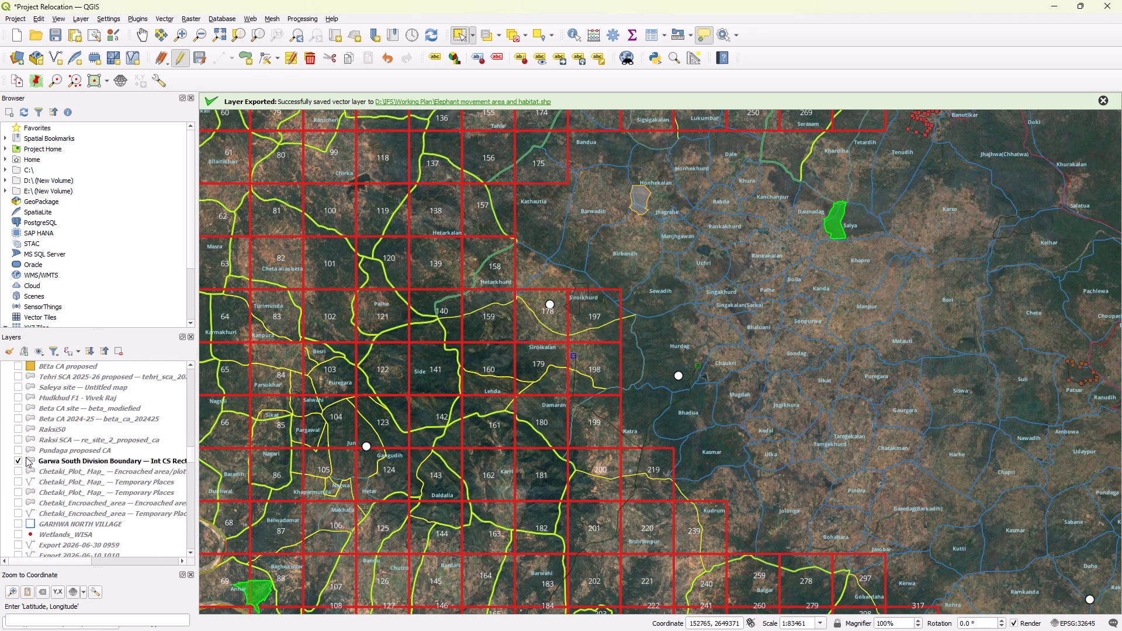
scroll(26, 457, down, 1)
scroll(21, 407, down, 2)
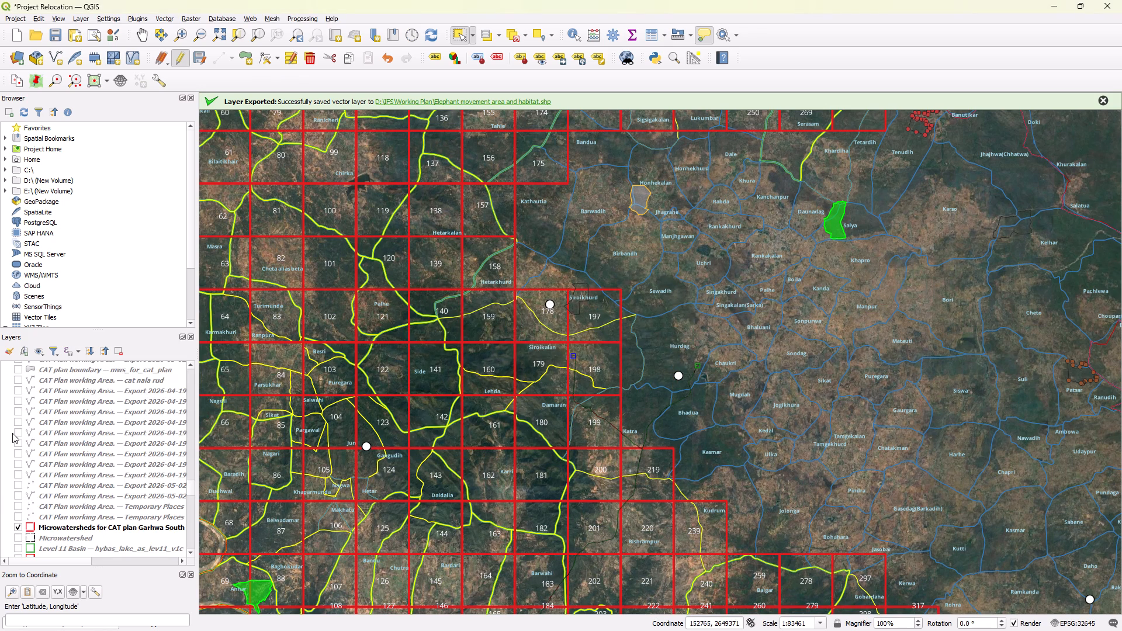
scroll(13, 455, down, 7)
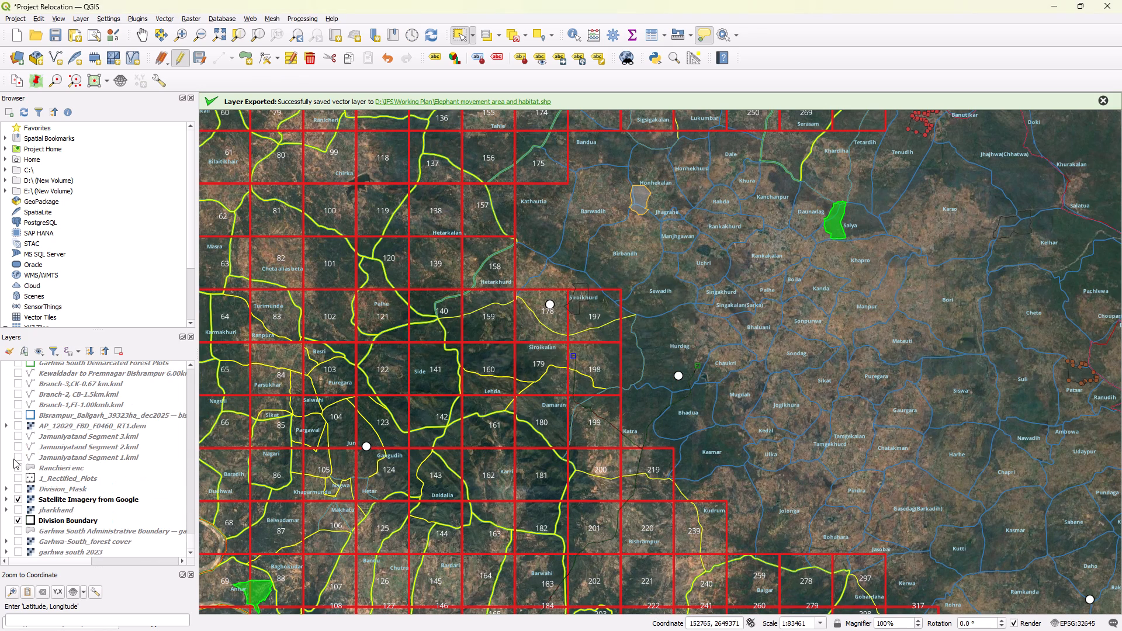
scroll(13, 459, up, 13)
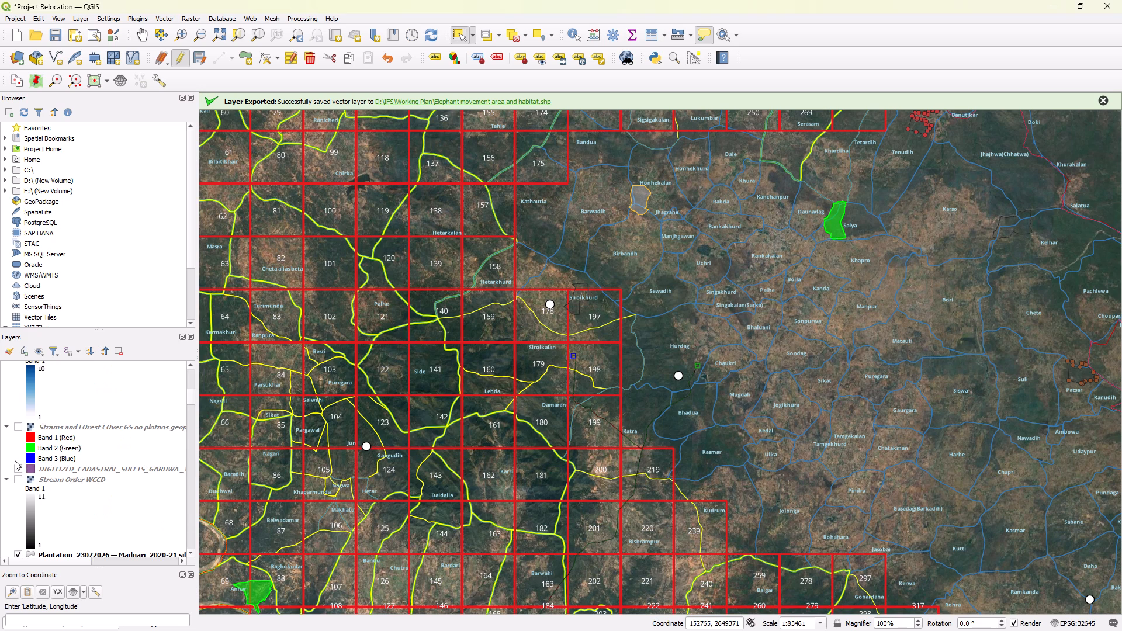
scroll(15, 460, up, 5)
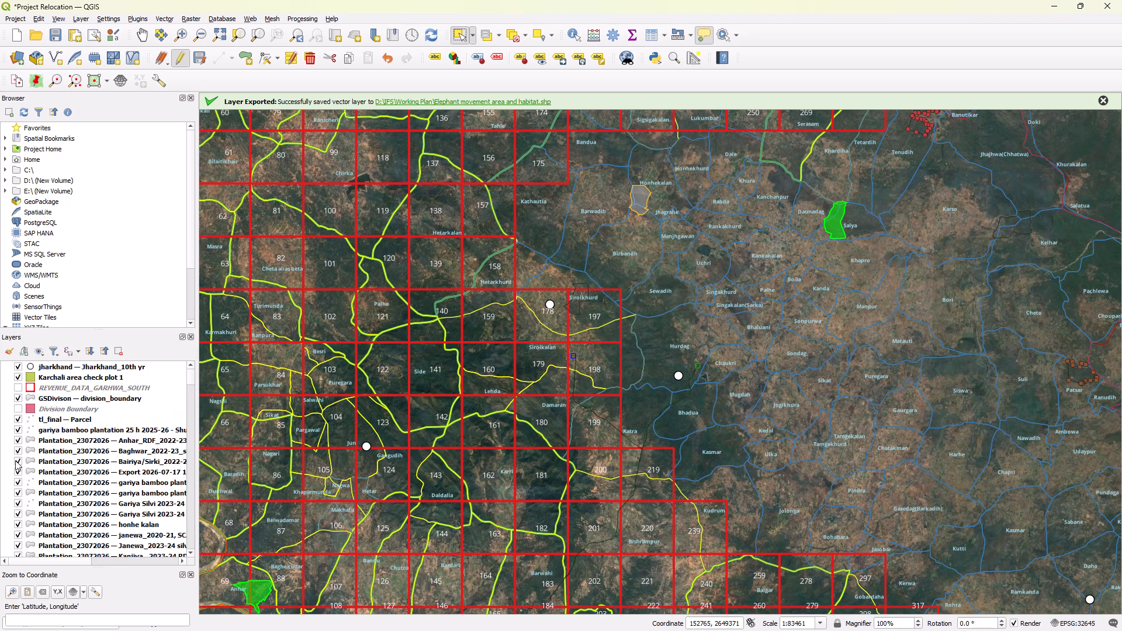
scroll(15, 460, down, 4)
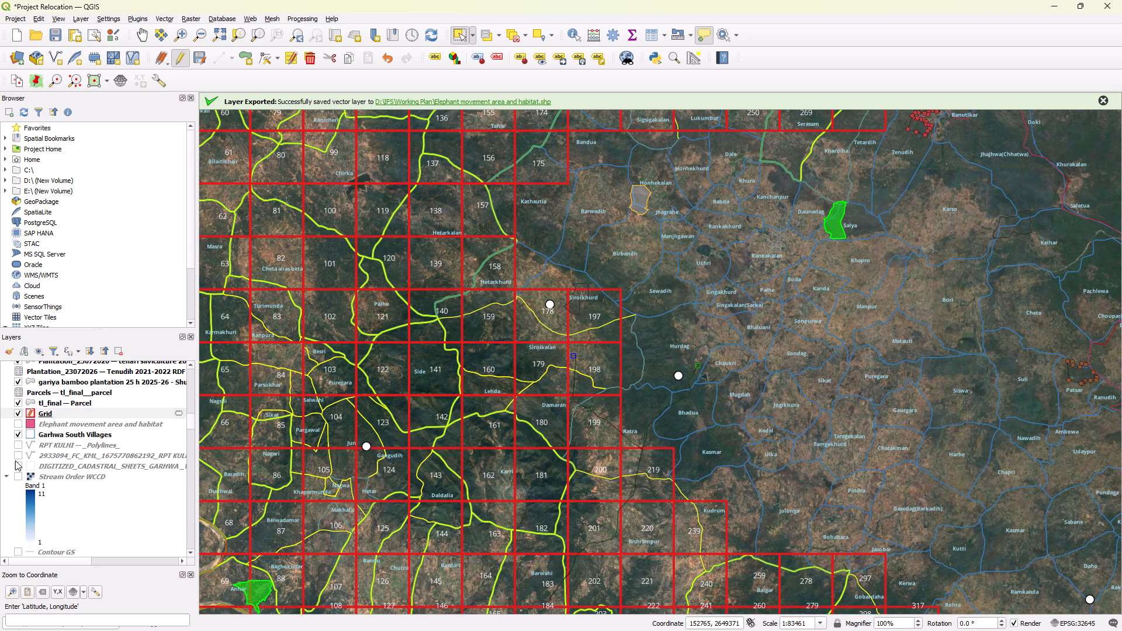
scroll(15, 460, down, 4)
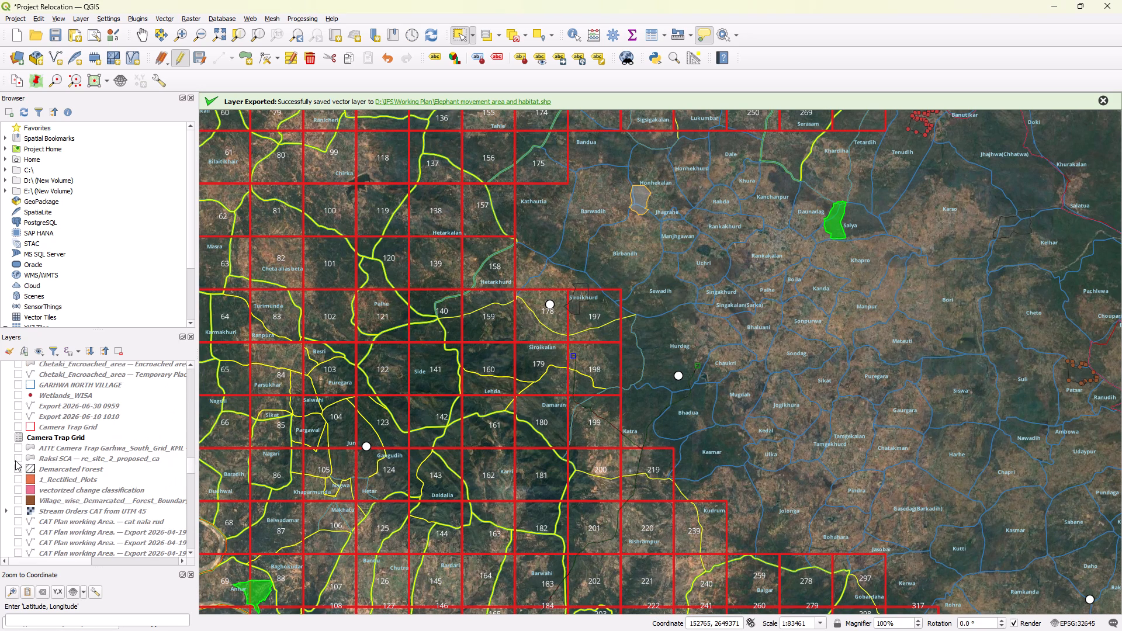
scroll(15, 460, down, 4)
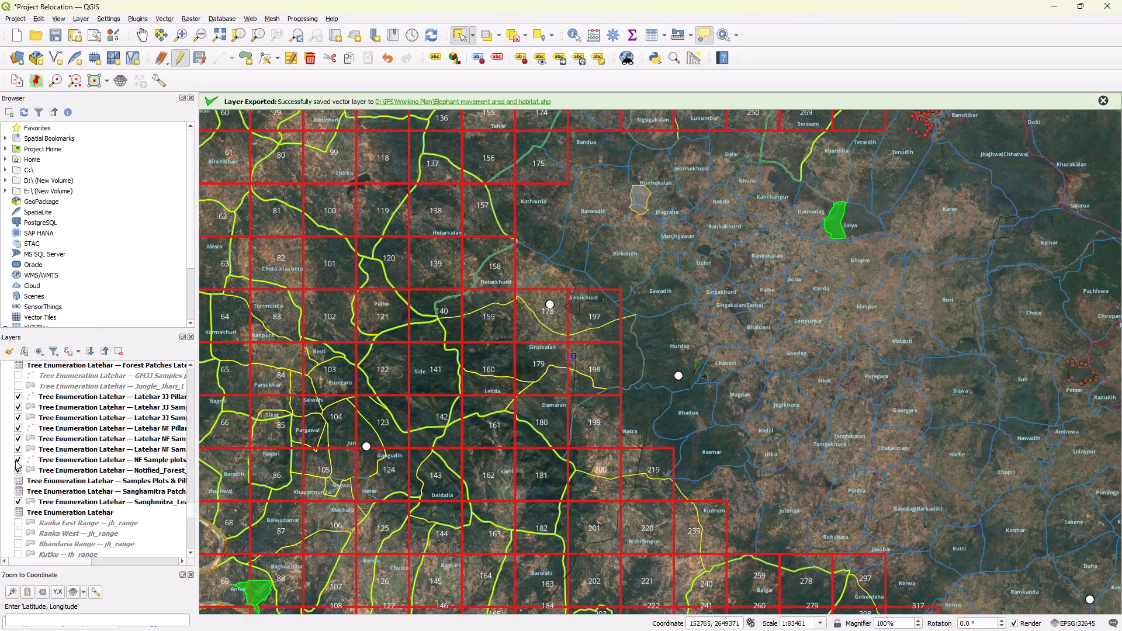
scroll(15, 460, down, 6)
scroll(15, 460, up, 5)
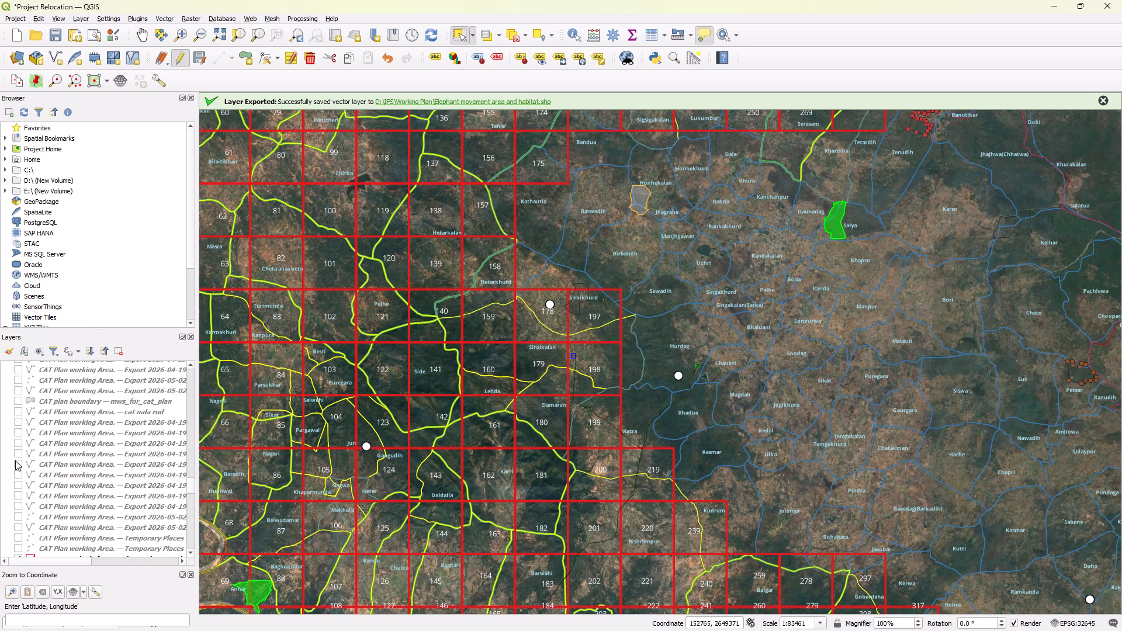
scroll(15, 460, up, 4)
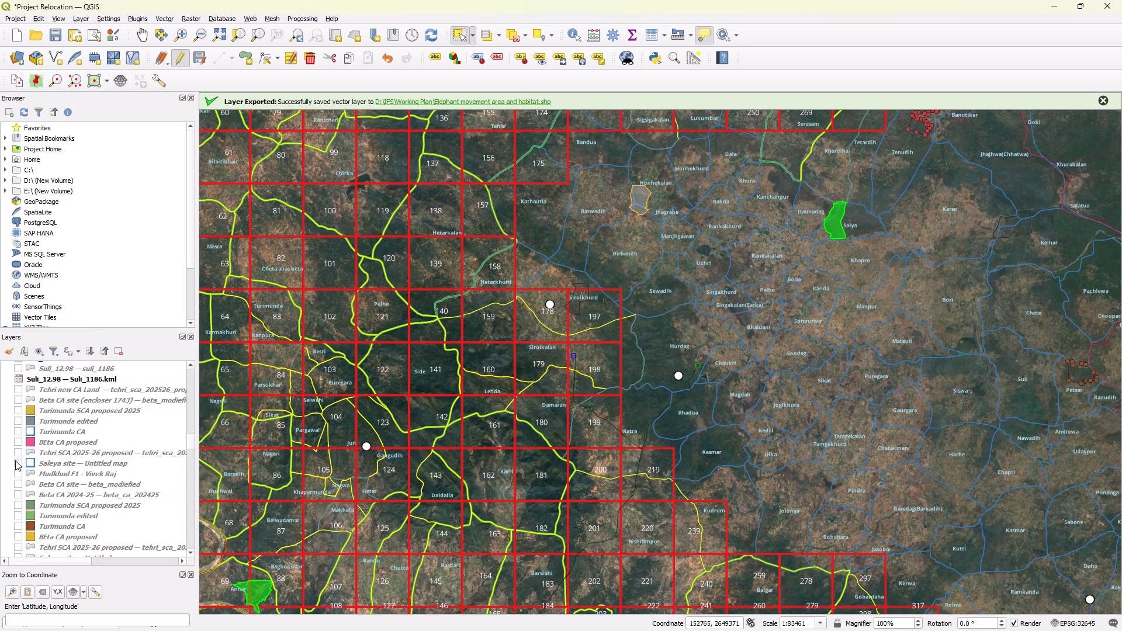
scroll(15, 460, up, 4)
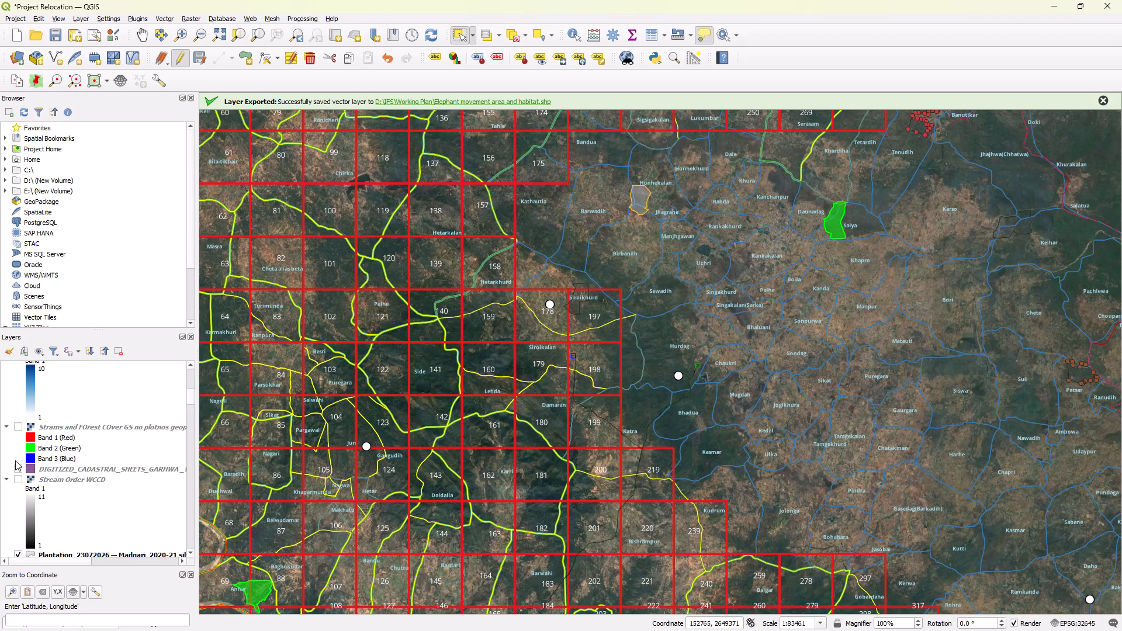
scroll(15, 460, up, 3)
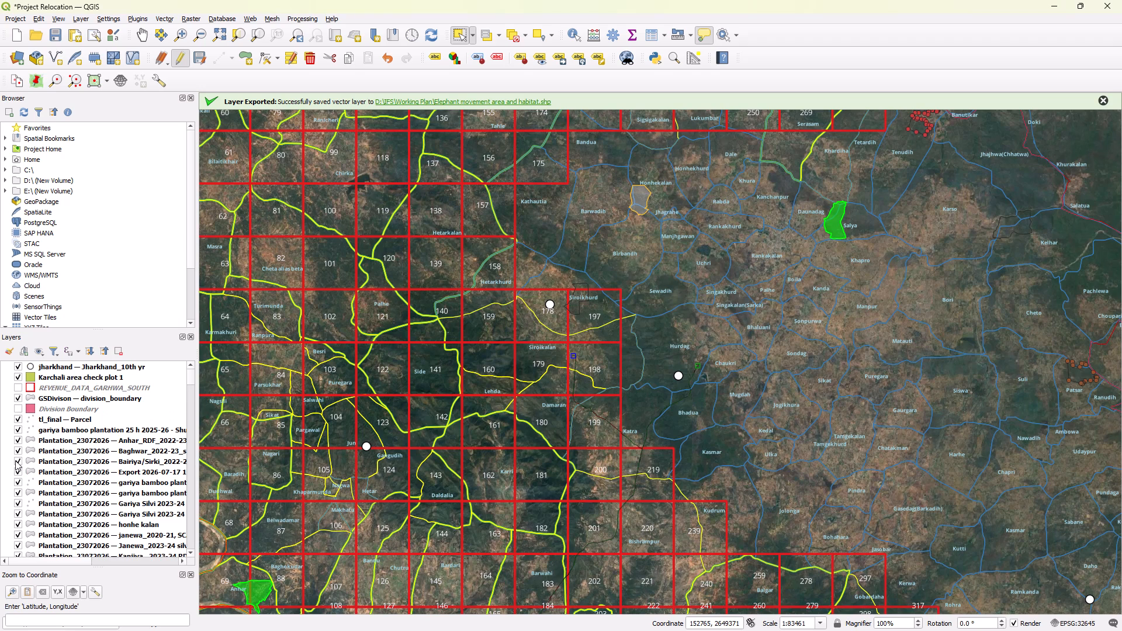
Turn on the visibility of the HEC incidents 2019 to 2025 layer.
scroll(15, 460, down, 3)
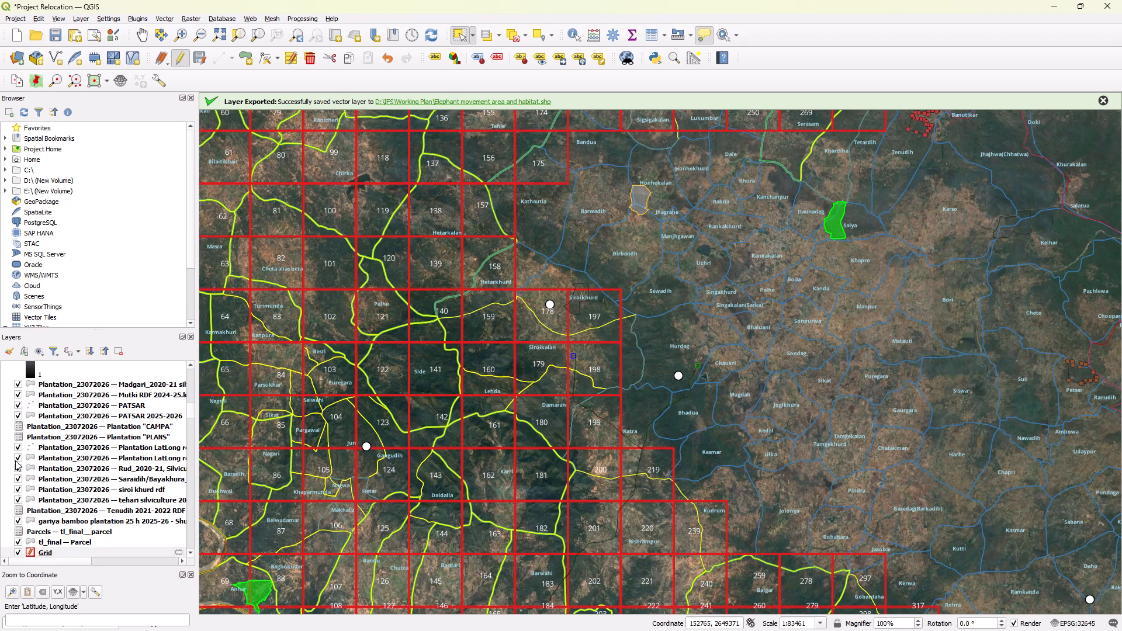
scroll(15, 460, down, 2)
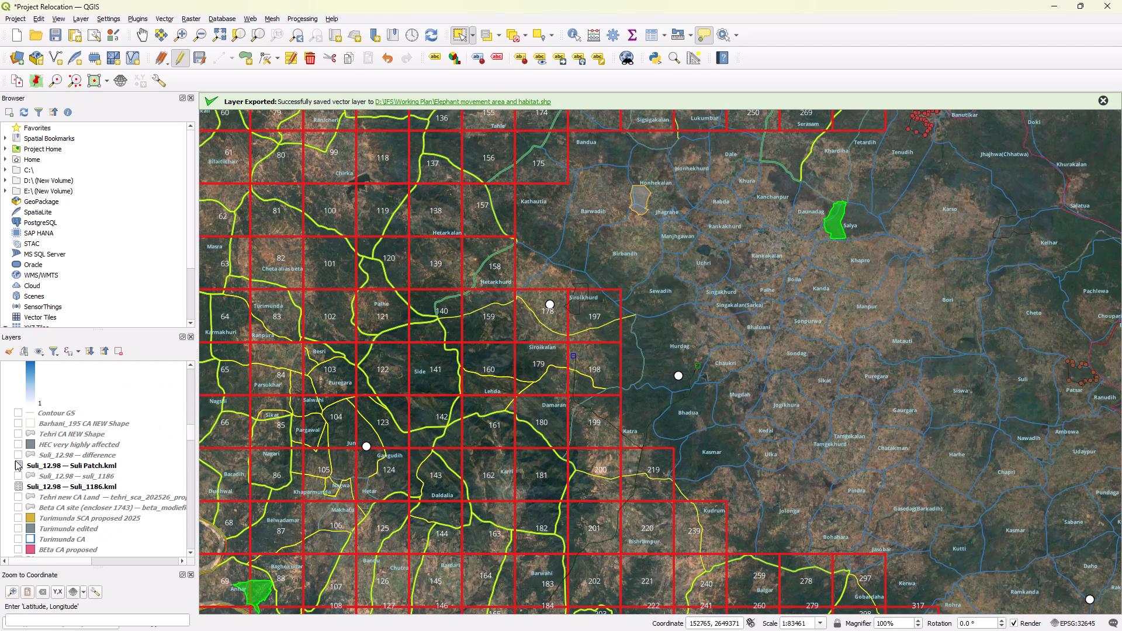
scroll(15, 460, down, 1)
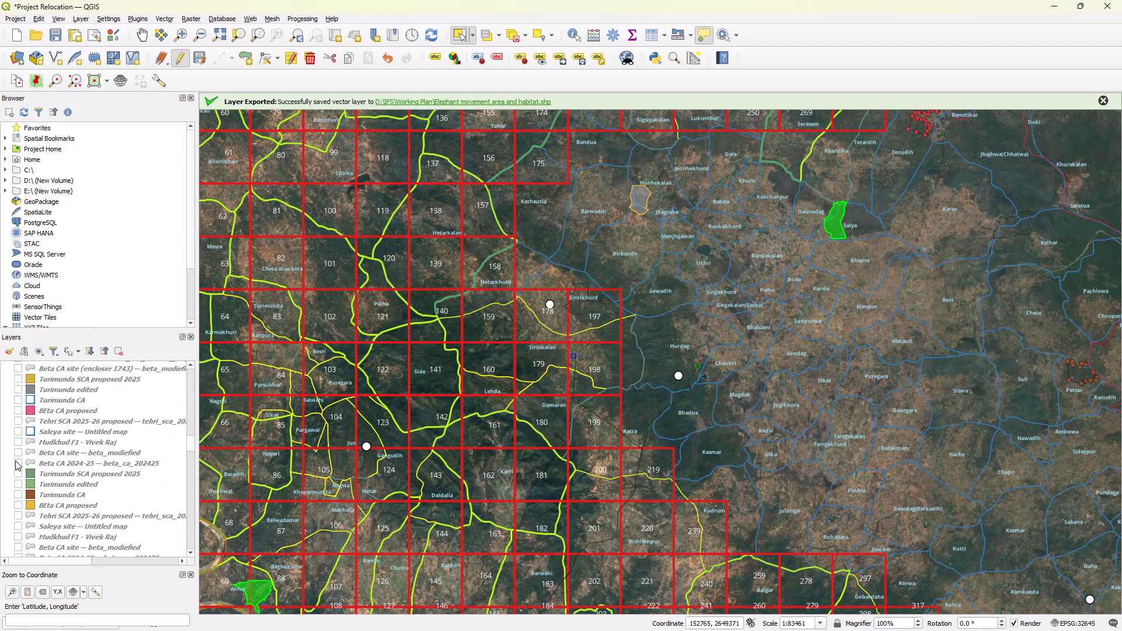
scroll(15, 460, down, 2)
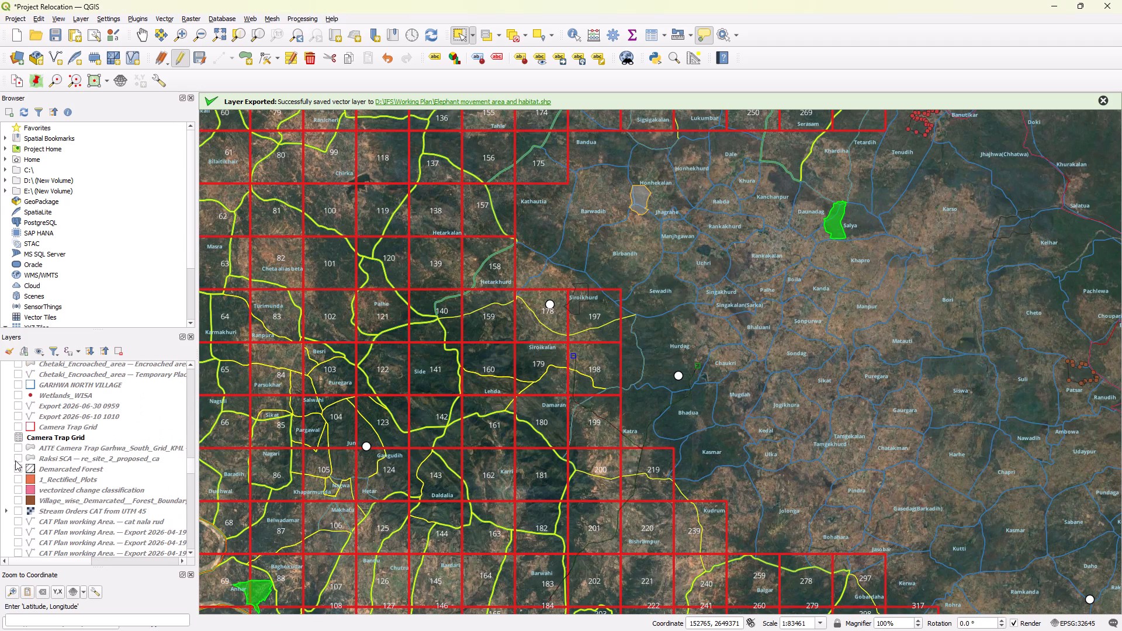
scroll(19, 414, down, 2)
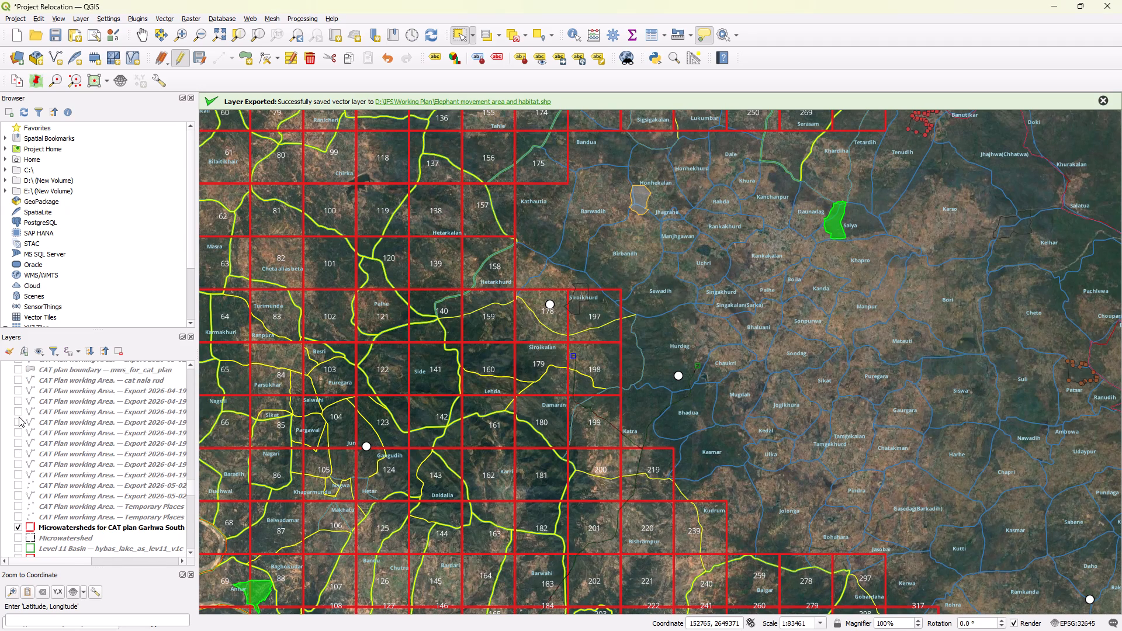
scroll(19, 417, down, 3)
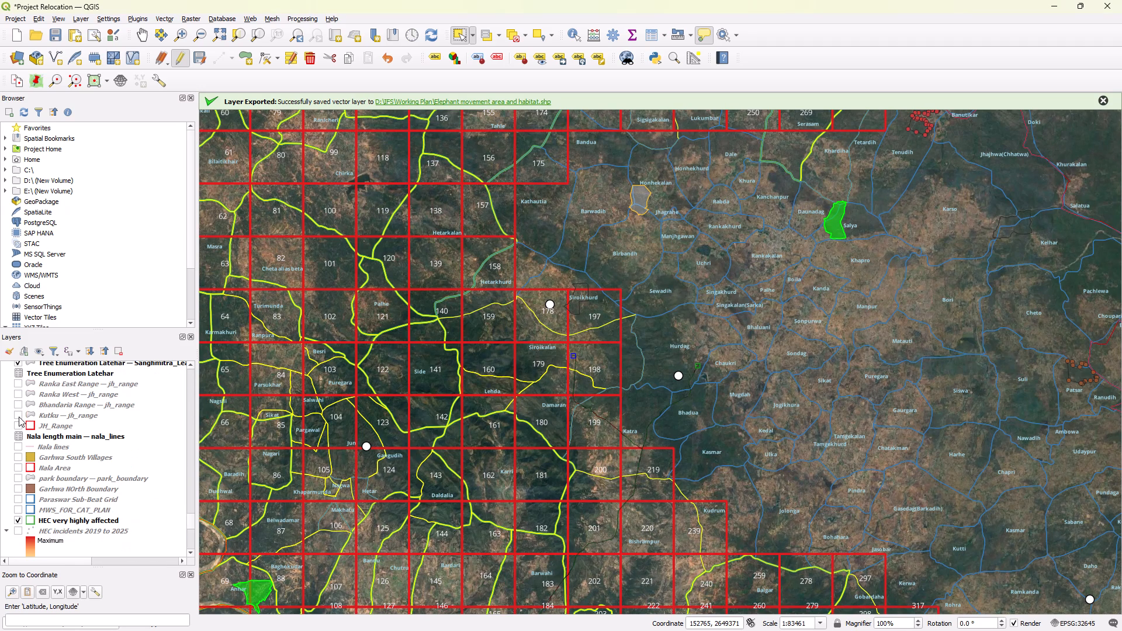
scroll(19, 448, down, 1)
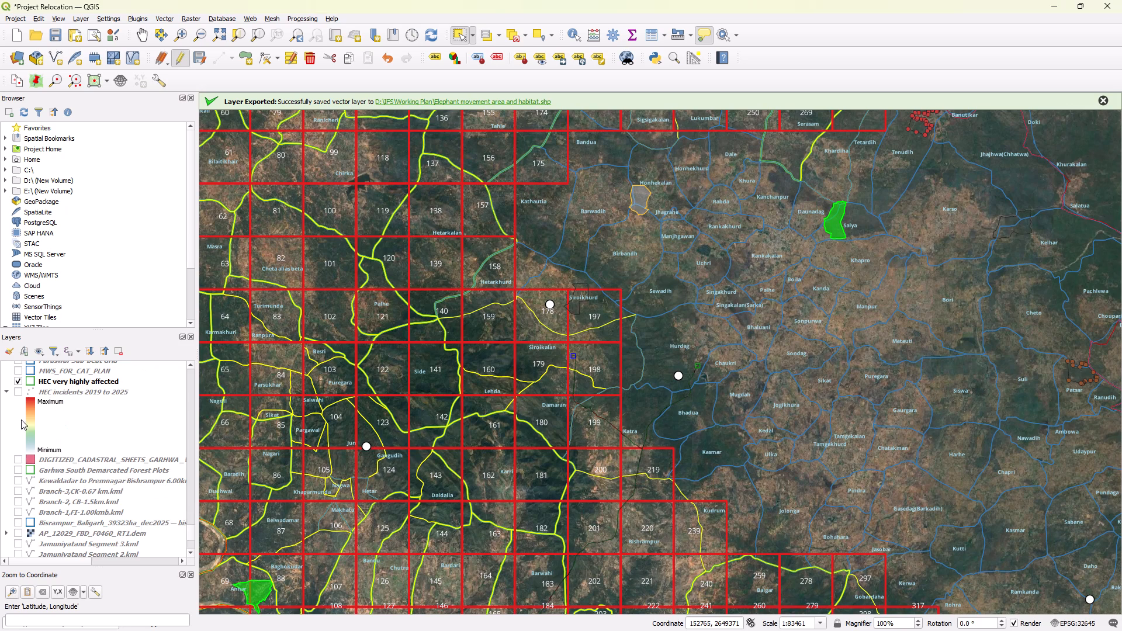
click(17, 392)
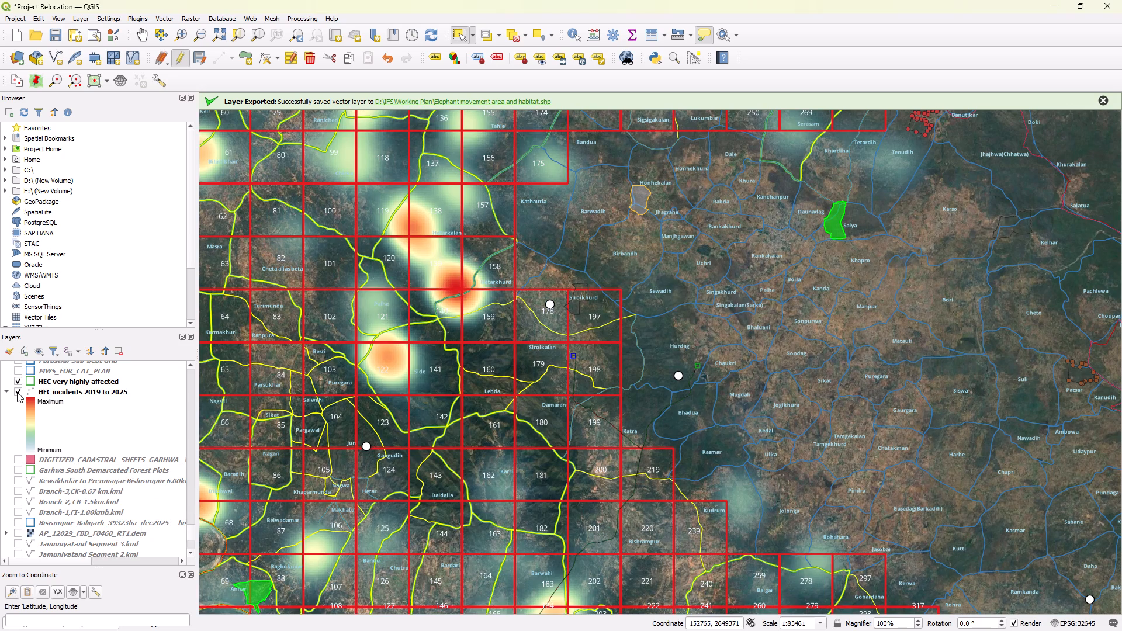
Restyle the HEC incidents 2019 to 2025 layer from heatmap to Single Symbol with the dot red preset.
click(52, 392)
right_click(52, 392)
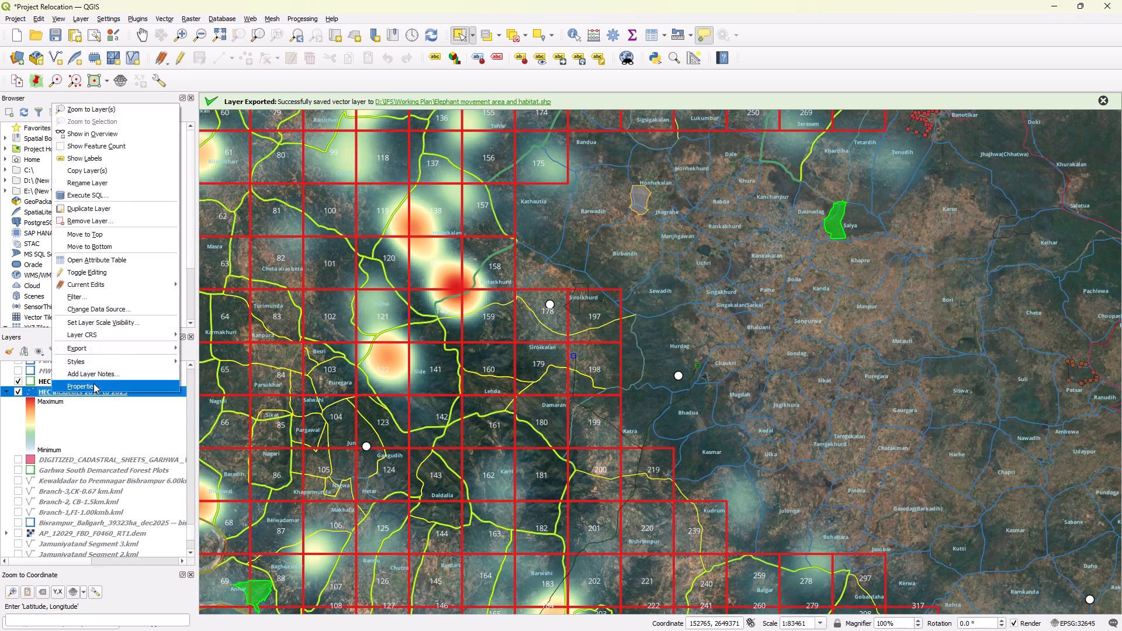
click(94, 383)
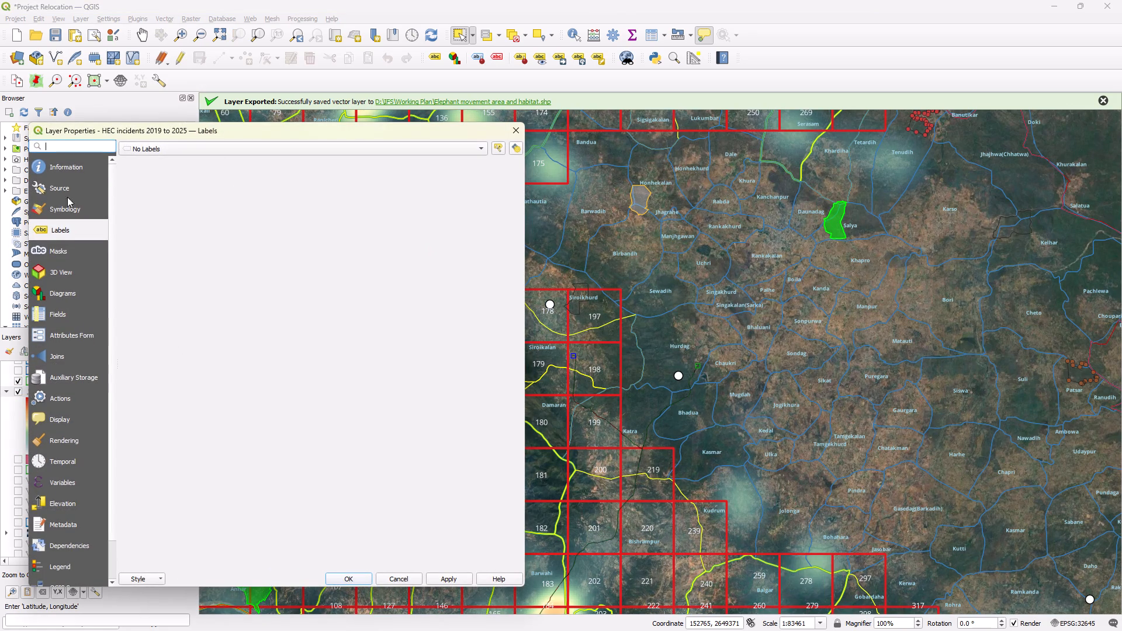
click(74, 205)
click(162, 145)
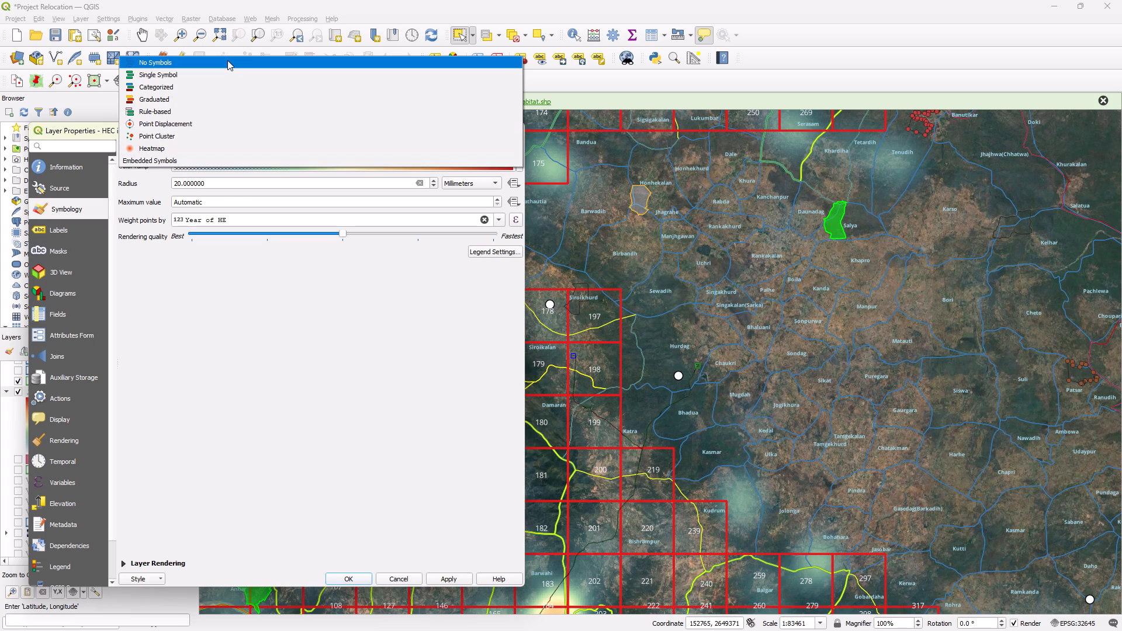
click(224, 71)
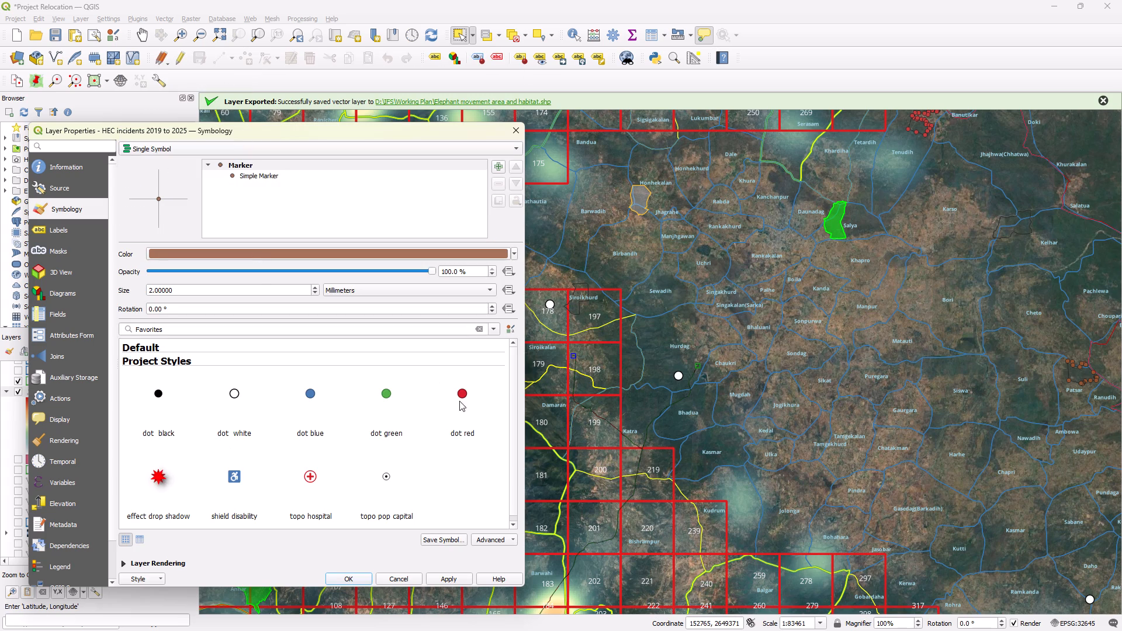
click(467, 401)
click(464, 580)
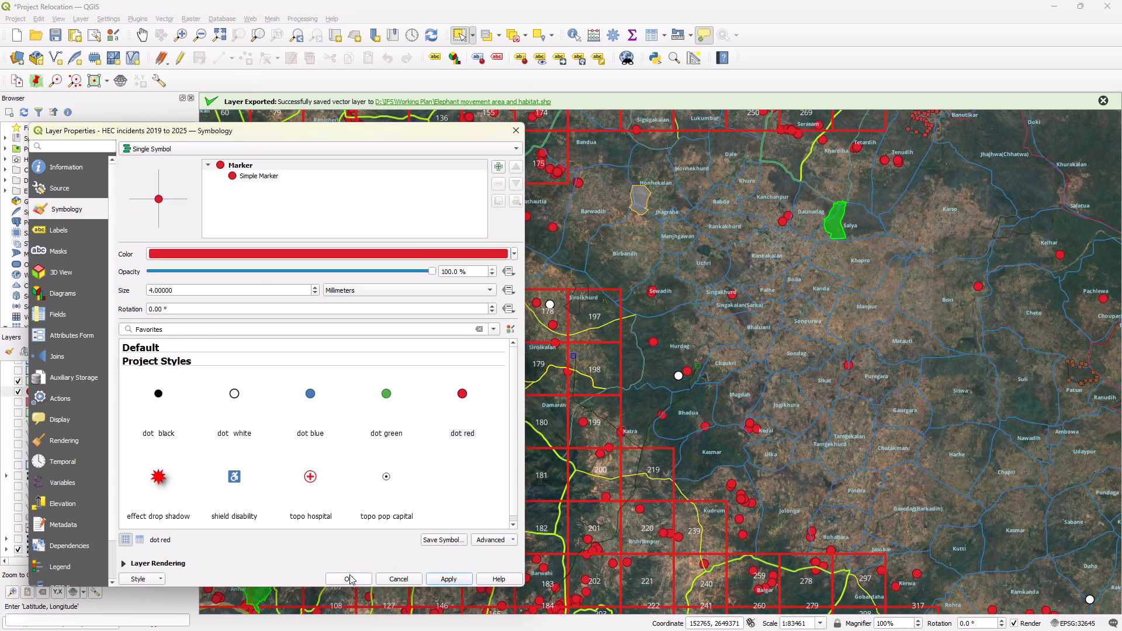
click(349, 575)
Examine the HEC incident points against the grid's eastern and northern edges for cells without incidents.
scroll(800, 386, down, 1)
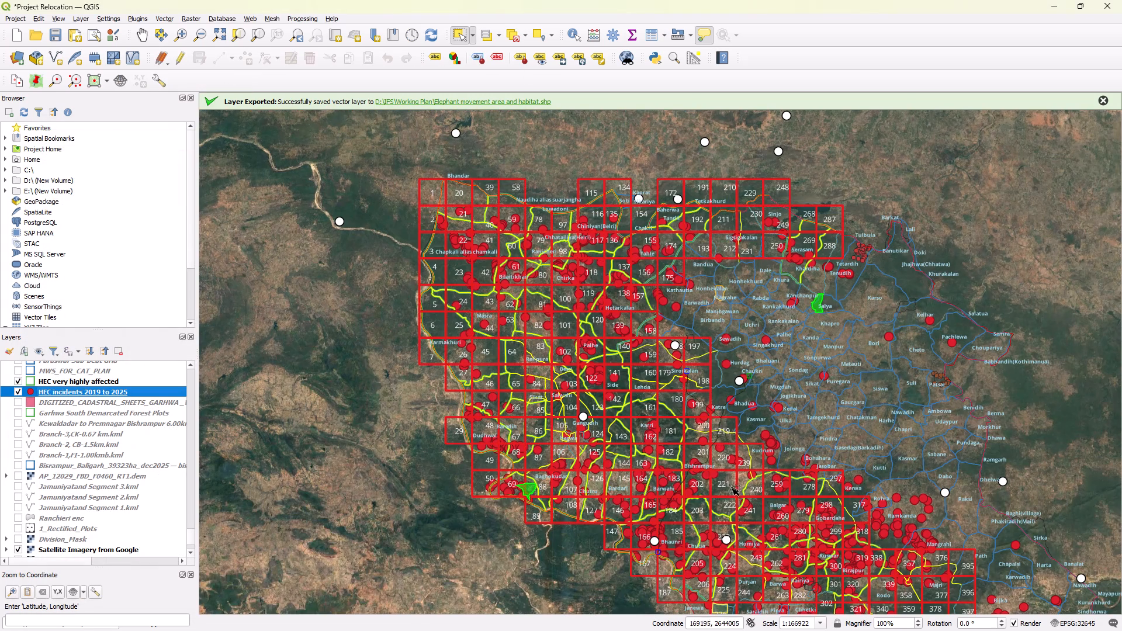
scroll(926, 543, up, 1)
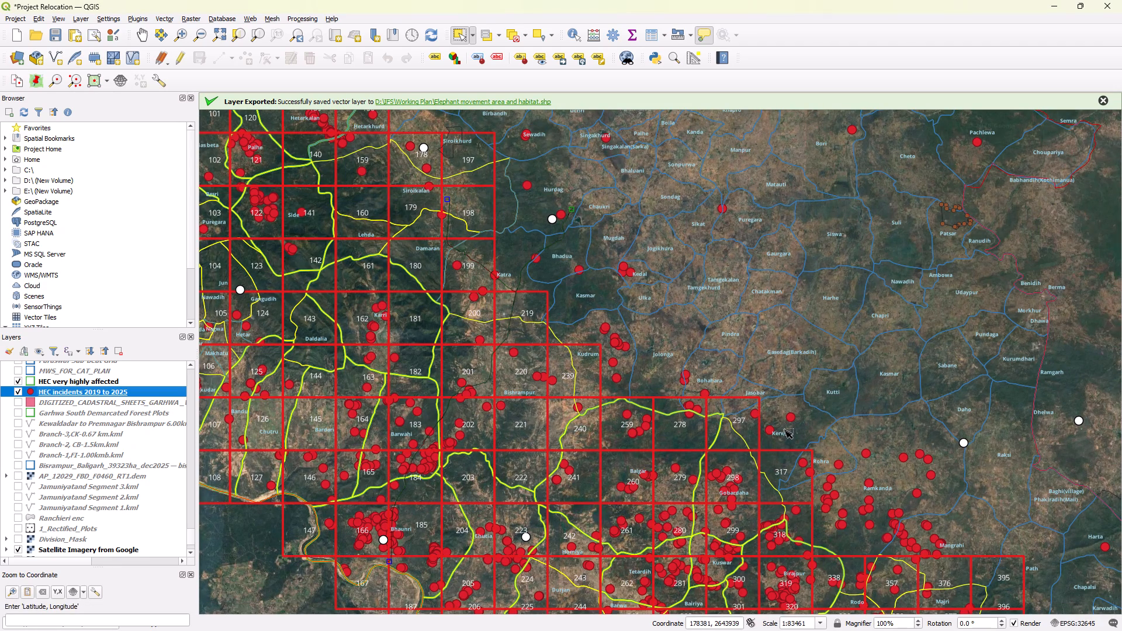
scroll(732, 382, down, 1)
scroll(640, 221, up, 1)
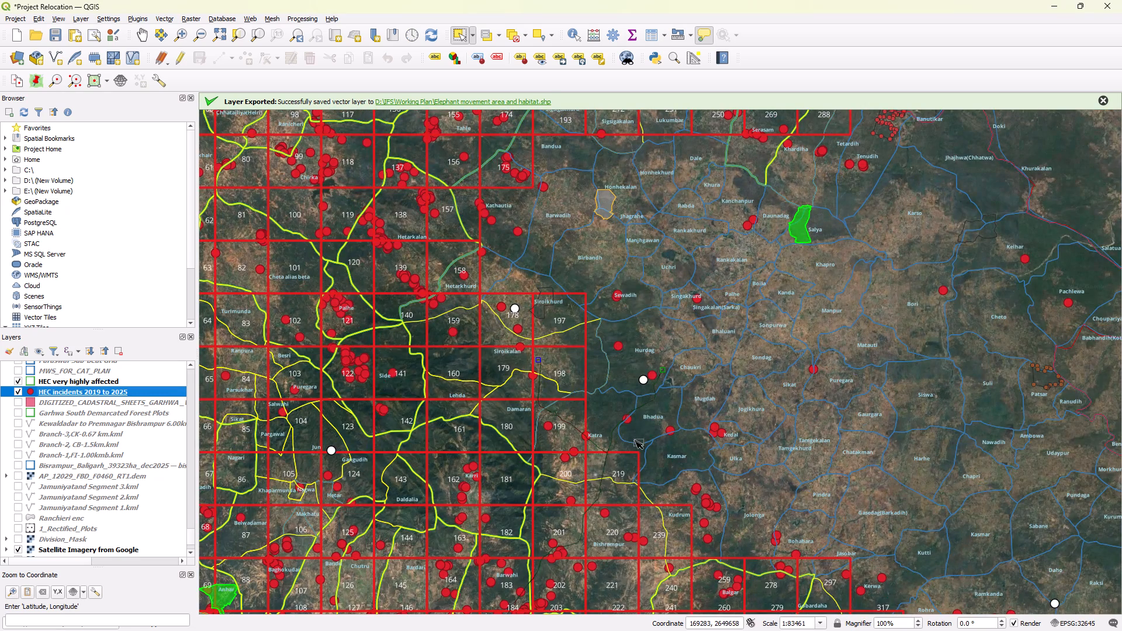
scroll(691, 227, down, 1)
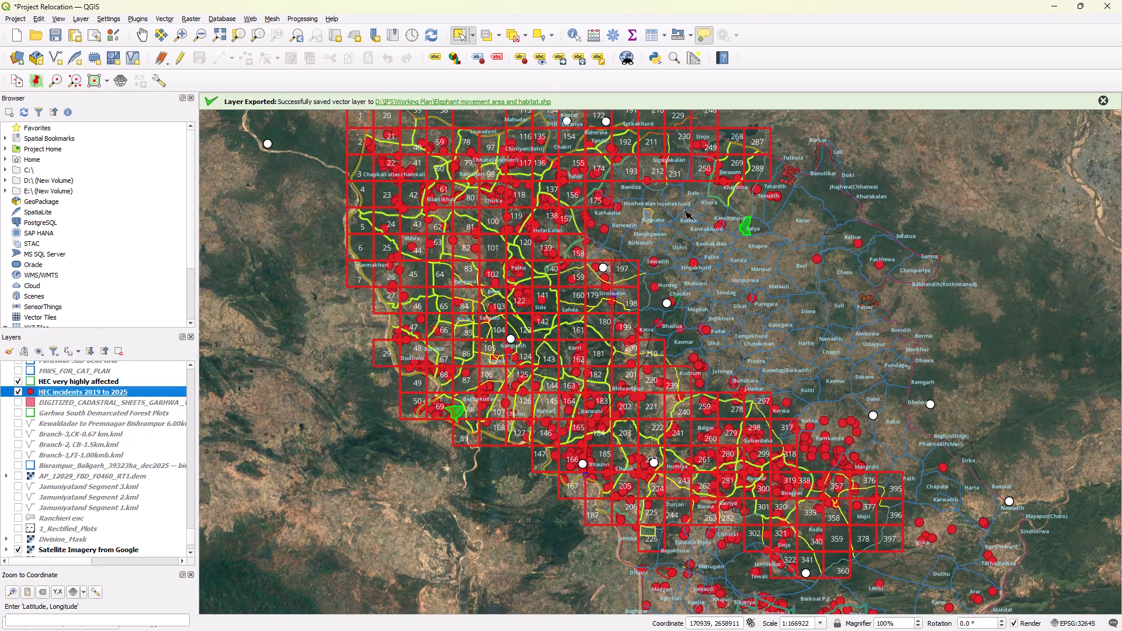
scroll(788, 133, up, 2)
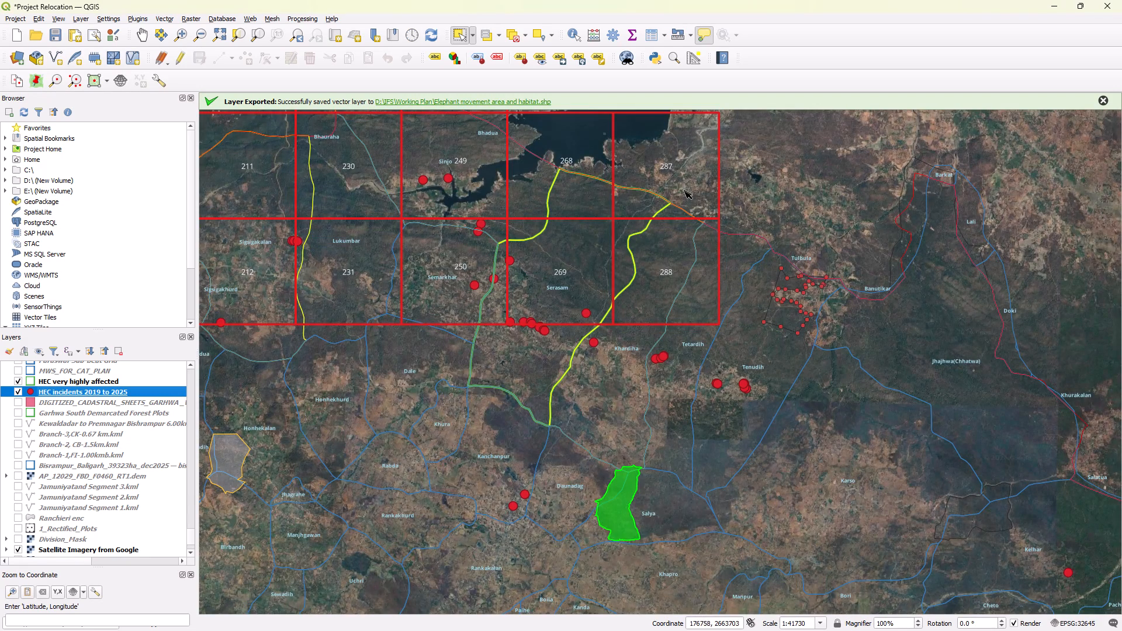
scroll(624, 405, down, 2)
scroll(616, 337, up, 2)
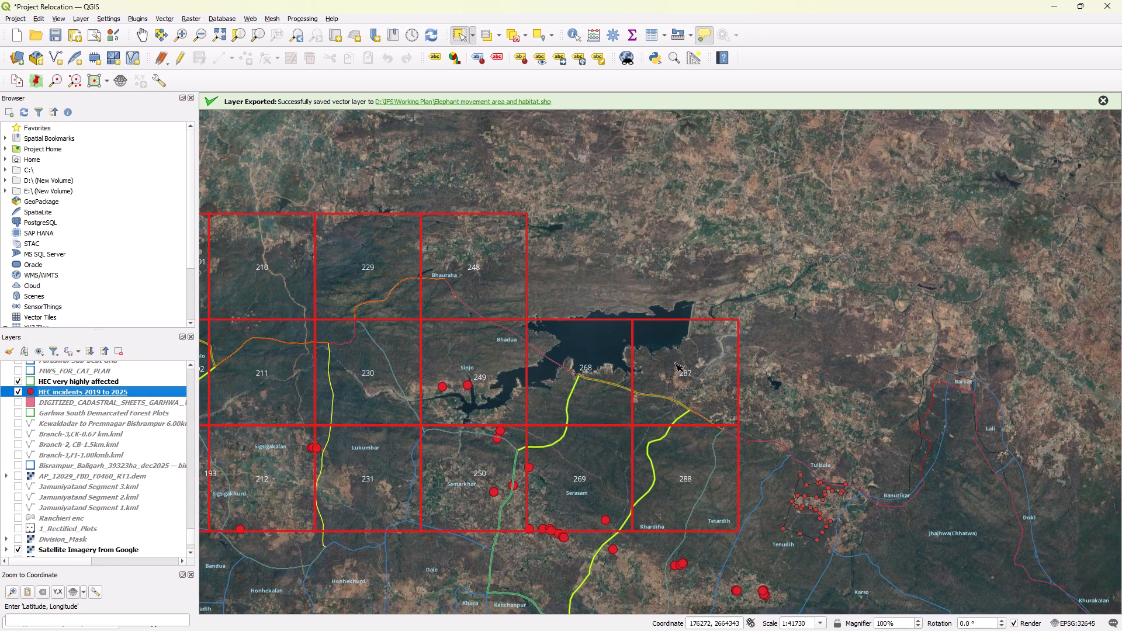
scroll(665, 366, down, 1)
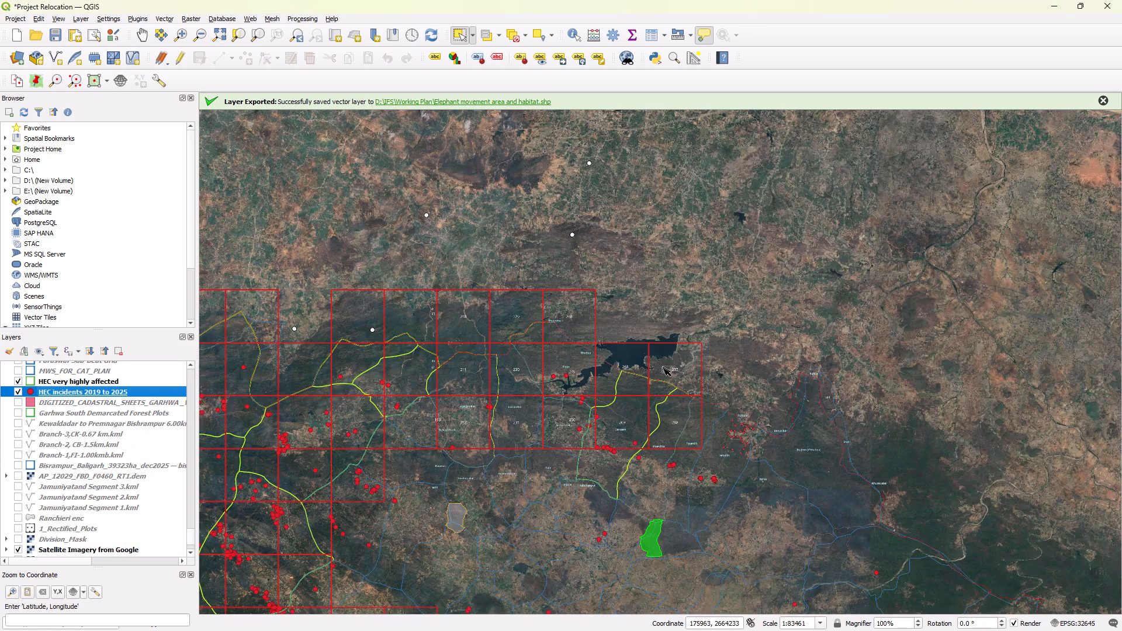
scroll(571, 320, up, 1)
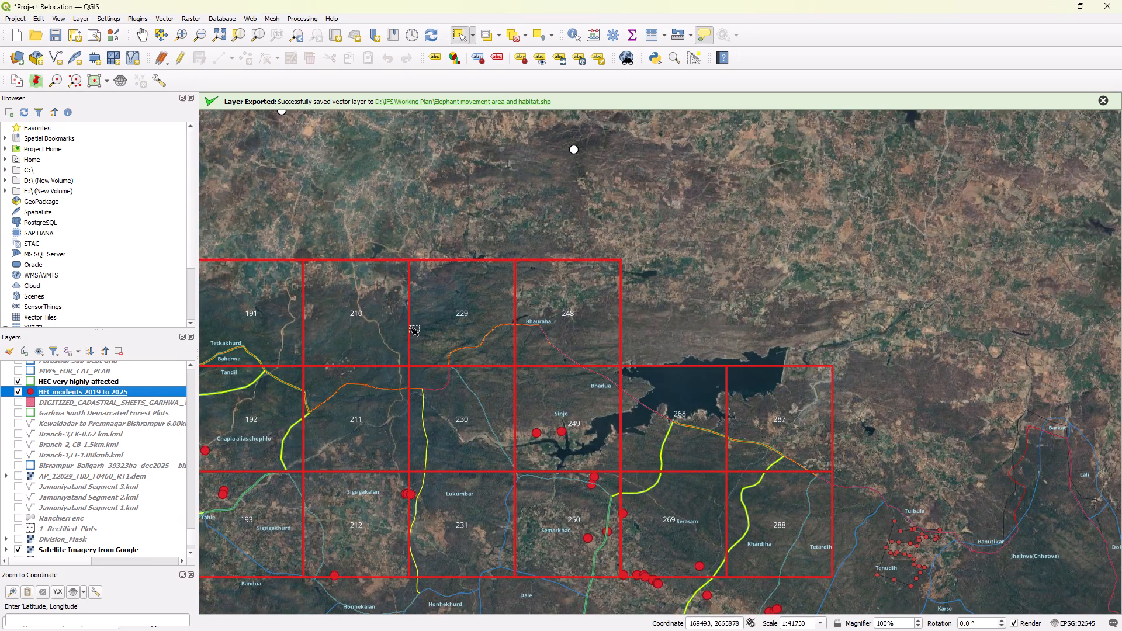
scroll(987, 306, down, 2)
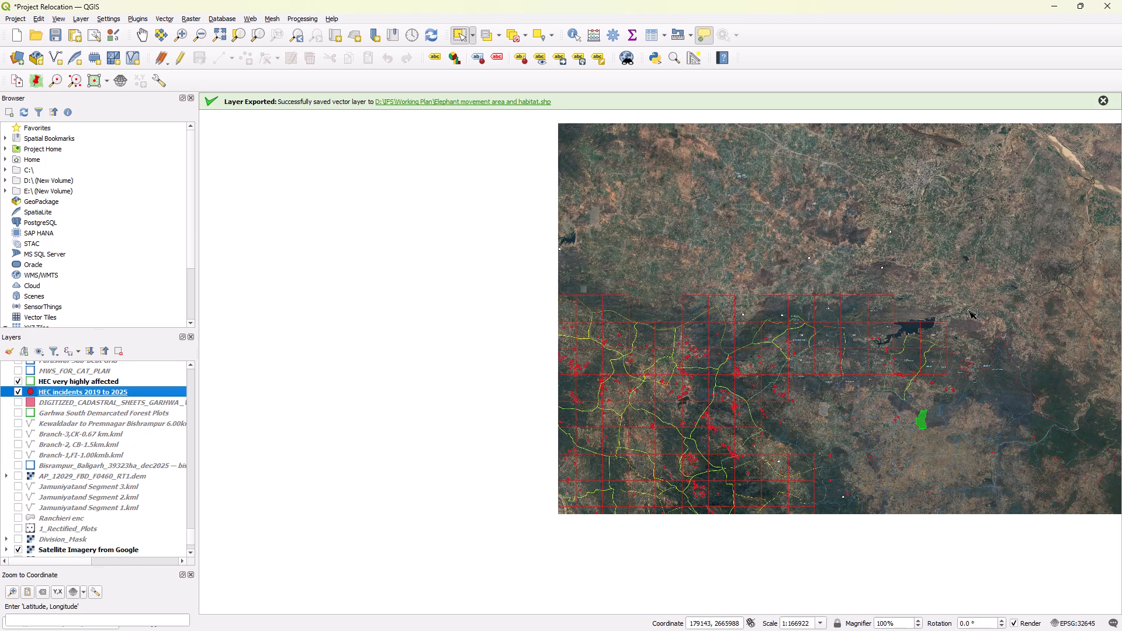
scroll(587, 319, up, 1)
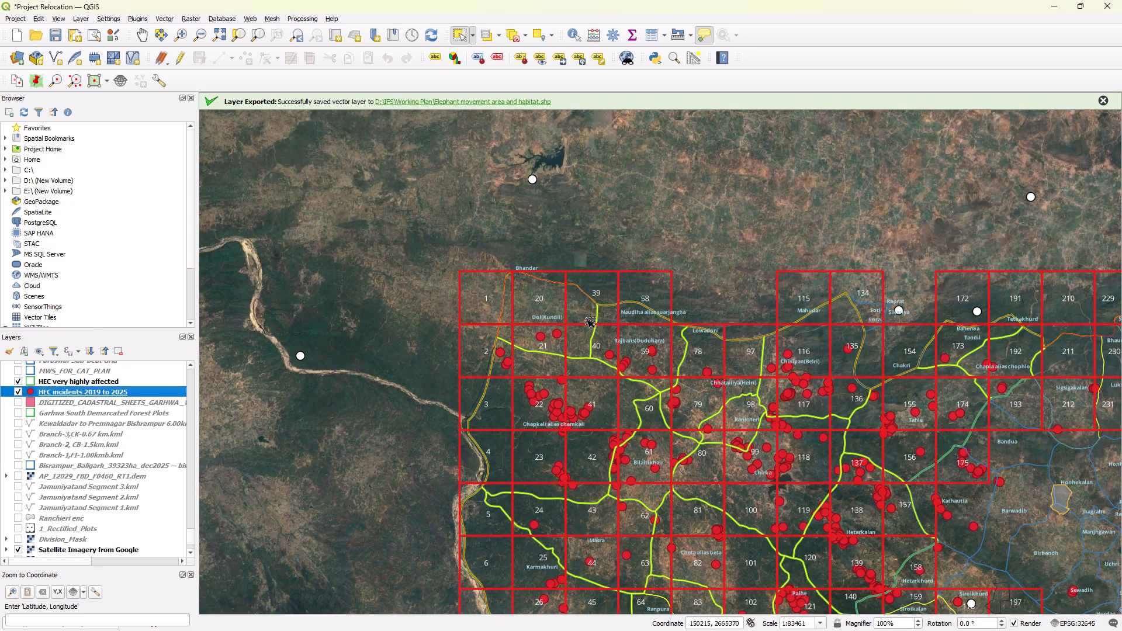
Examine the HEC incident points against the grid cells along the northern and western edges, down to the isolated cell 29.
scroll(955, 332, up, 1)
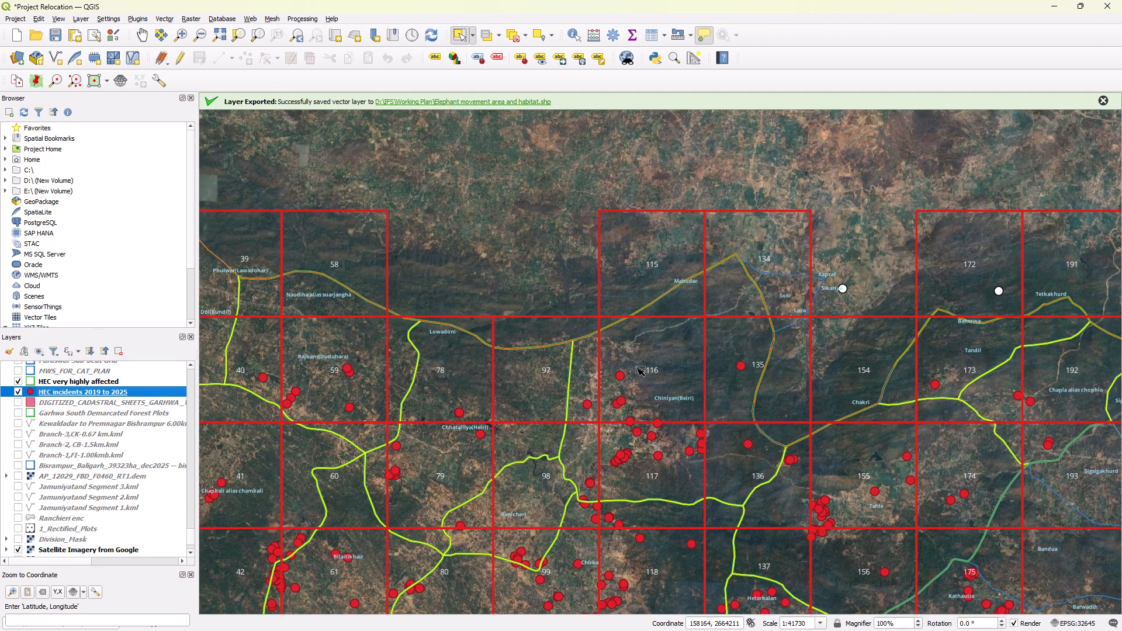
scroll(610, 376, down, 1)
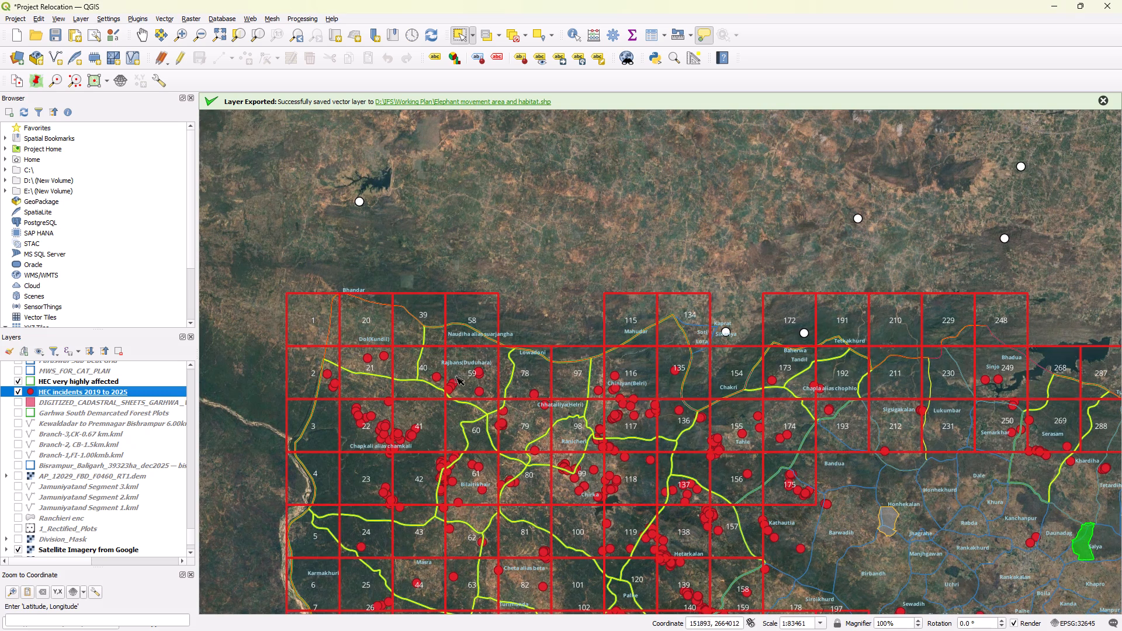
scroll(394, 386, down, 1)
scroll(398, 441, up, 2)
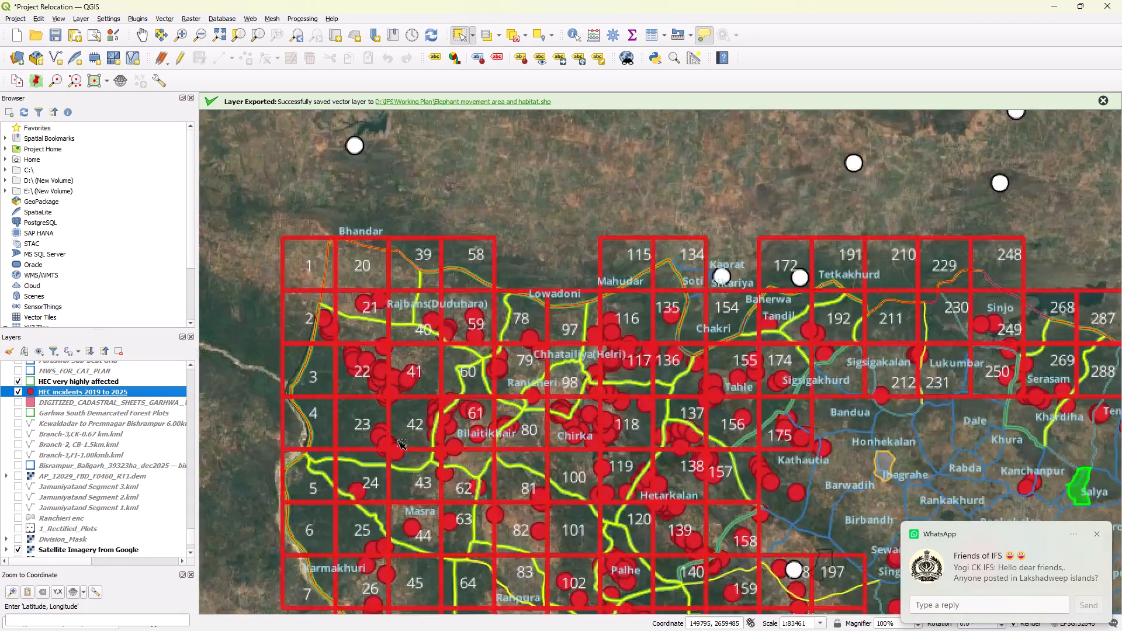
scroll(505, 423, up, 1)
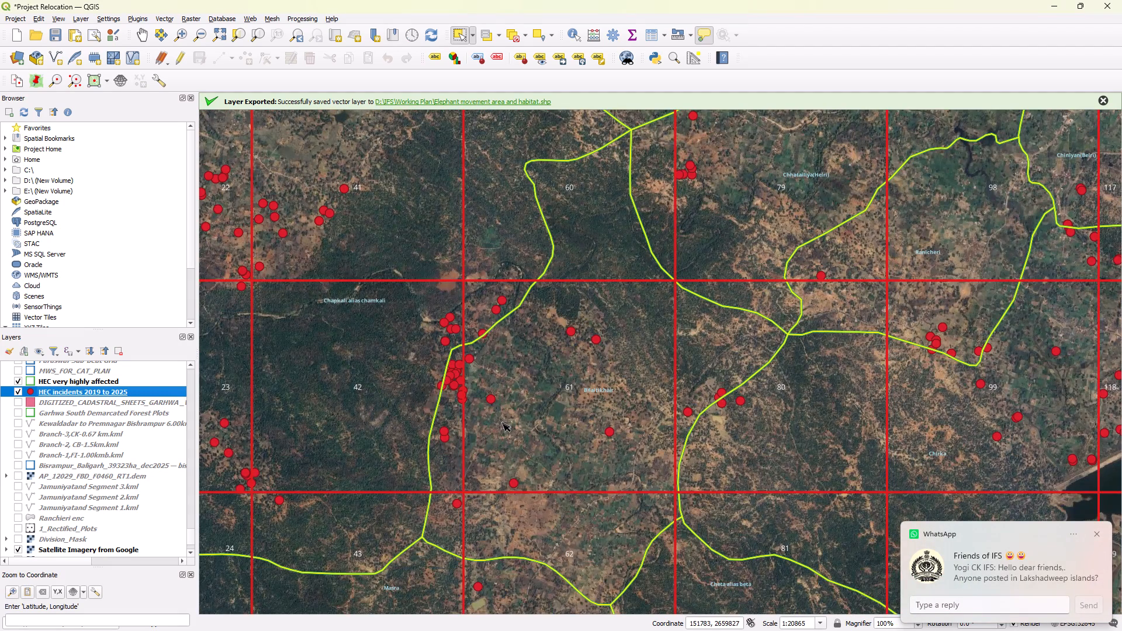
scroll(500, 425, down, 1)
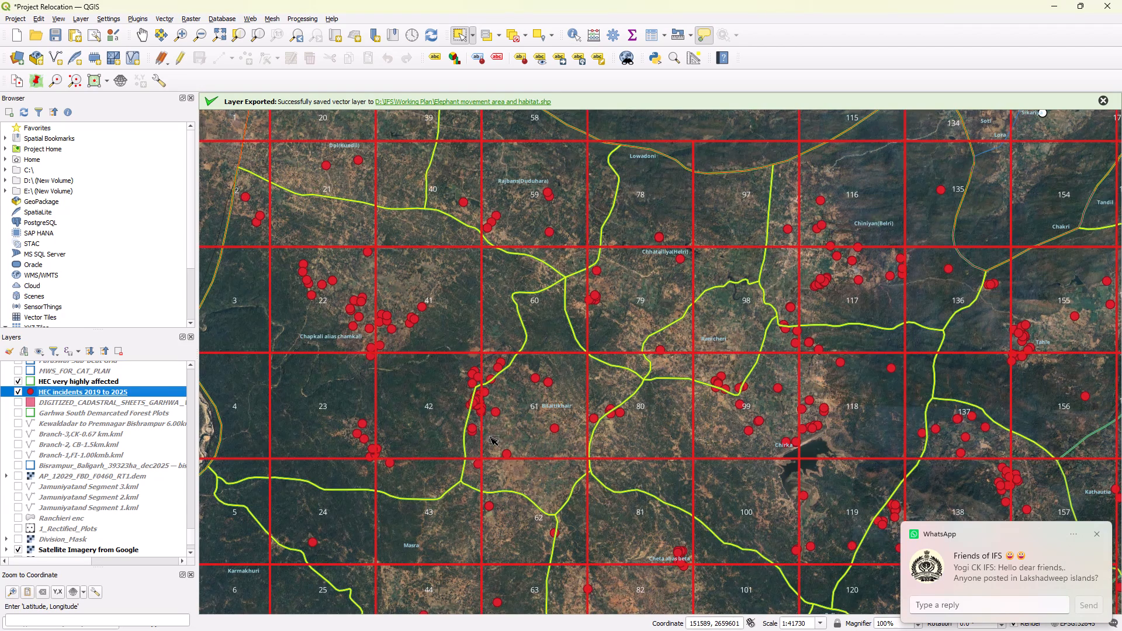
scroll(490, 437, down, 1)
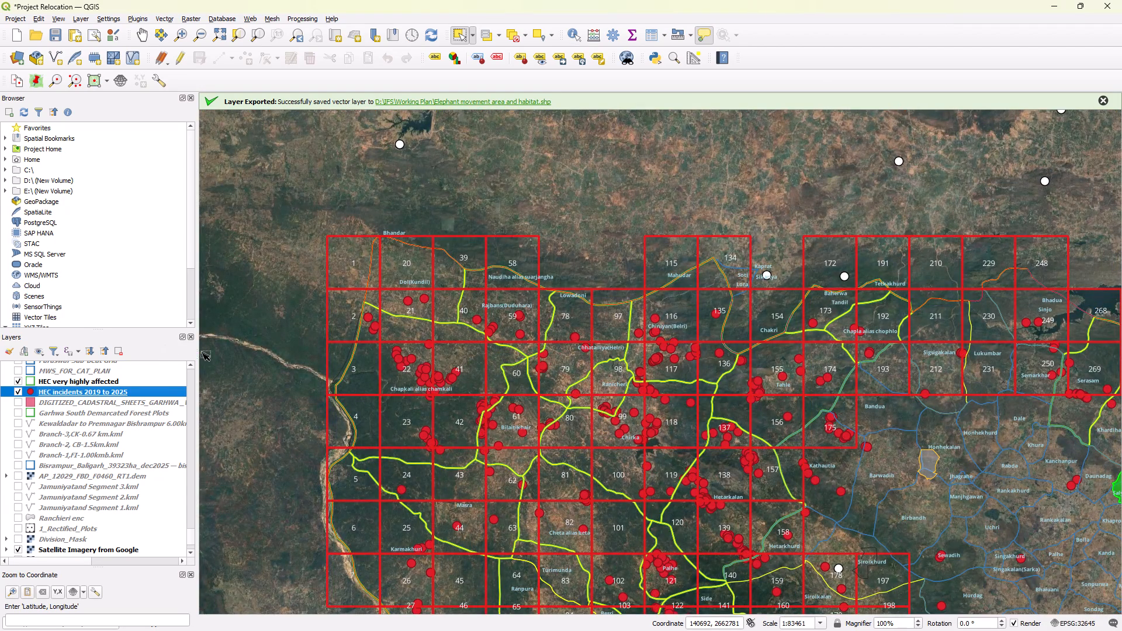
scroll(202, 352, down, 1)
scroll(297, 546, up, 1)
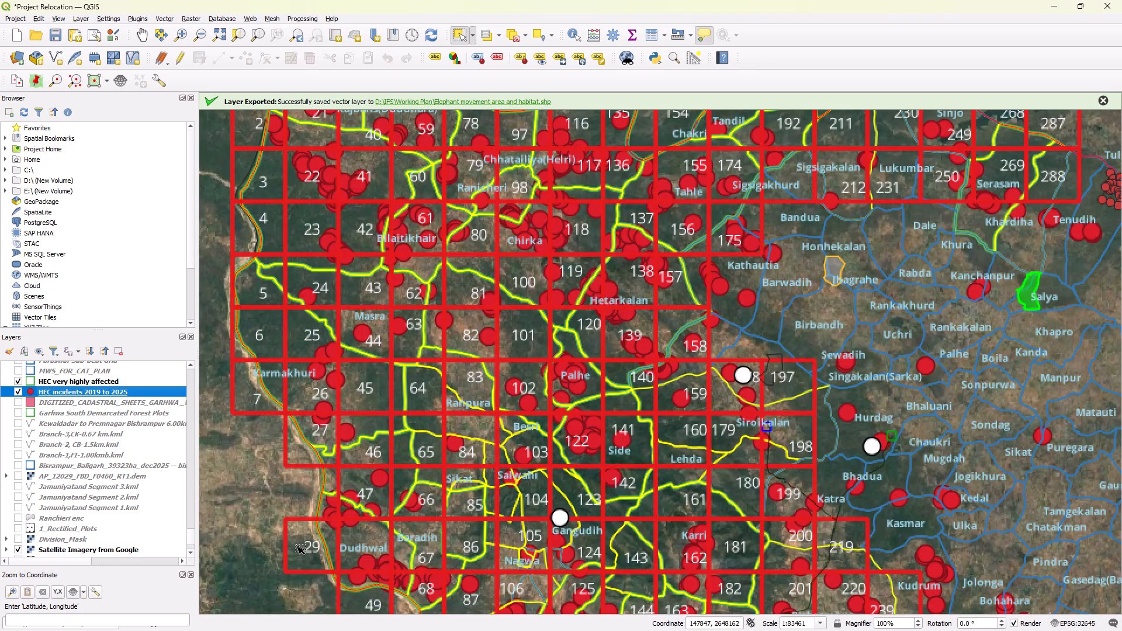
scroll(297, 546, up, 2)
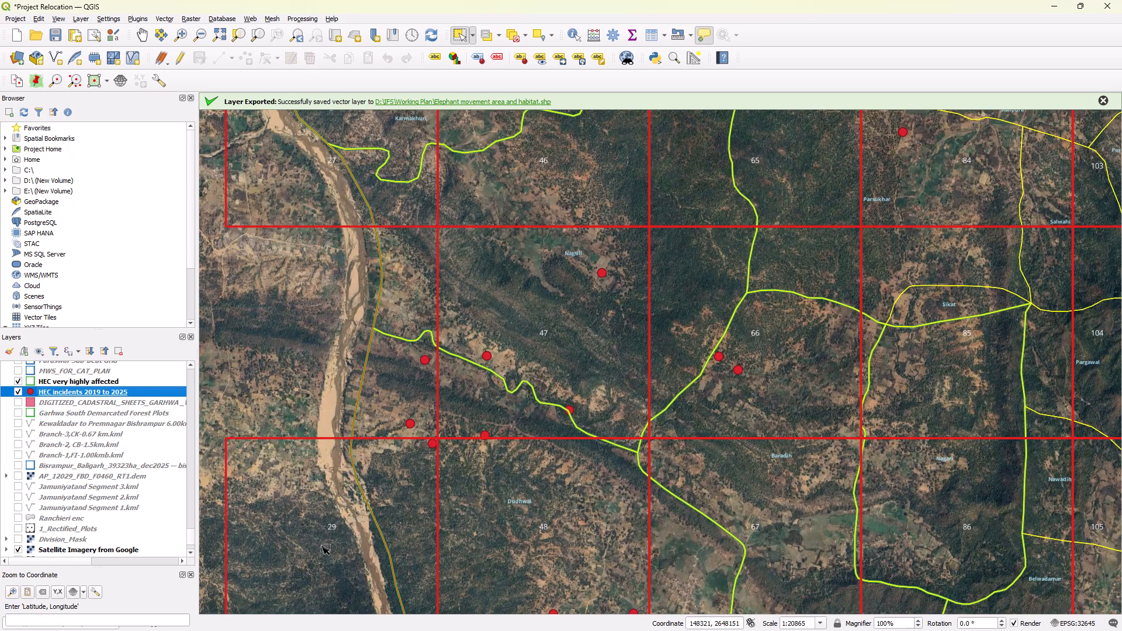
scroll(335, 530, down, 2)
scroll(318, 400, down, 2)
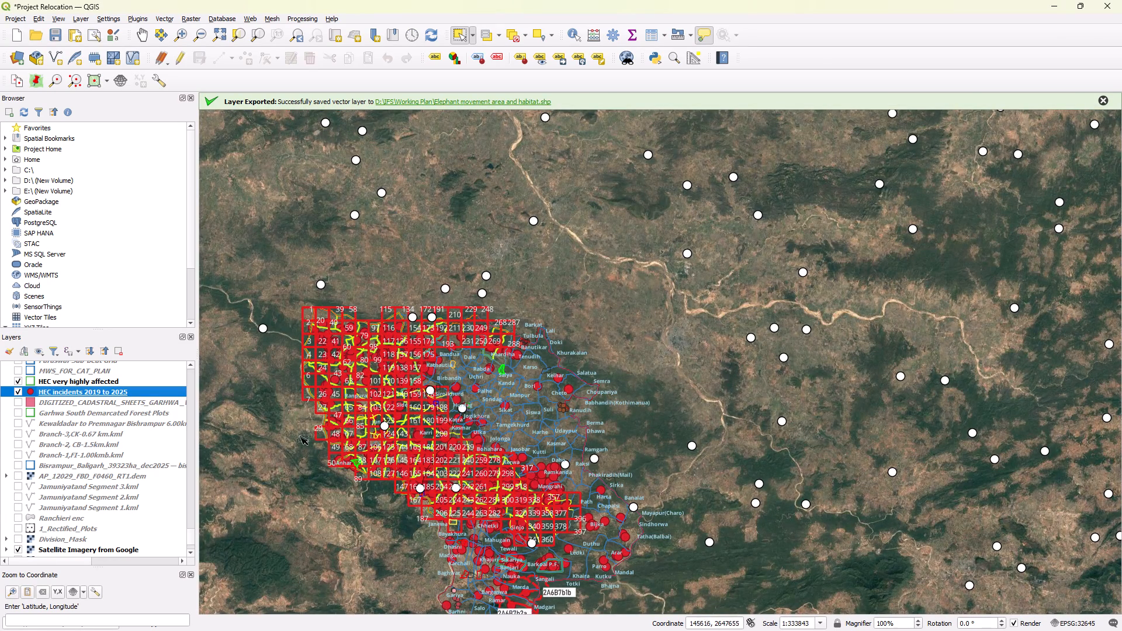
Examine the HEC incident points around grid cell 226 and the rest of the grid's southern edge.
scroll(482, 547, up, 1)
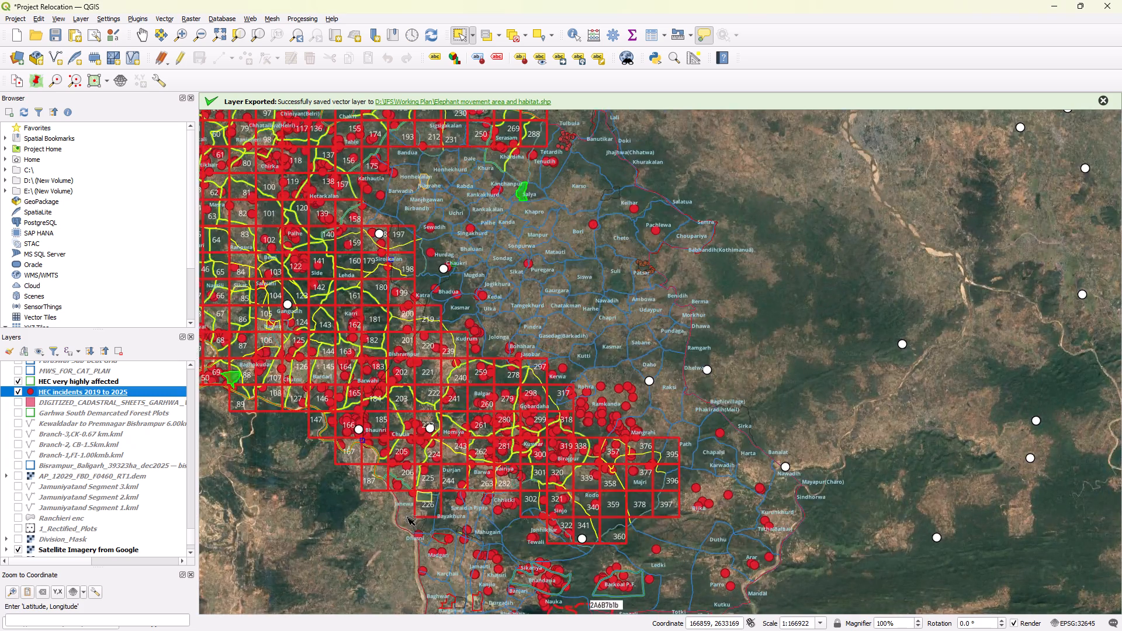
scroll(407, 517, up, 2)
scroll(458, 507, up, 1)
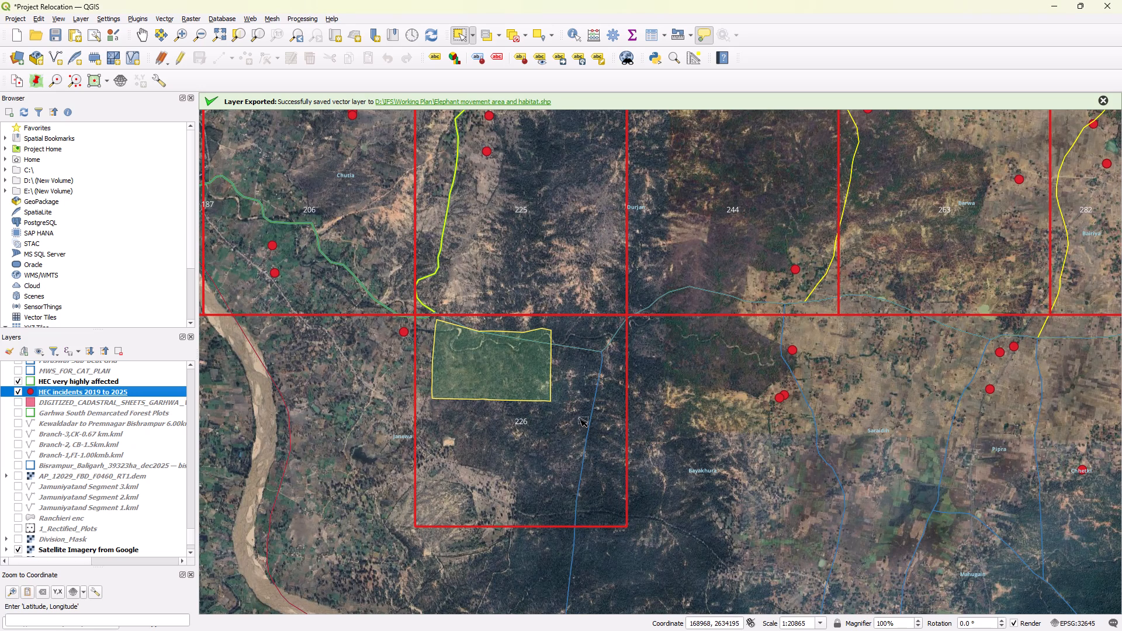
scroll(580, 418, down, 1)
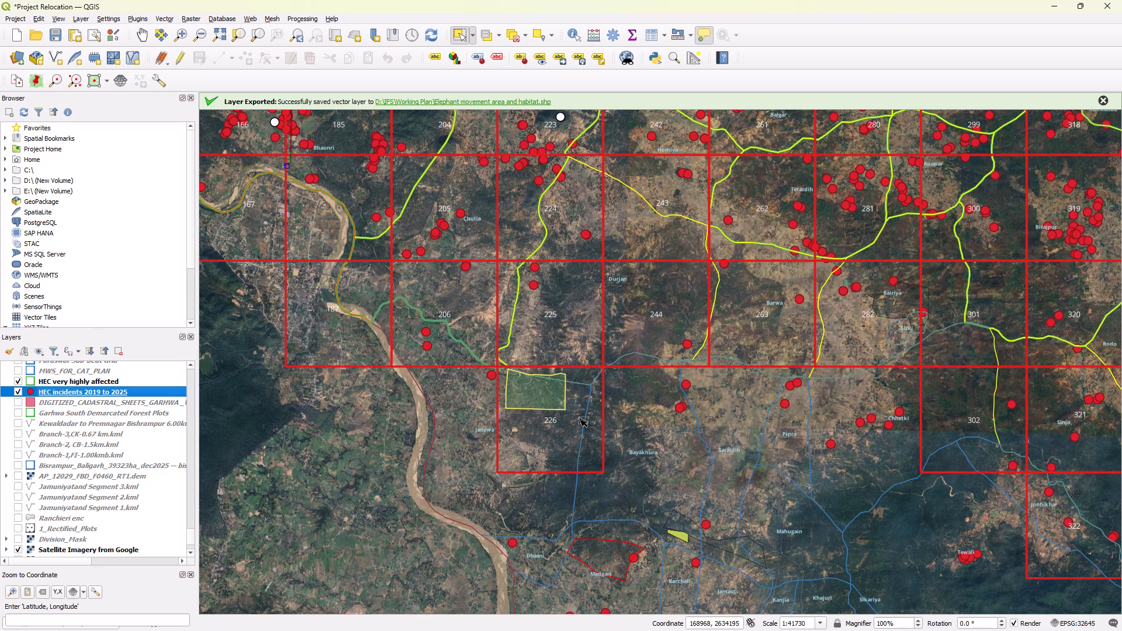
scroll(580, 418, down, 1)
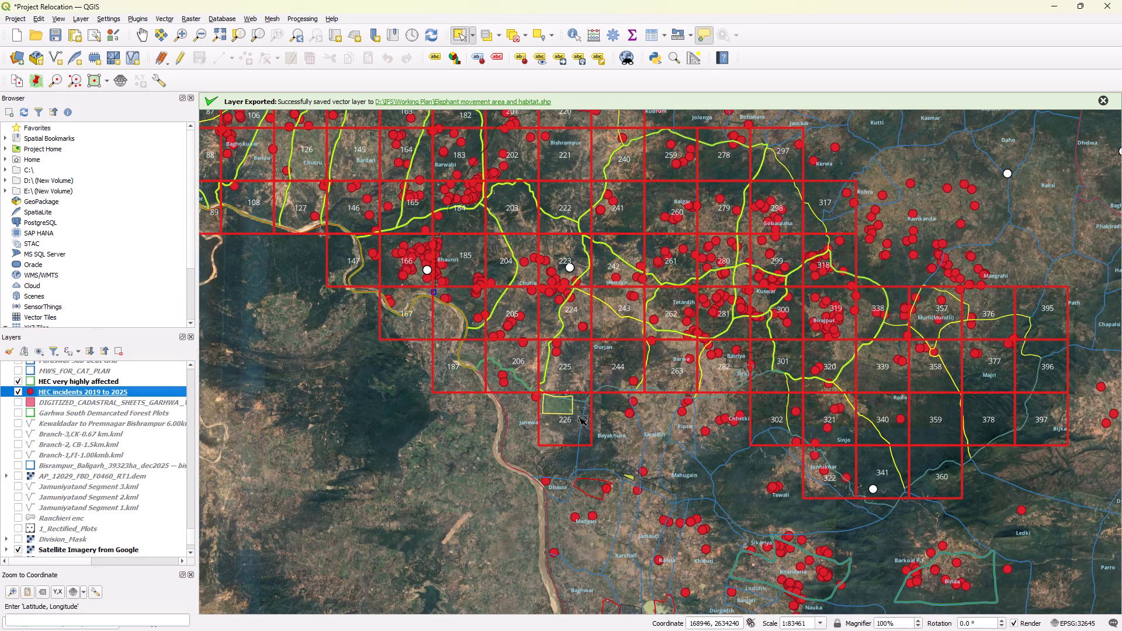
scroll(578, 418, down, 1)
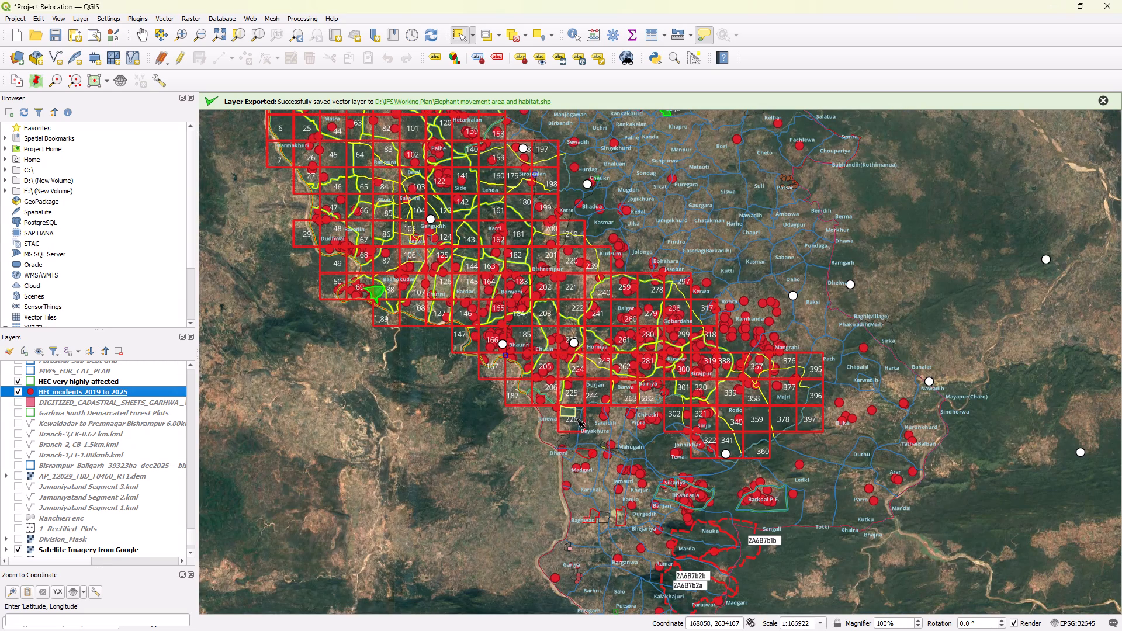
scroll(498, 446, down, 1)
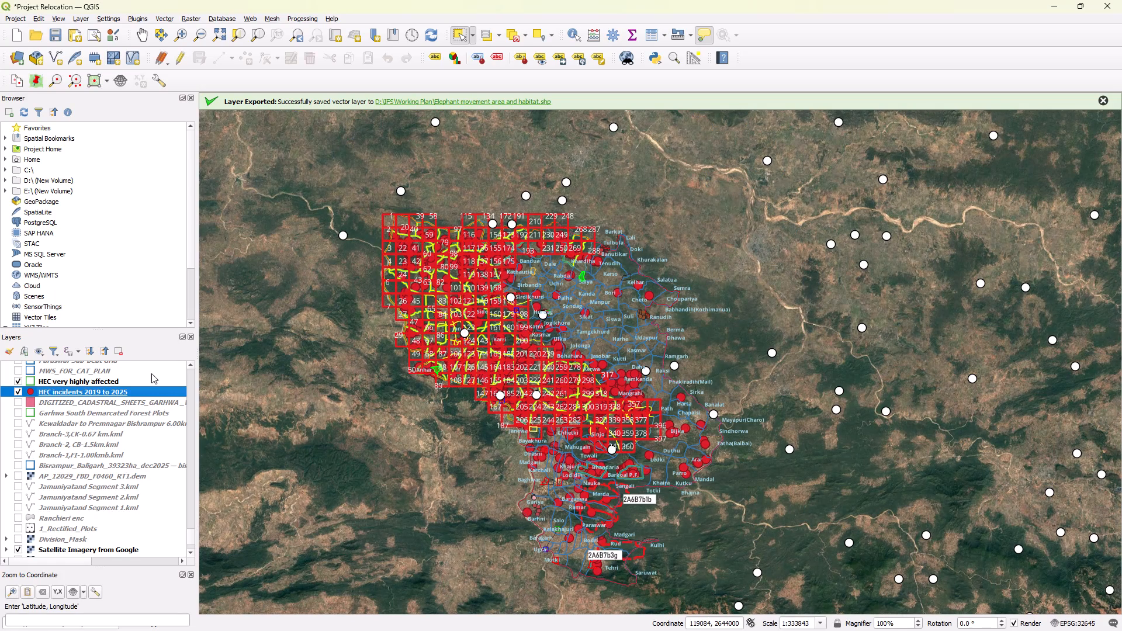
Turn off the visibility of the HEC incidents 2019 to 2025 layer.
click(20, 393)
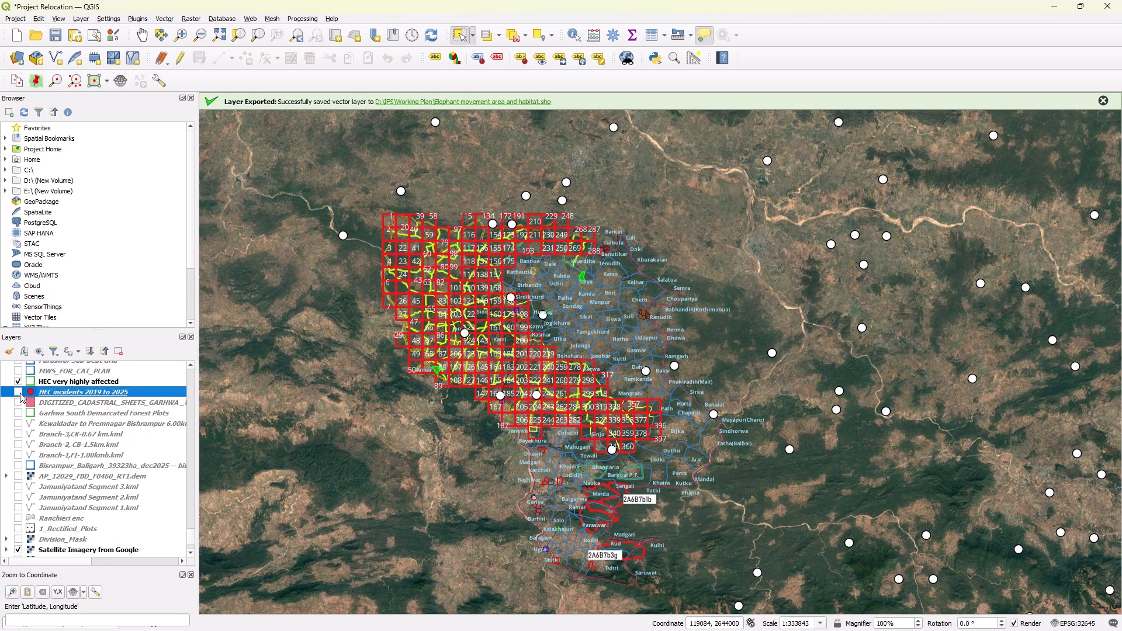
Stop editing the Grid layer and save its changes.
scroll(151, 419, up, 9)
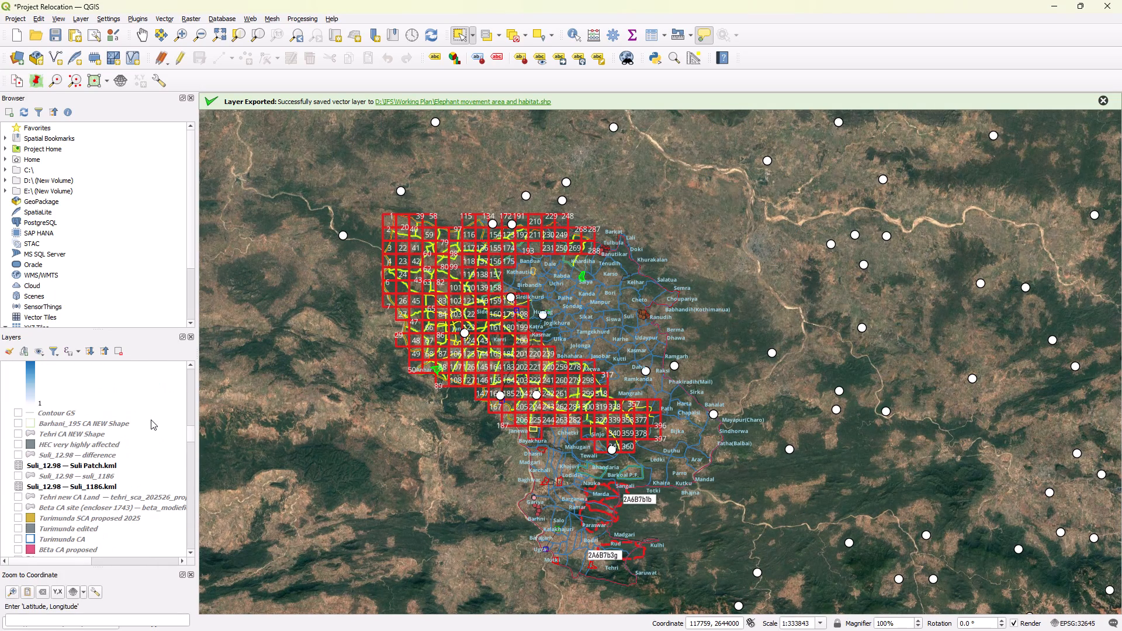
scroll(151, 419, up, 7)
scroll(151, 419, down, 3)
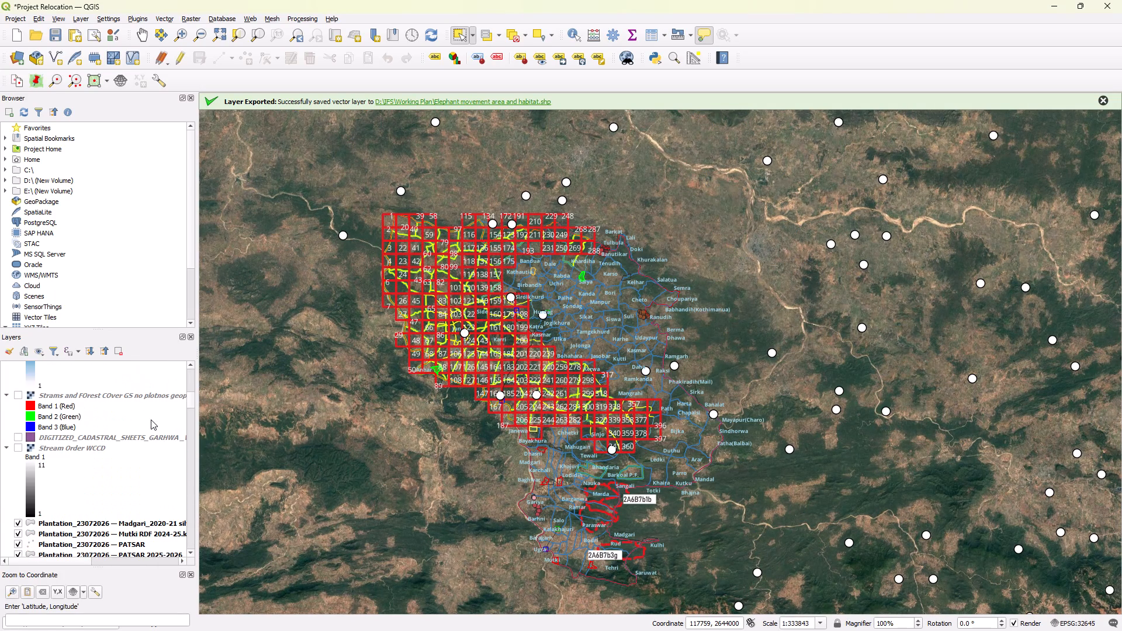
scroll(151, 419, down, 1)
click(82, 415)
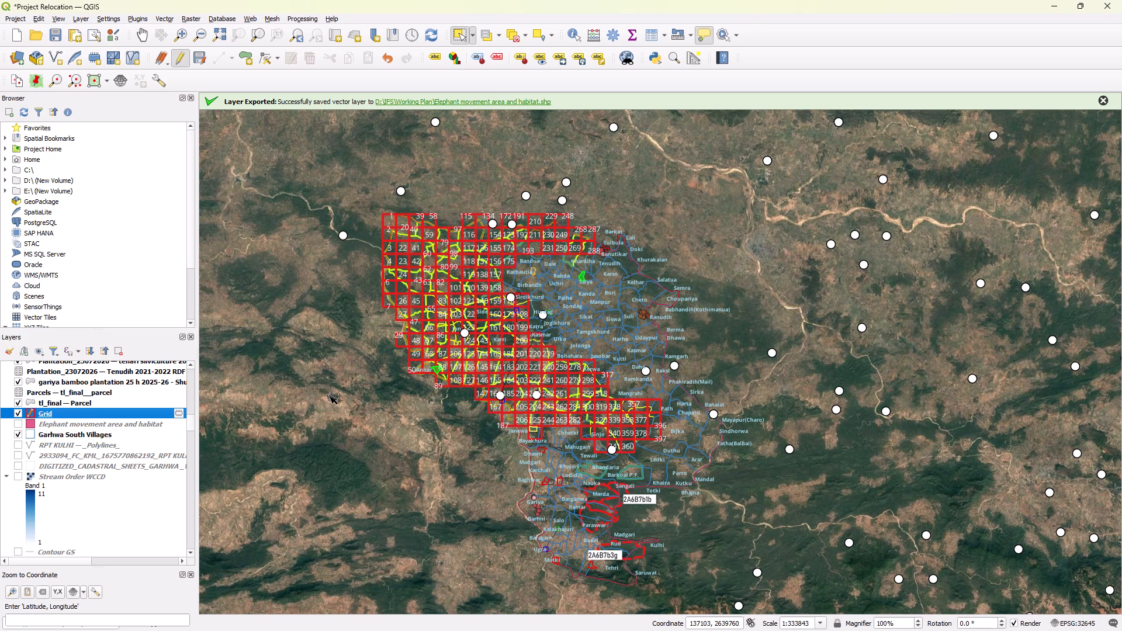
click(176, 58)
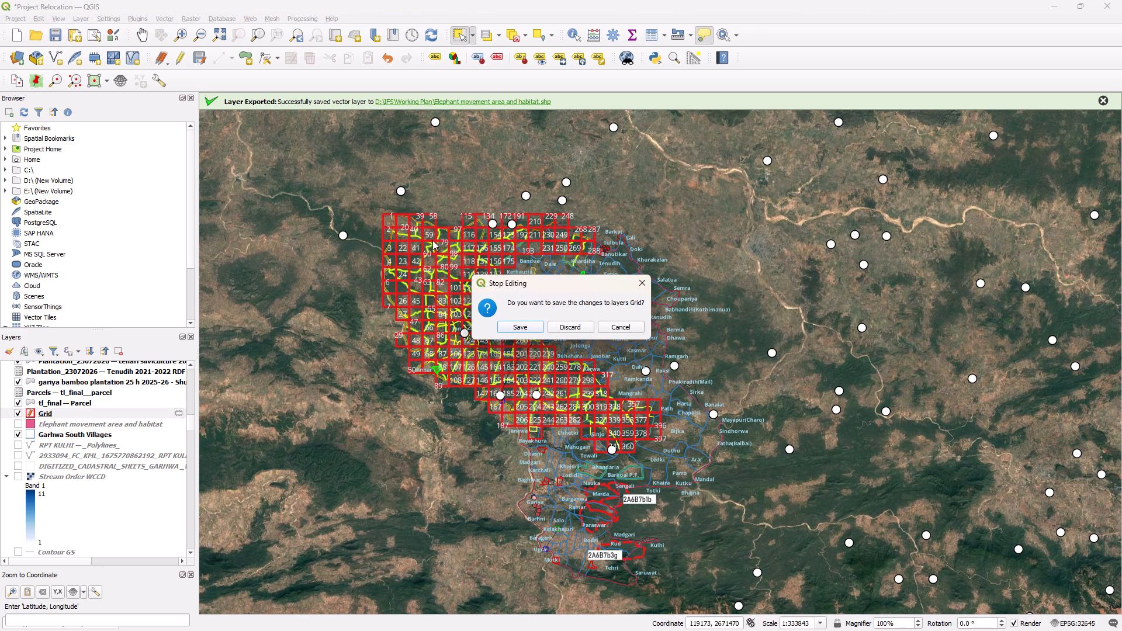
click(509, 329)
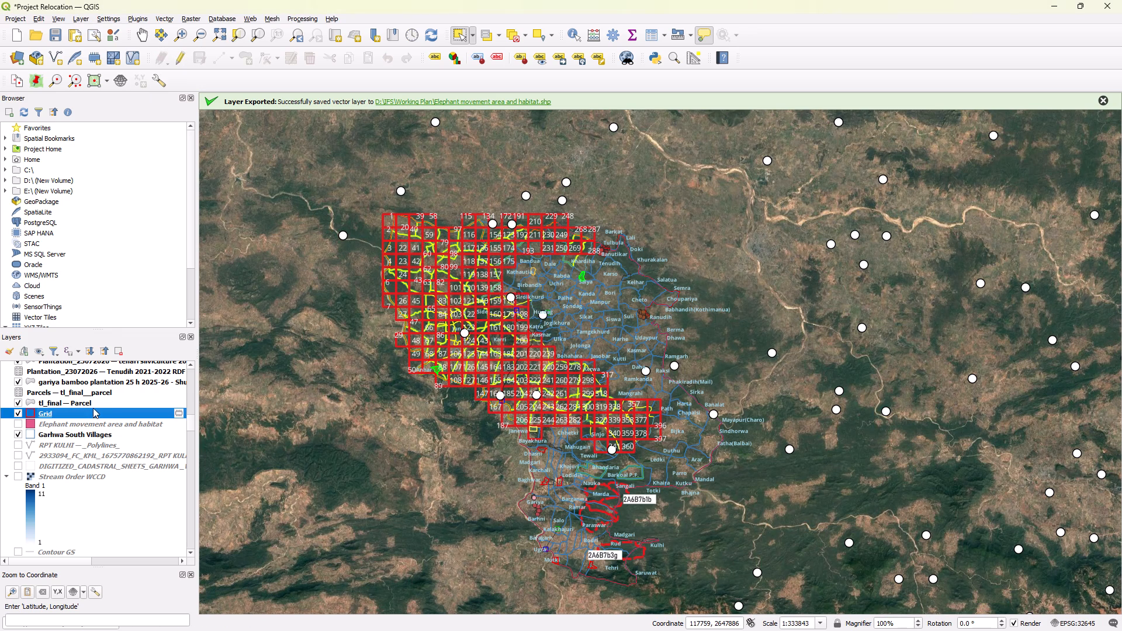
Open the Grid layer's attribute table and review the remaining cell records from first to last.
right_click(100, 412)
click(149, 285)
scroll(153, 337, down, 4)
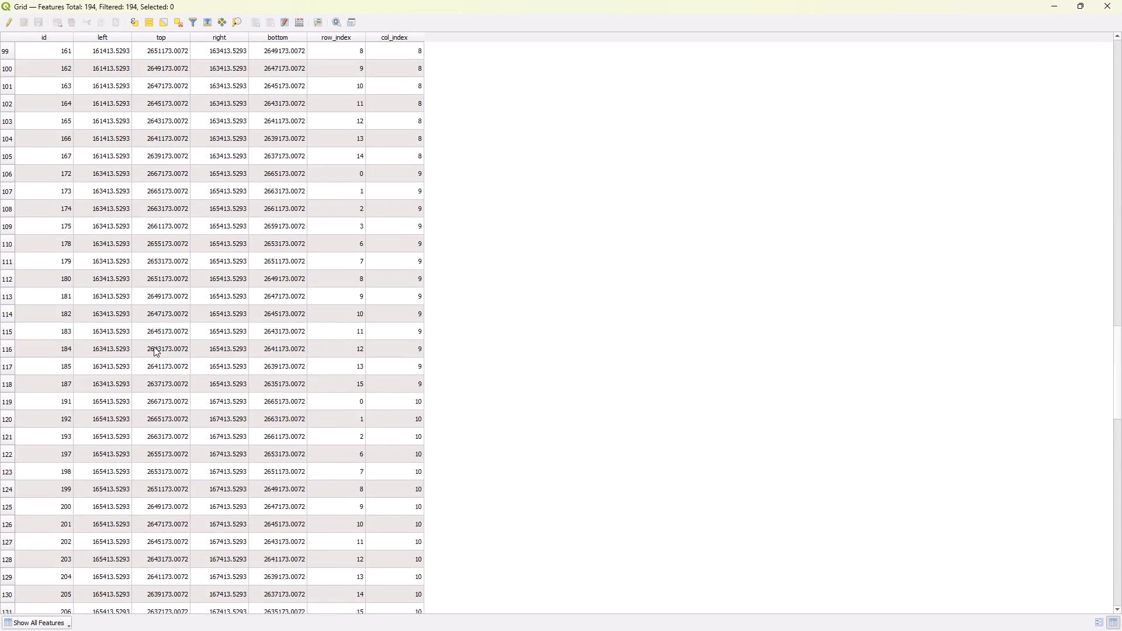
scroll(154, 346, down, 20)
scroll(174, 396, up, 12)
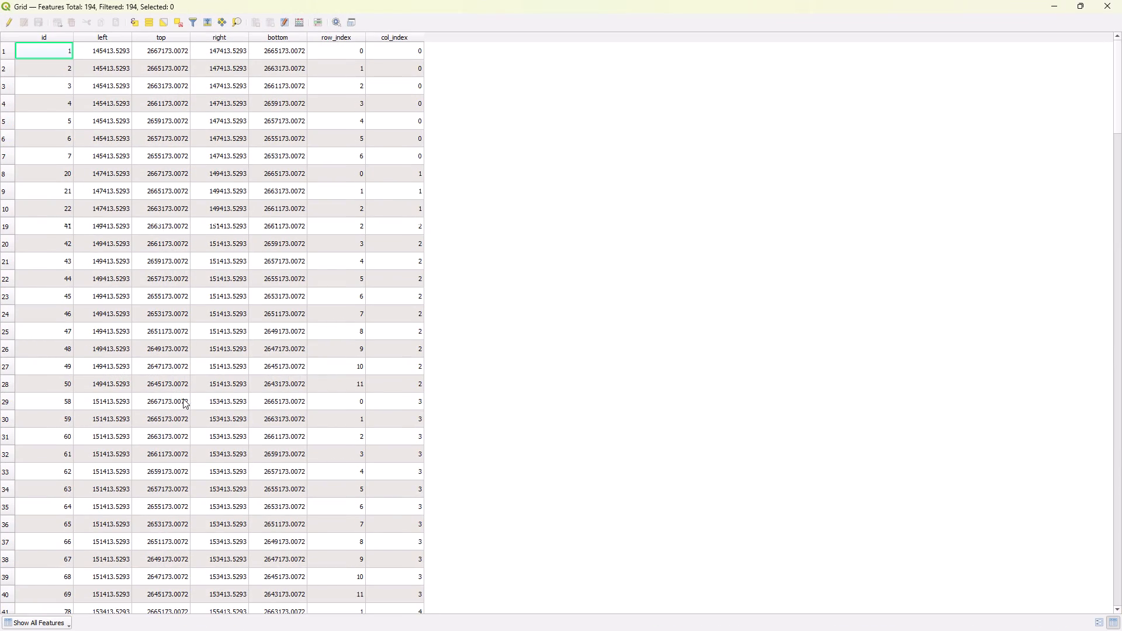
scroll(183, 398, up, 14)
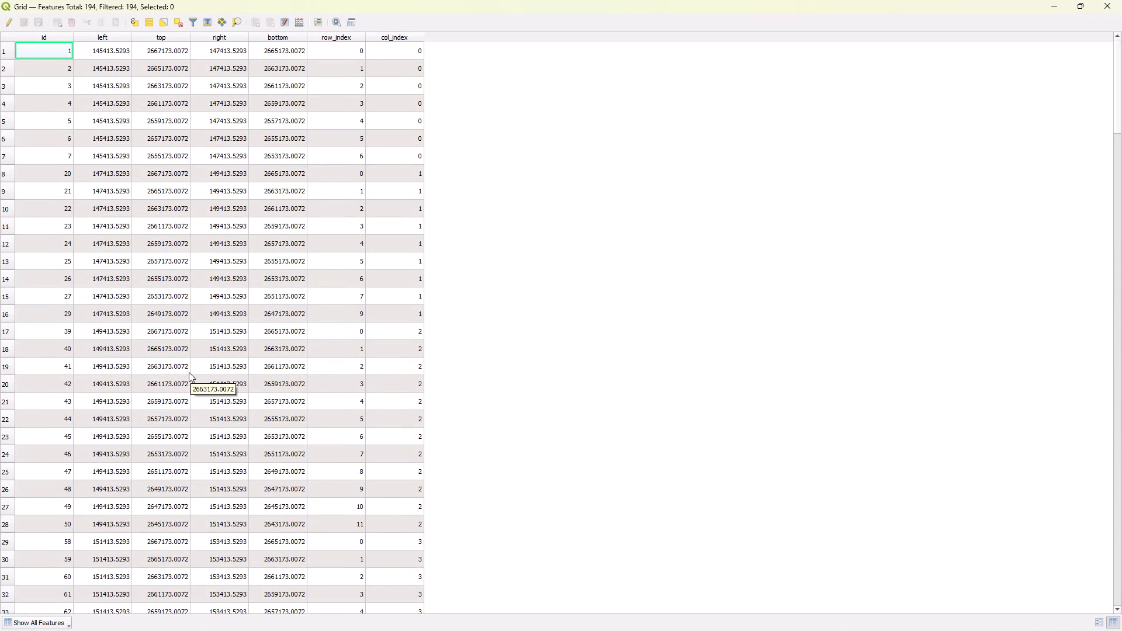
scroll(195, 364, down, 2)
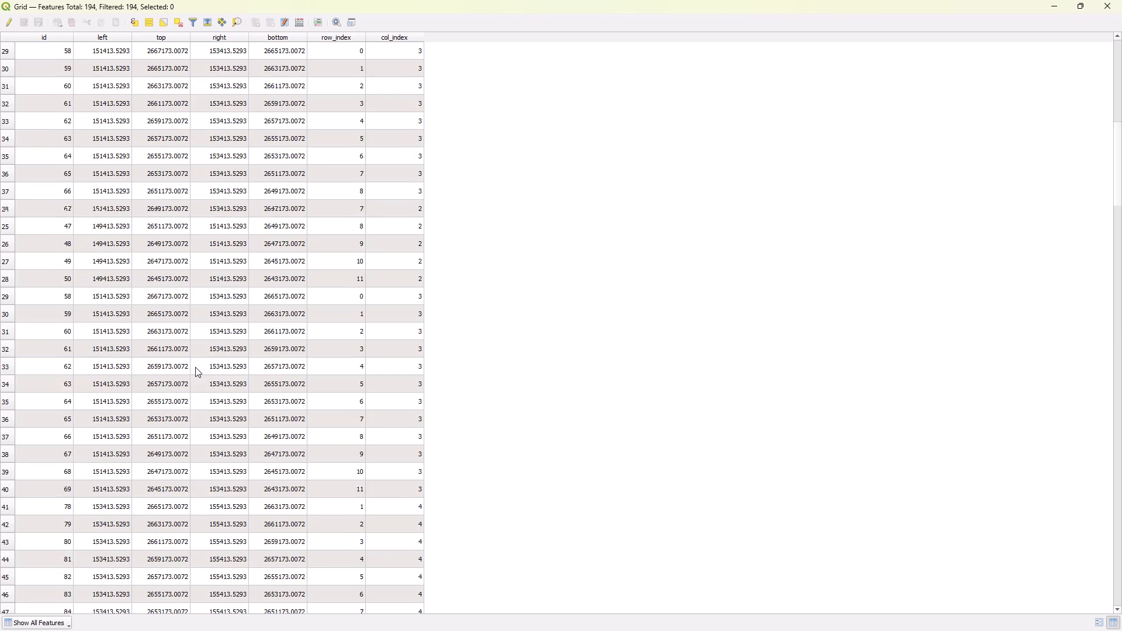
scroll(195, 367, down, 16)
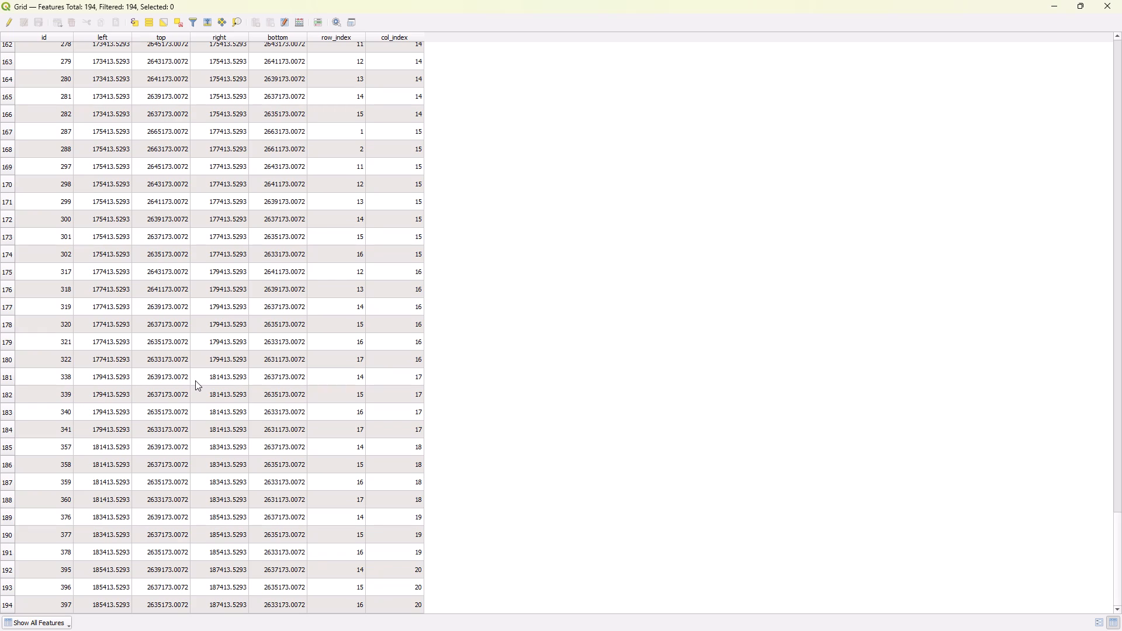
click(1121, 0)
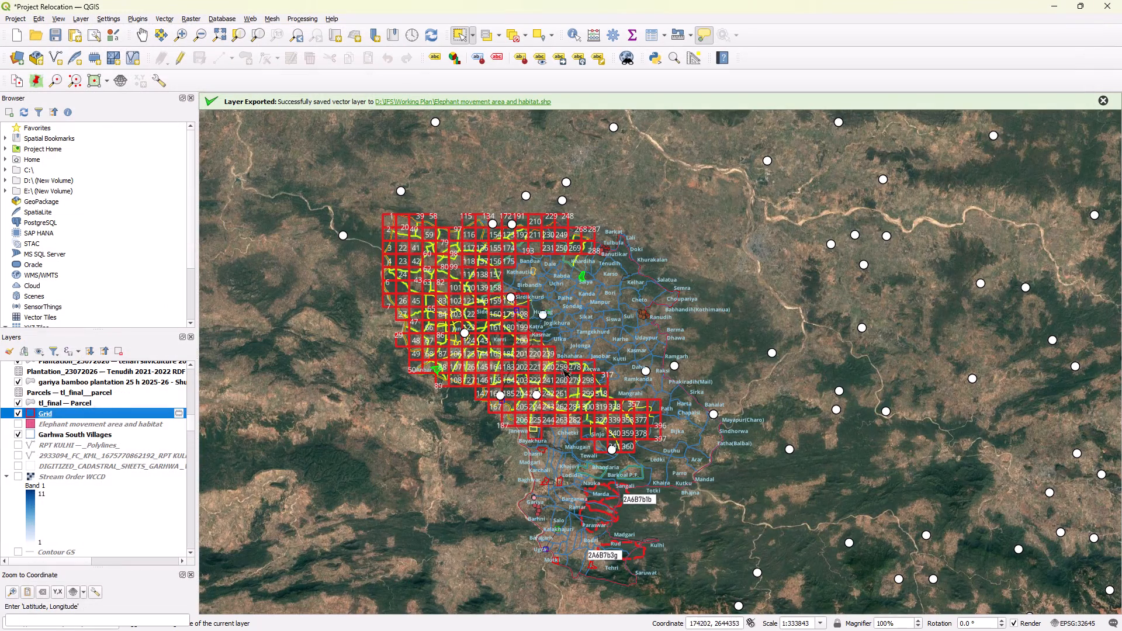
Export the Grid layer to the Working Plan folder as an ESRI Shapefile named Elephant Grids, in EPSG:32645, and add it to the map.
scroll(449, 214, up, 2)
scroll(708, 290, down, 3)
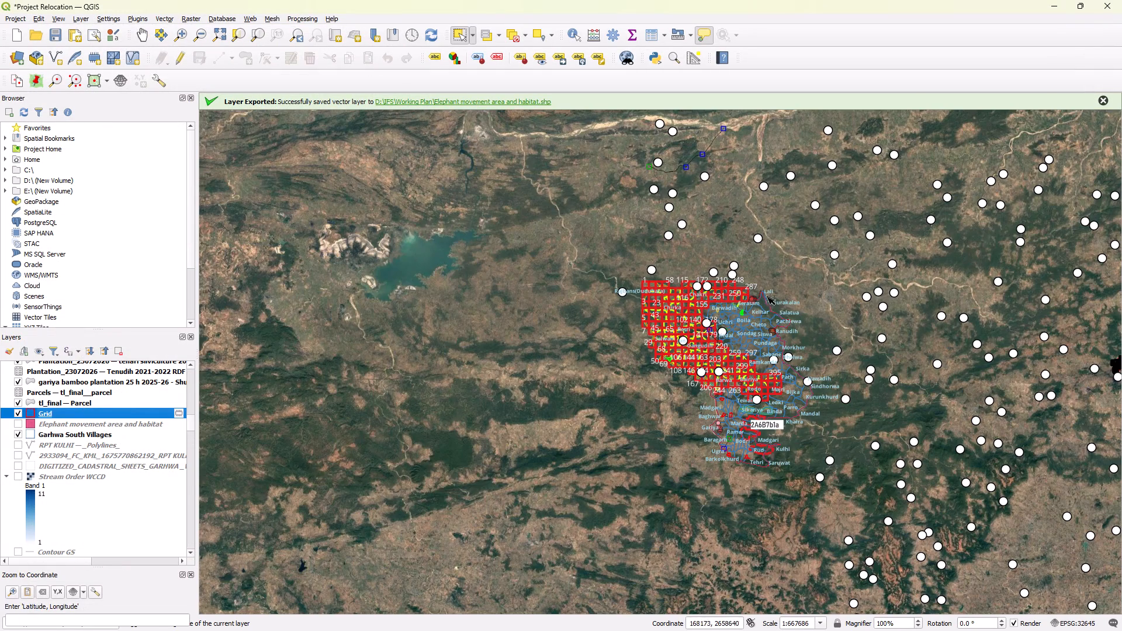
scroll(723, 286, up, 1)
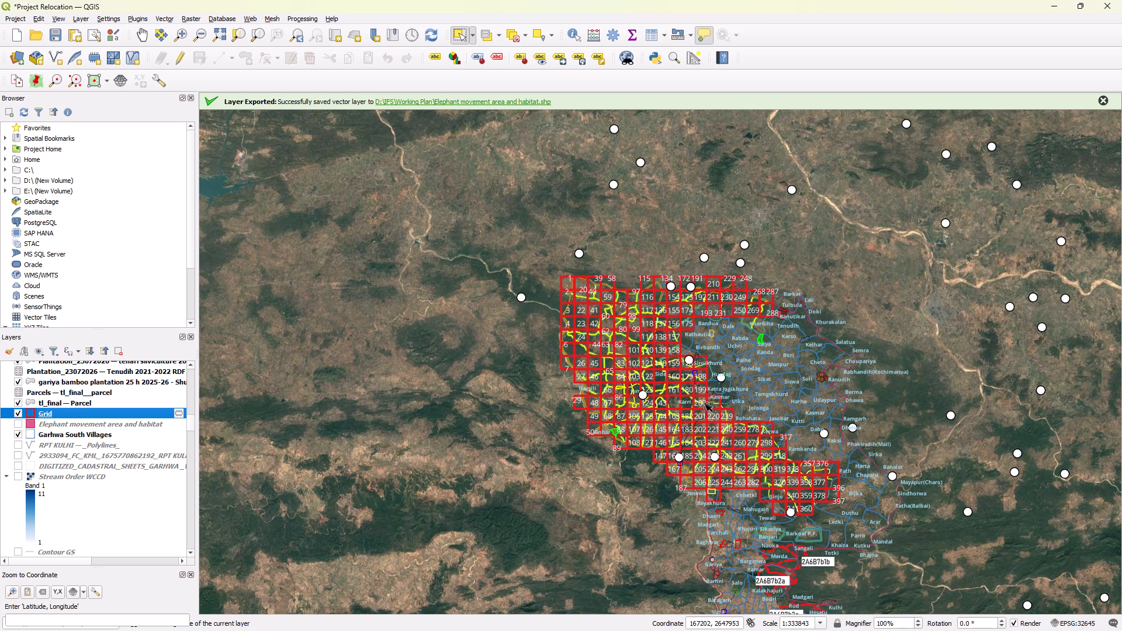
scroll(705, 403, up, 1)
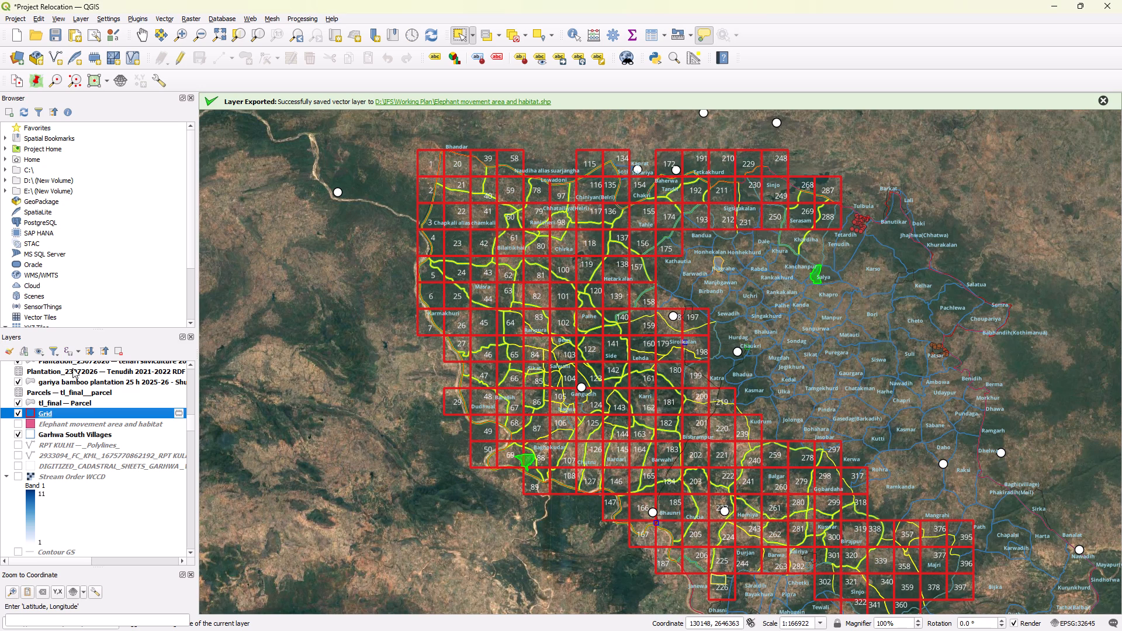
right_click(96, 414)
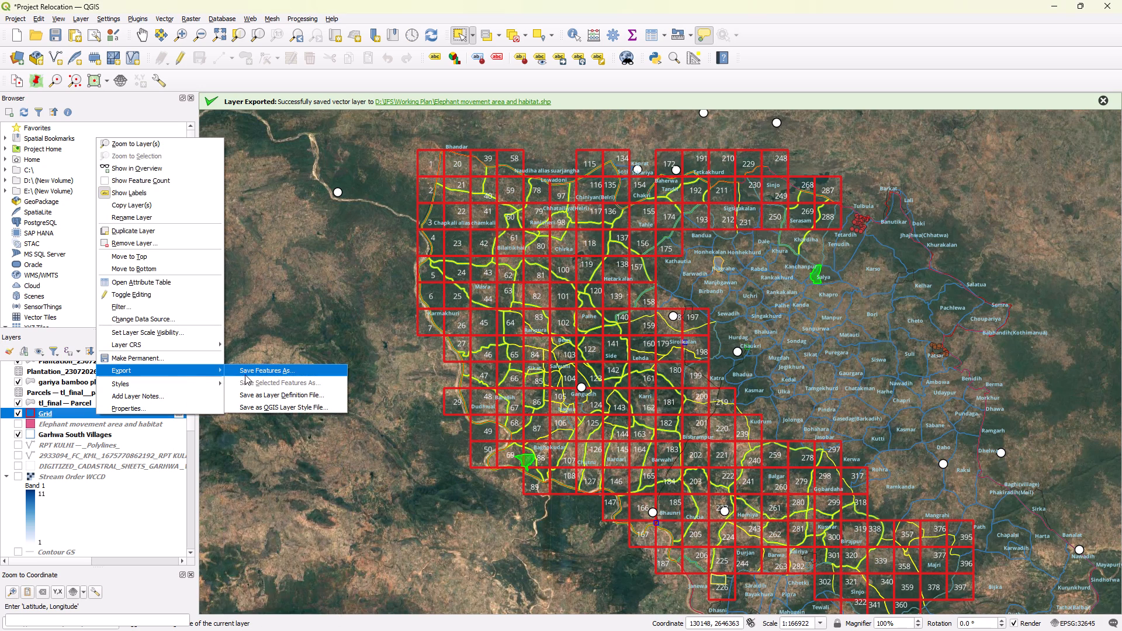
click(245, 374)
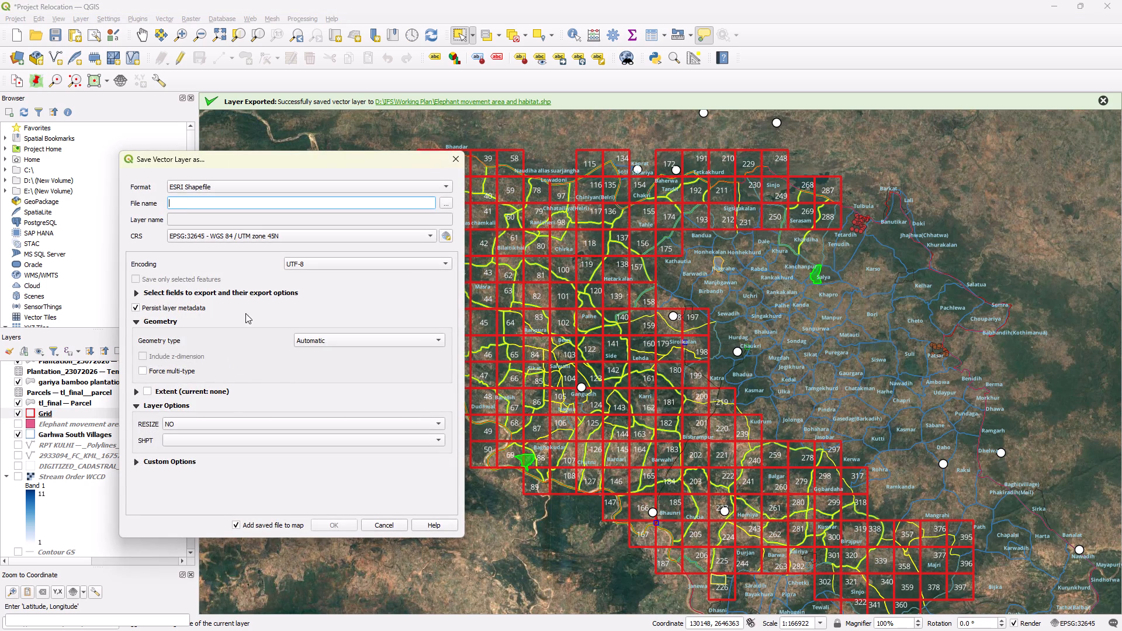
click(448, 205)
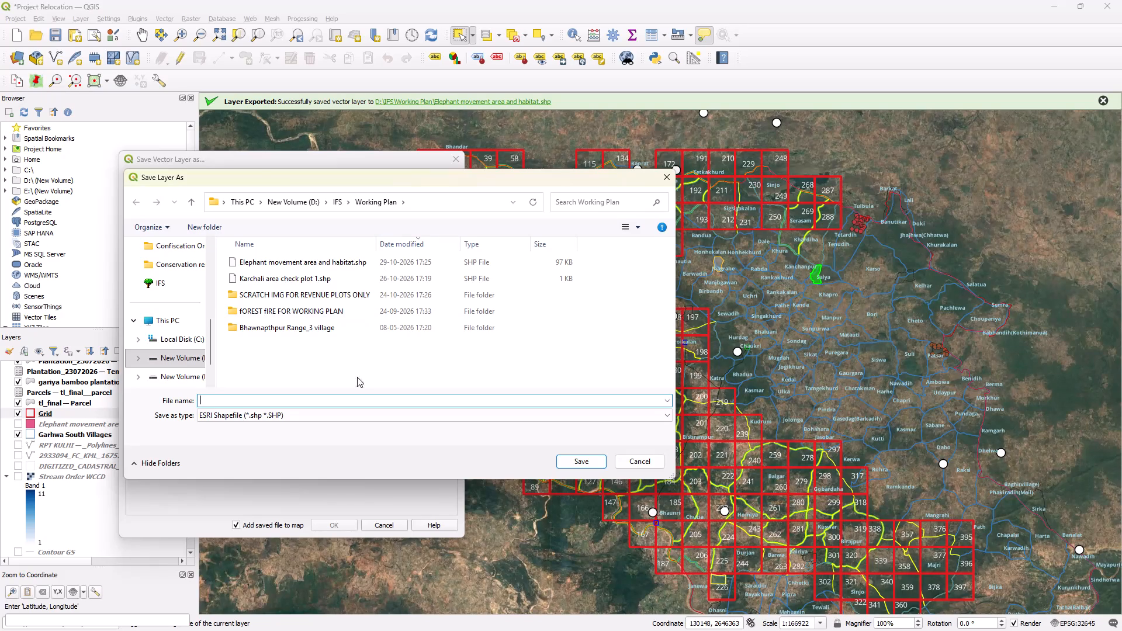
text(Elephant Grids)
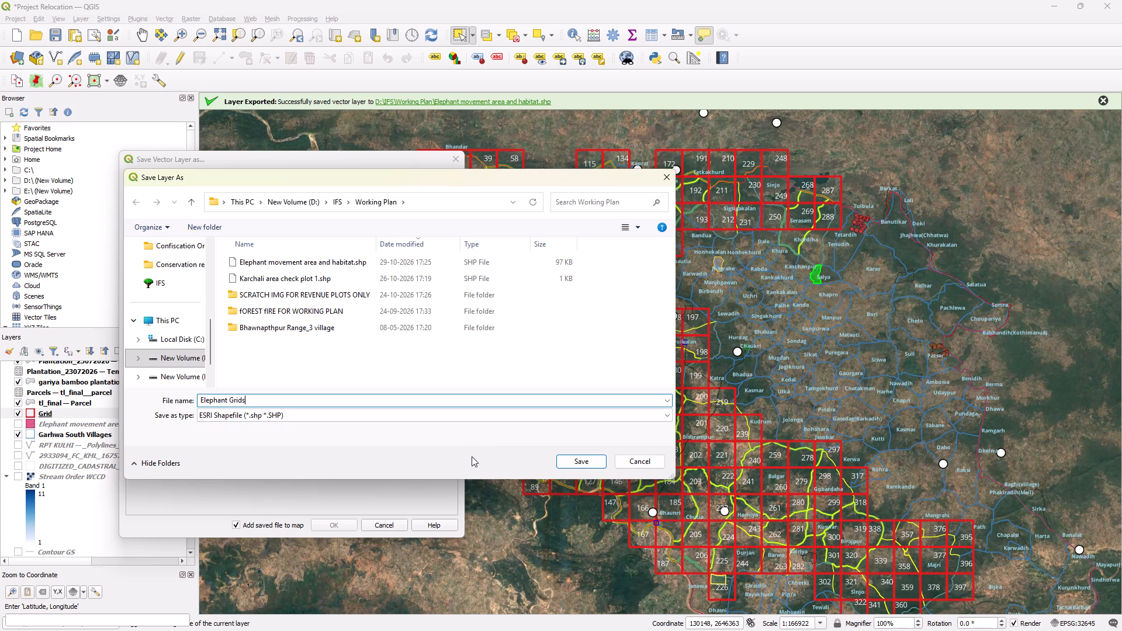
click(569, 463)
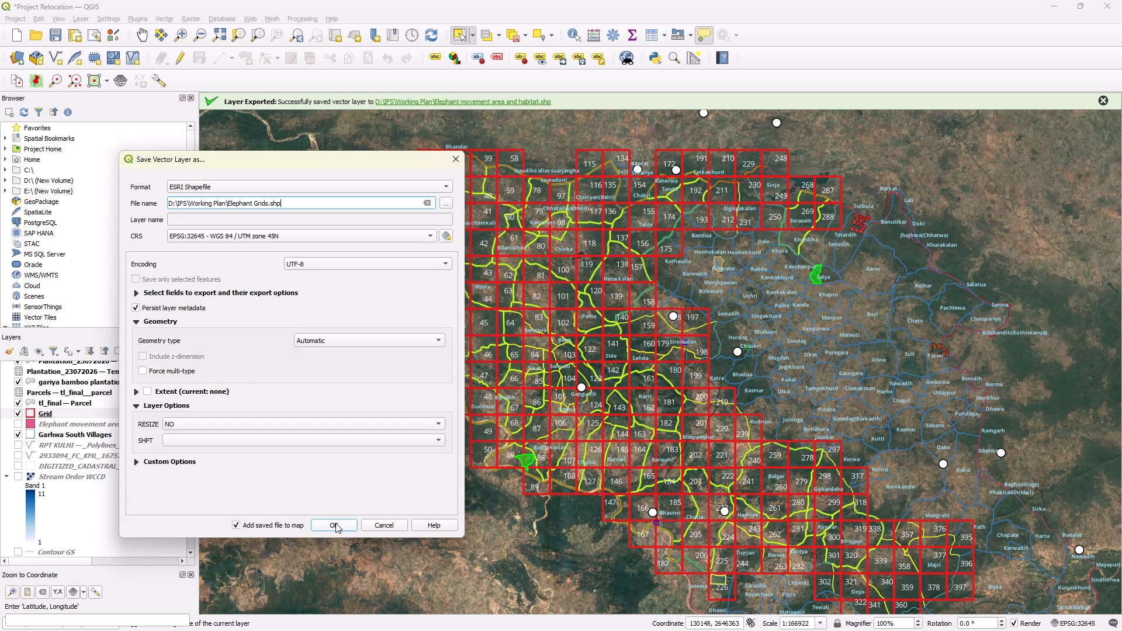
click(334, 523)
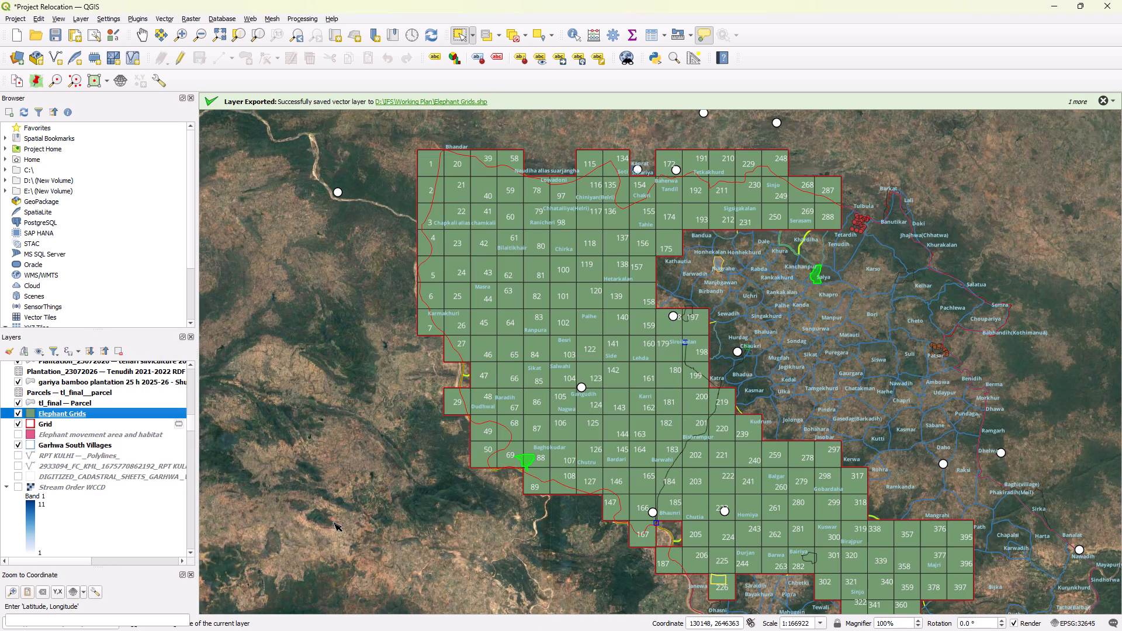
Examine the exported Elephant Grids layer over its whole extent, including the cells along its southern and northern edges.
scroll(414, 483, down, 1)
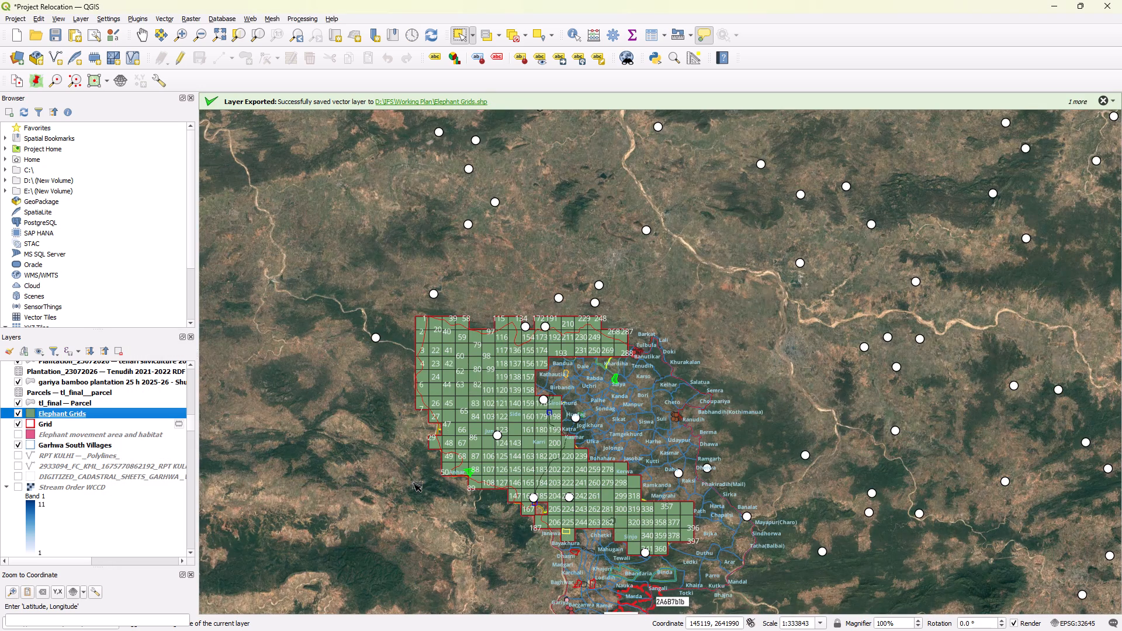
scroll(414, 483, up, 1)
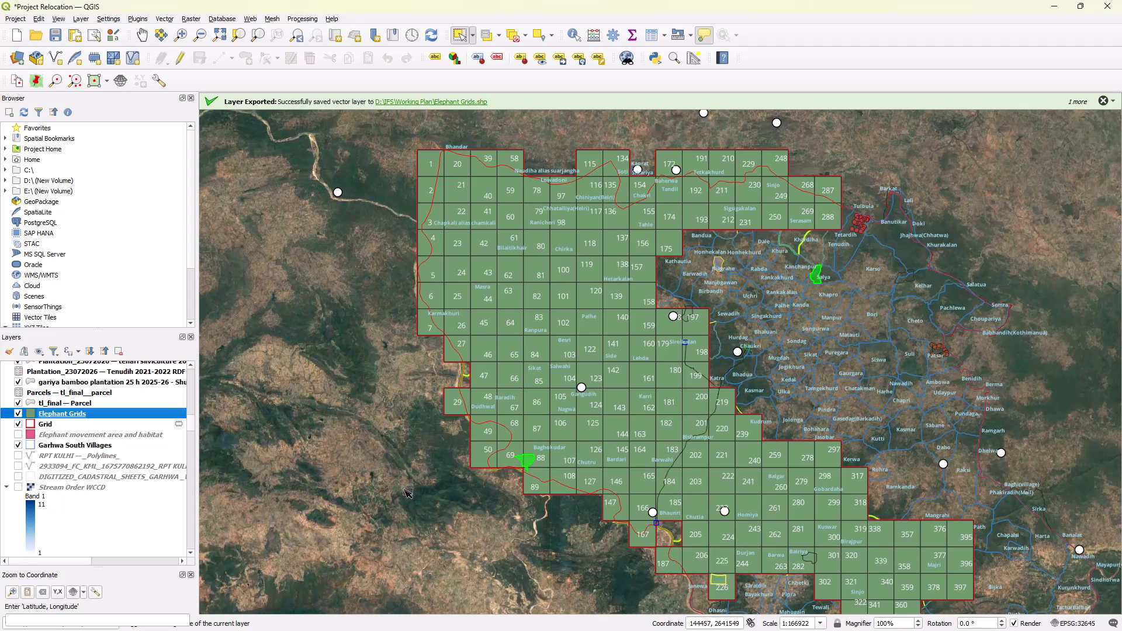
scroll(508, 442, down, 1)
scroll(673, 512, up, 1)
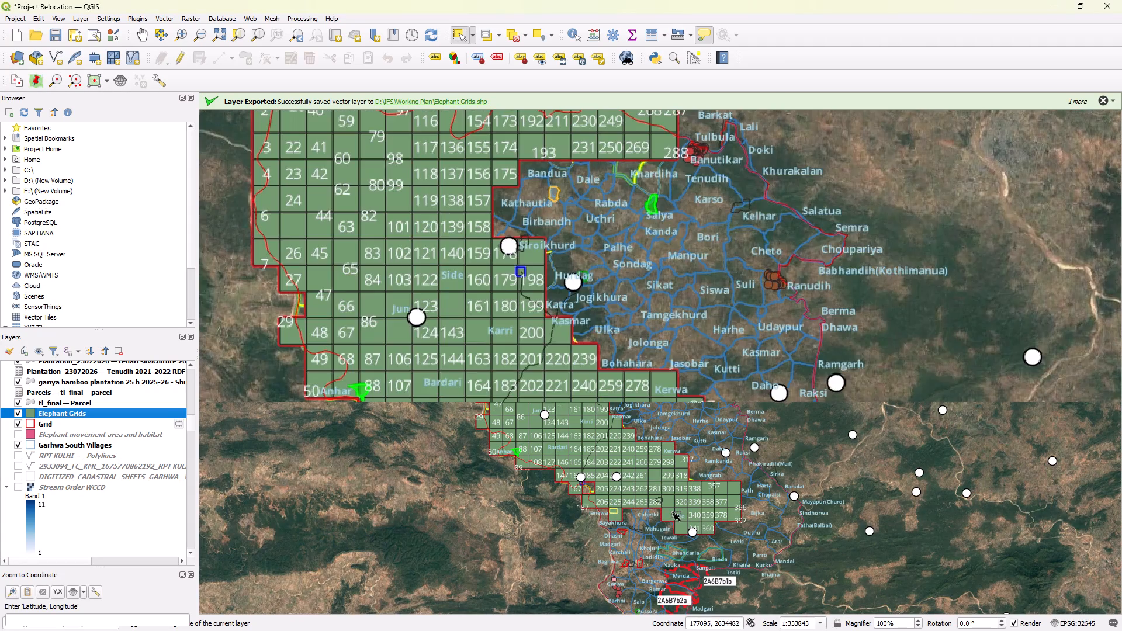
scroll(698, 509, up, 1)
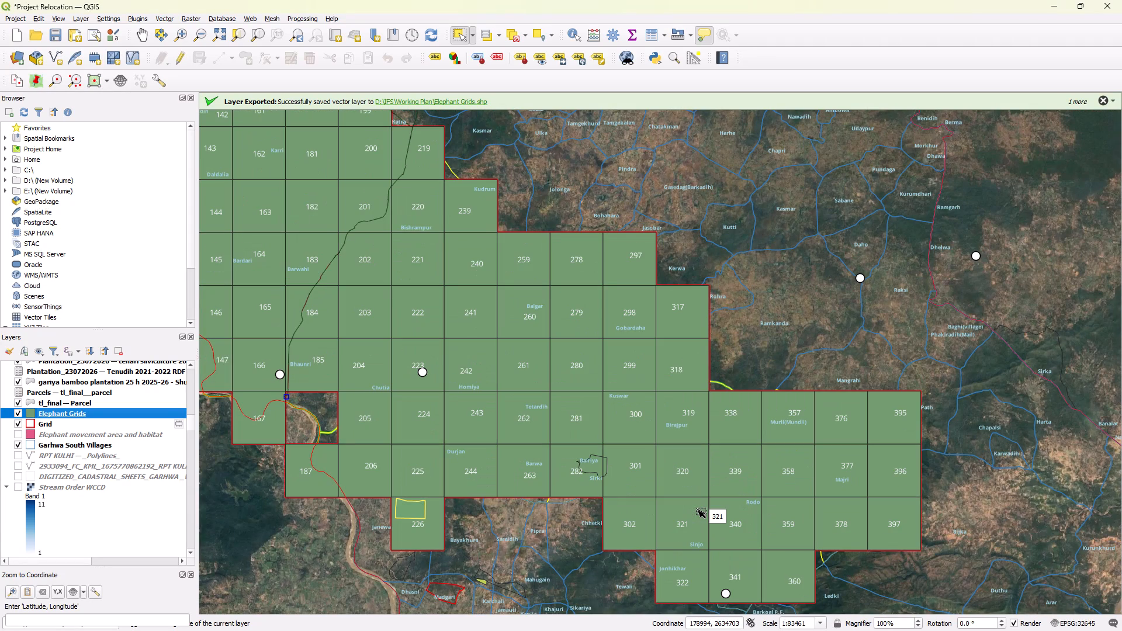
scroll(695, 513, down, 1)
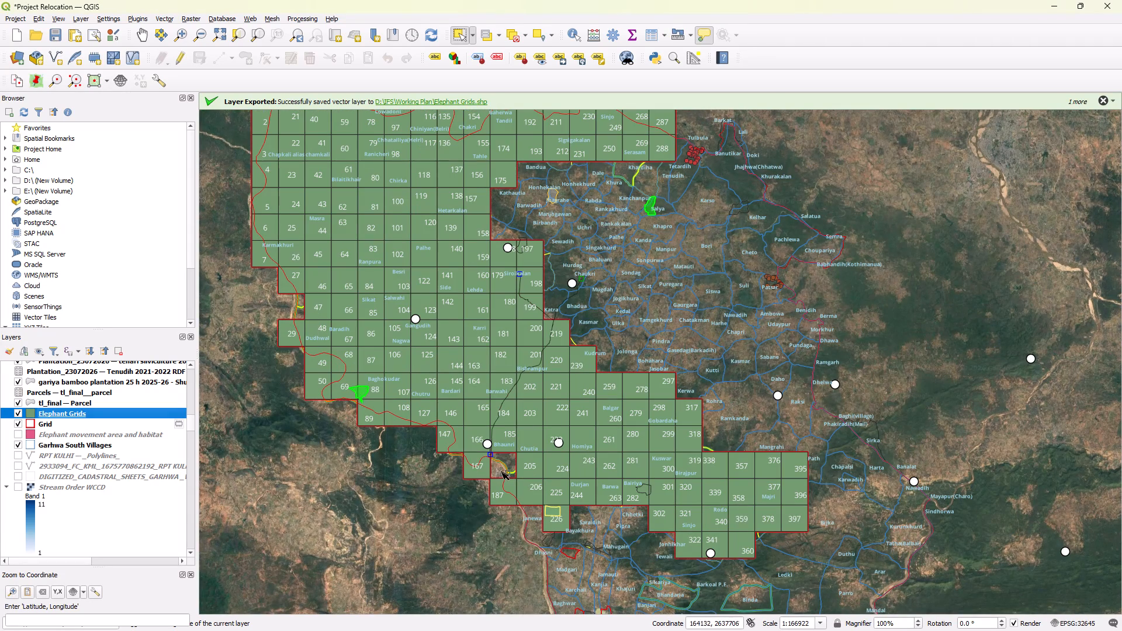
scroll(396, 422, down, 1)
scroll(321, 217, up, 2)
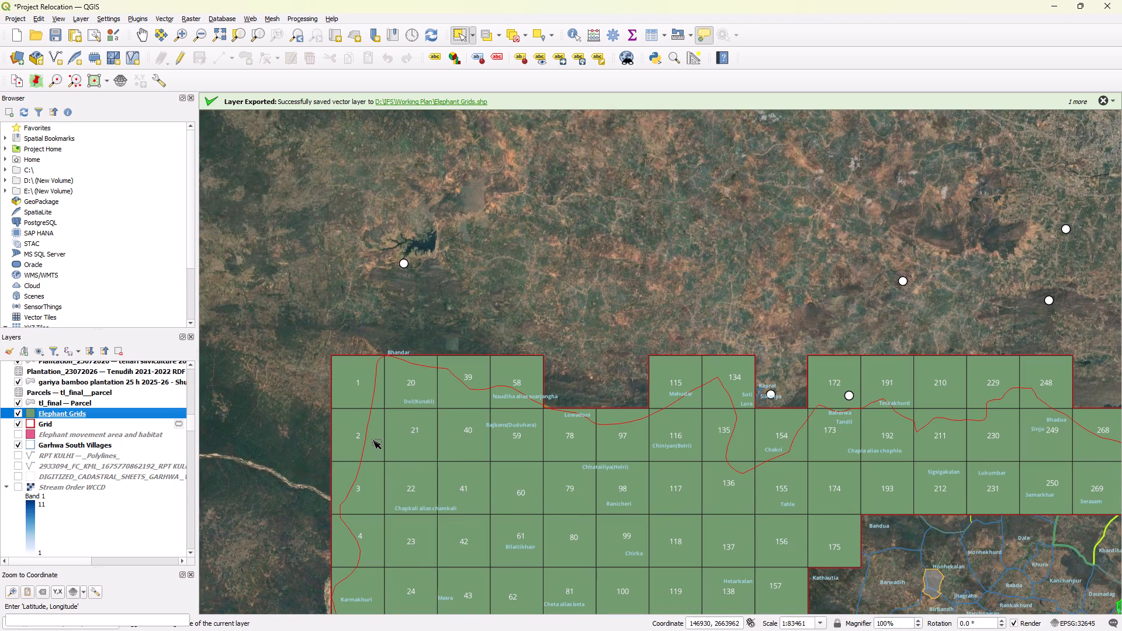
scroll(363, 479, down, 1)
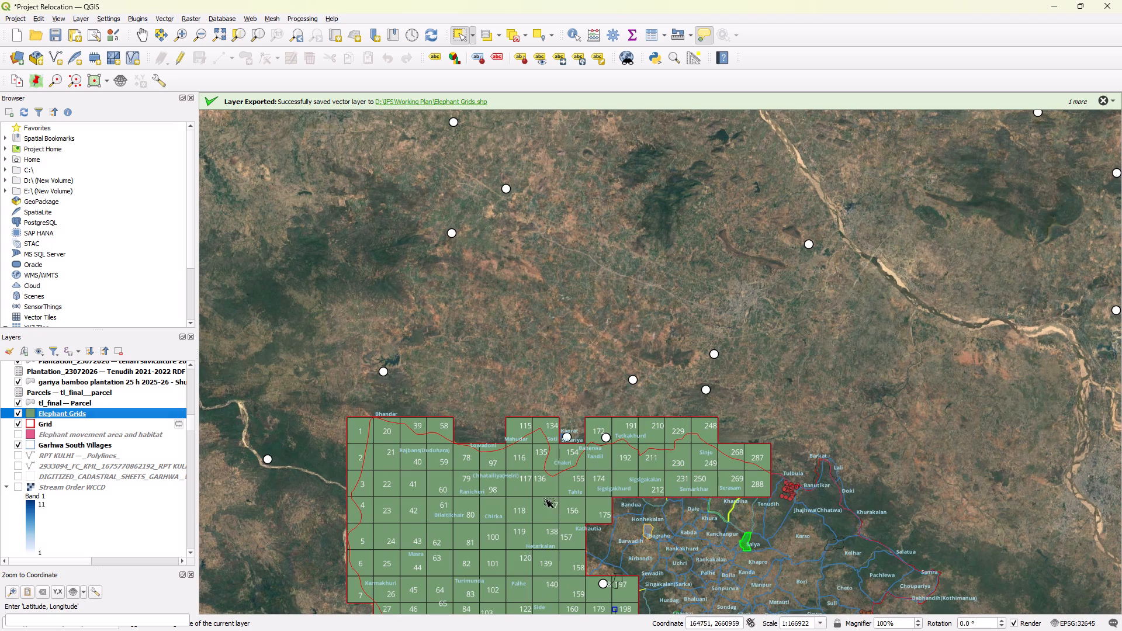
scroll(494, 499, down, 1)
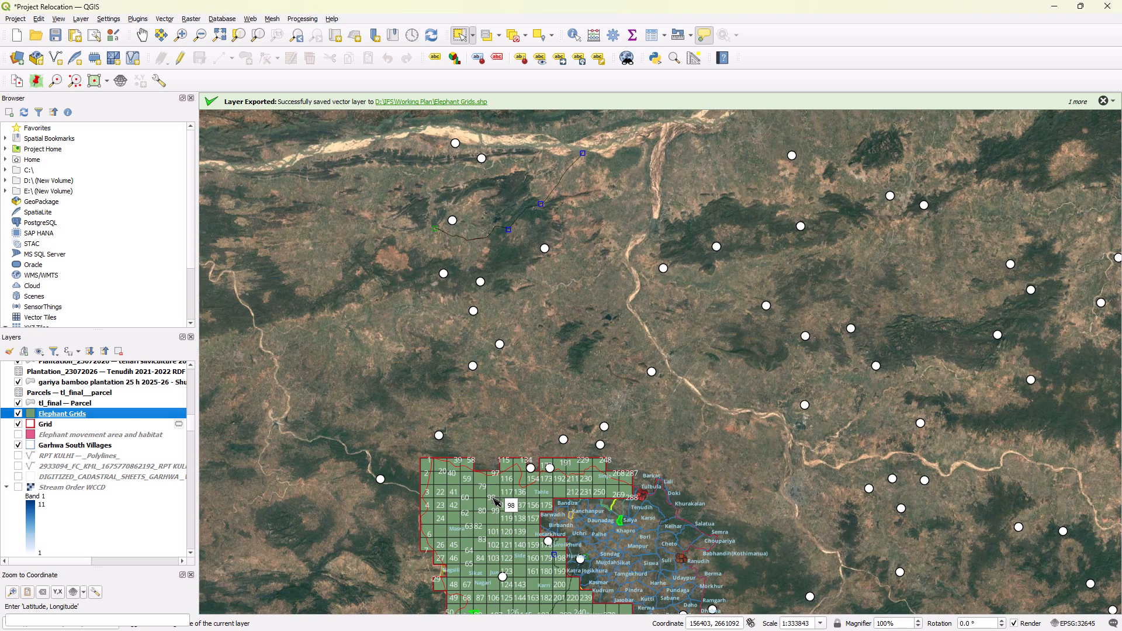
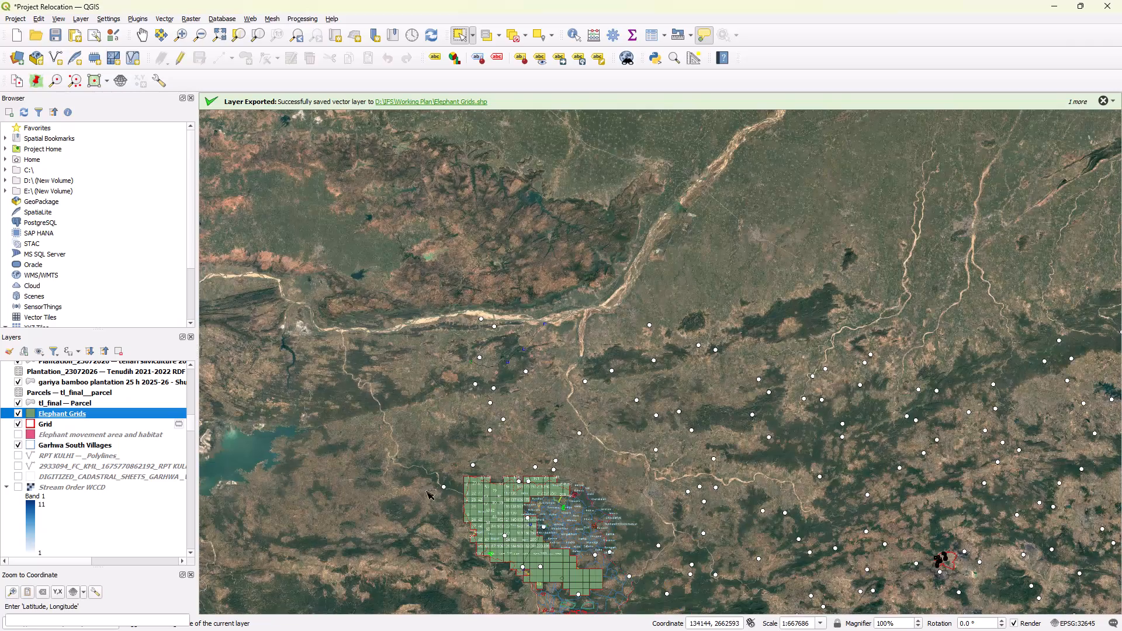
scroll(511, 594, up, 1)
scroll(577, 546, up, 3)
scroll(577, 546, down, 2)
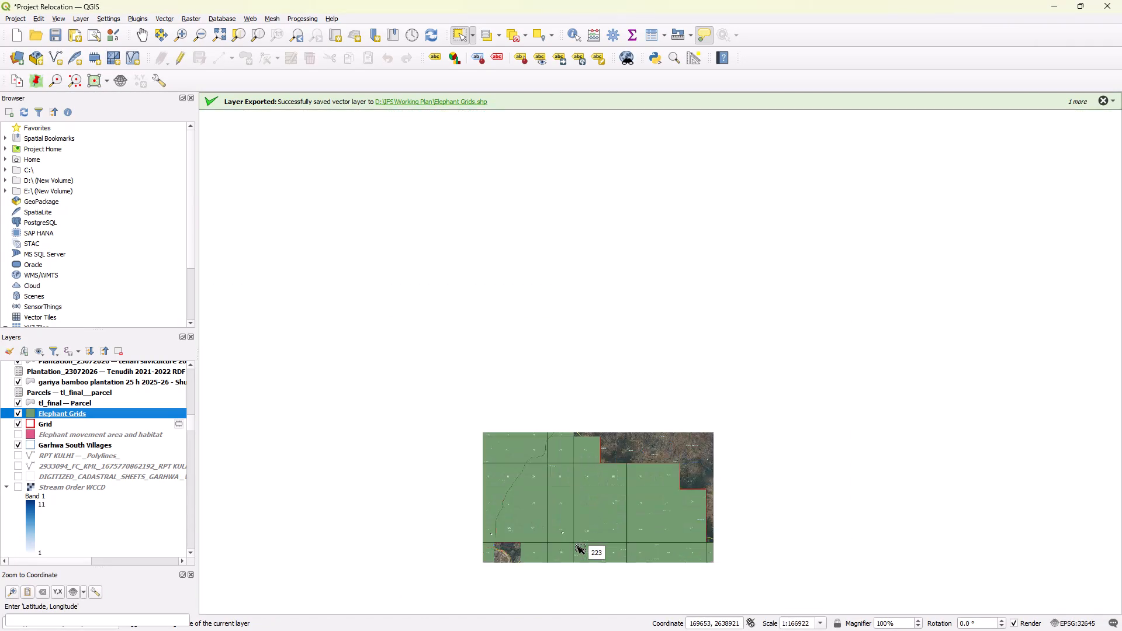
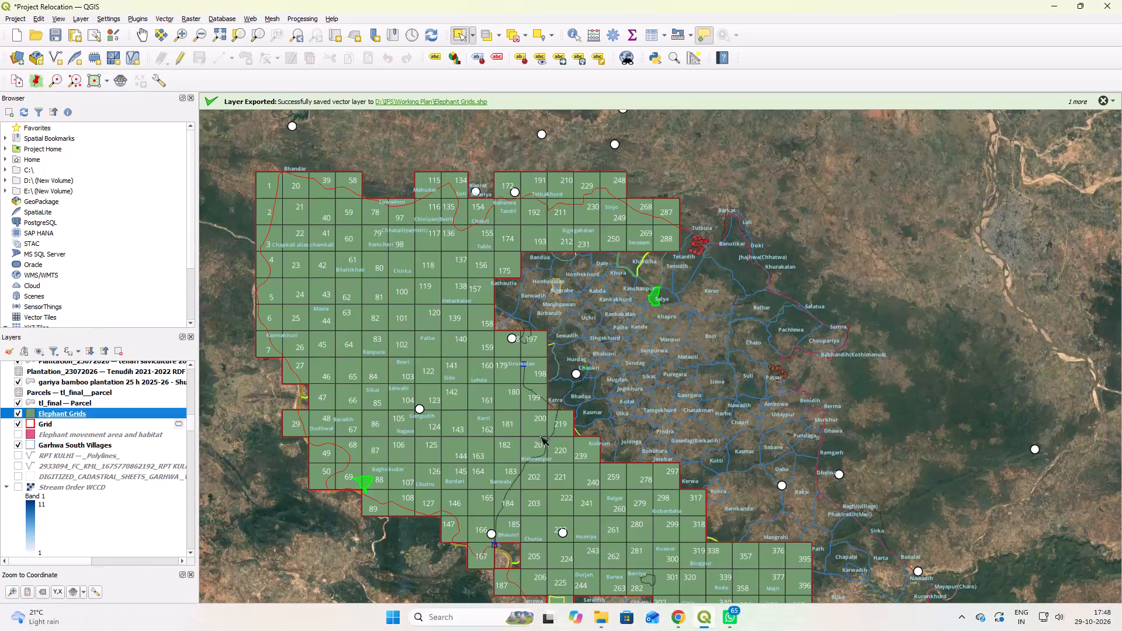
Open the layer properties of the exported Elephant Grids layer.
scroll(541, 437, down, 1)
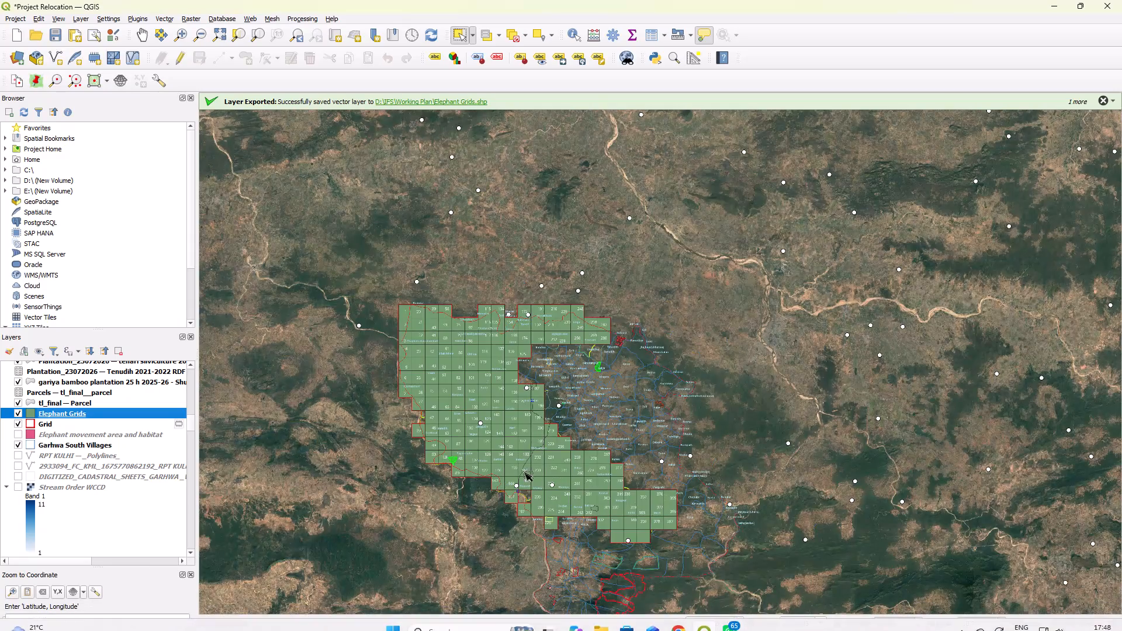
scroll(522, 505, up, 3)
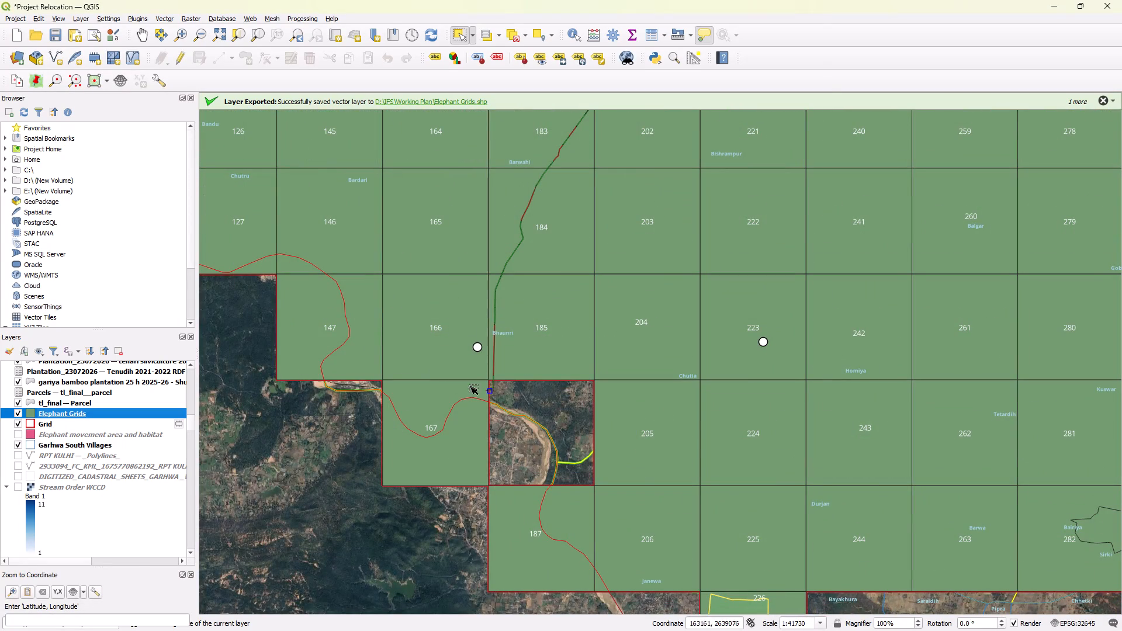
right_click(84, 412)
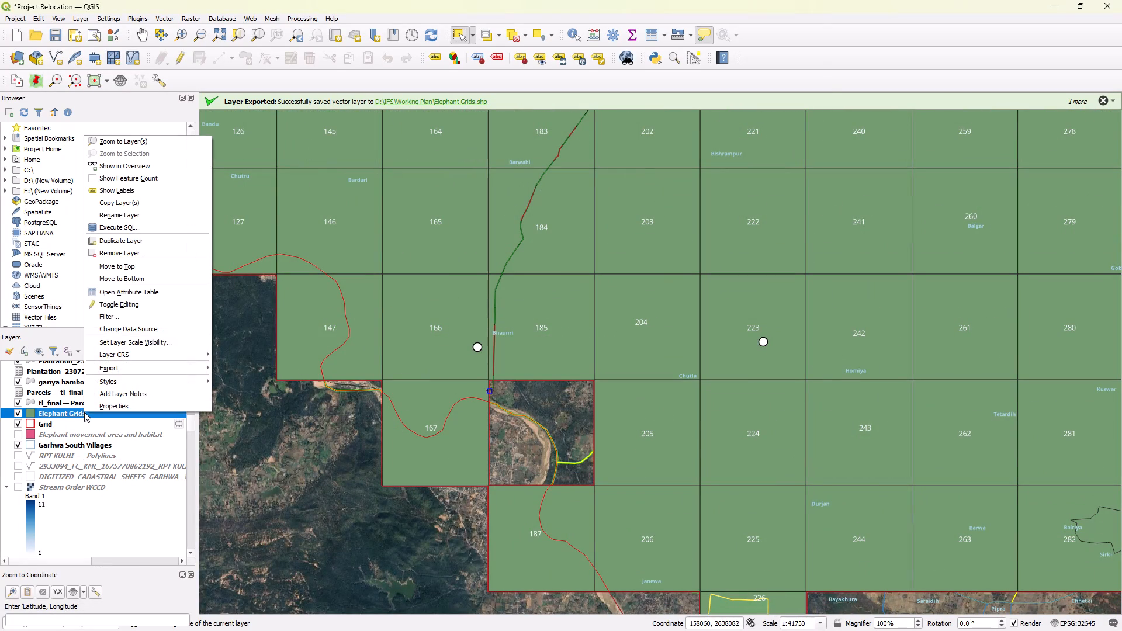
click(127, 408)
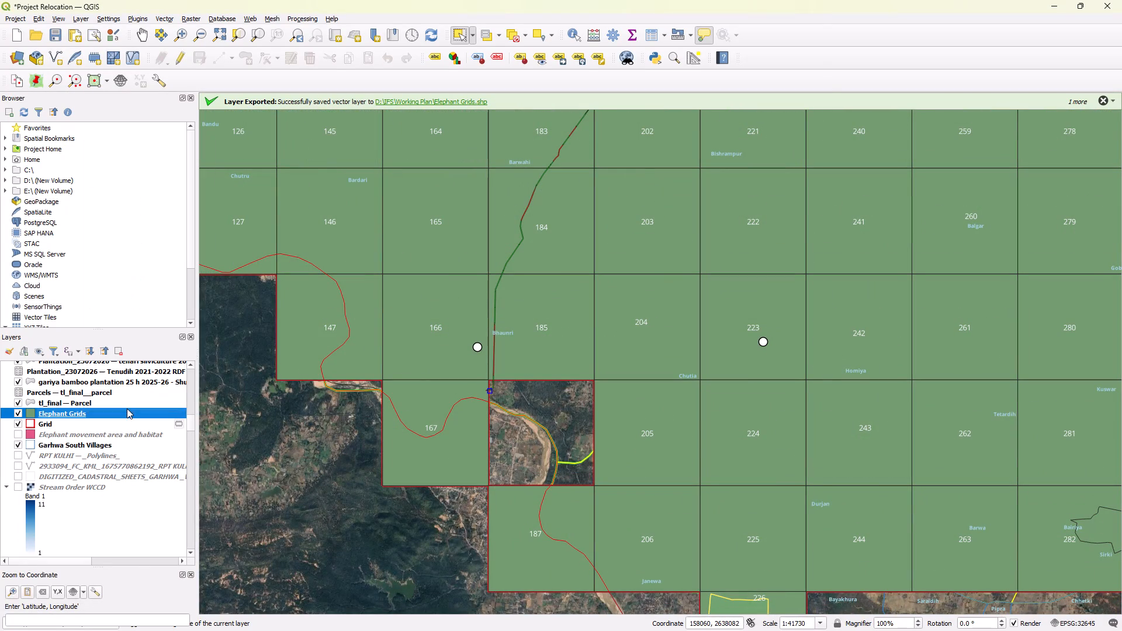
Show the Elephant Grids shapefile in its Working Plan folder from the layer's source information, and switch back to QGIS.
click(82, 168)
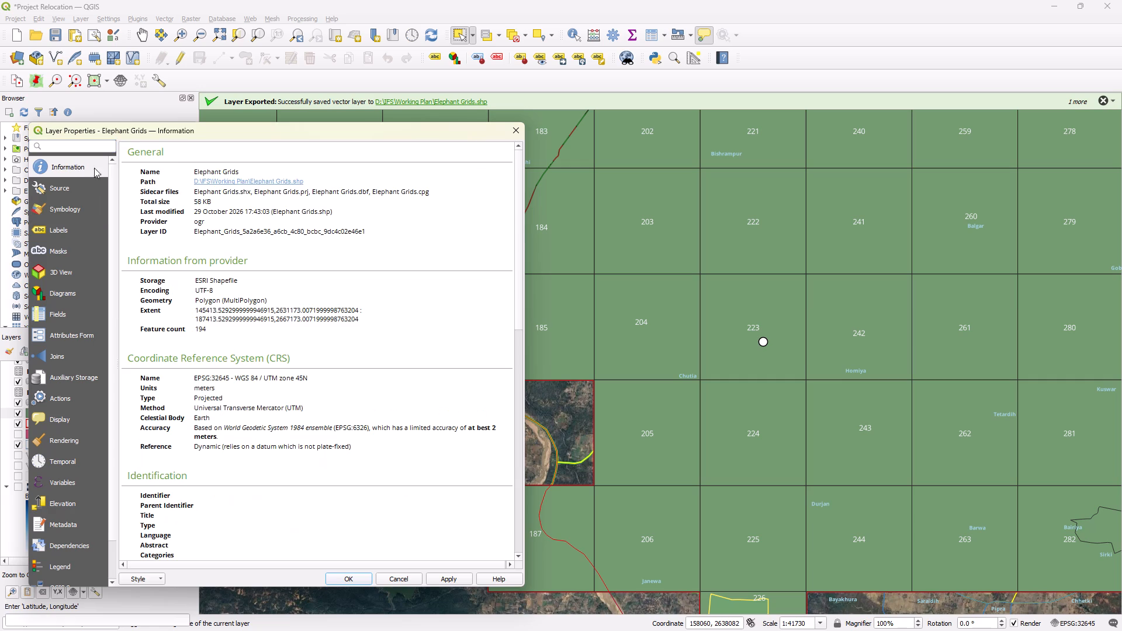
click(238, 182)
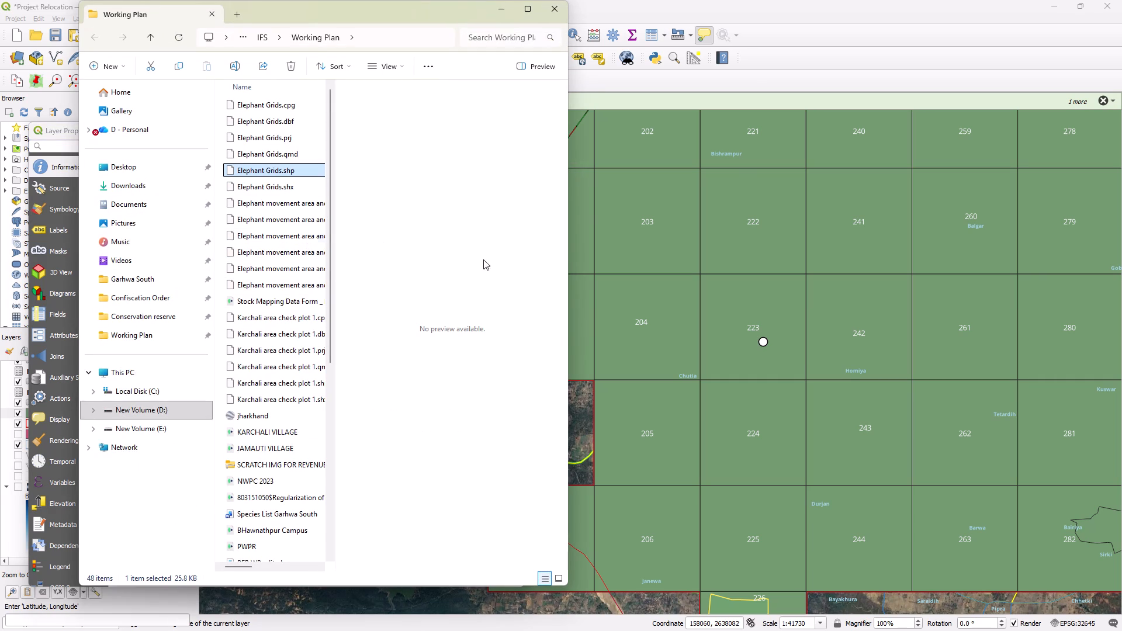
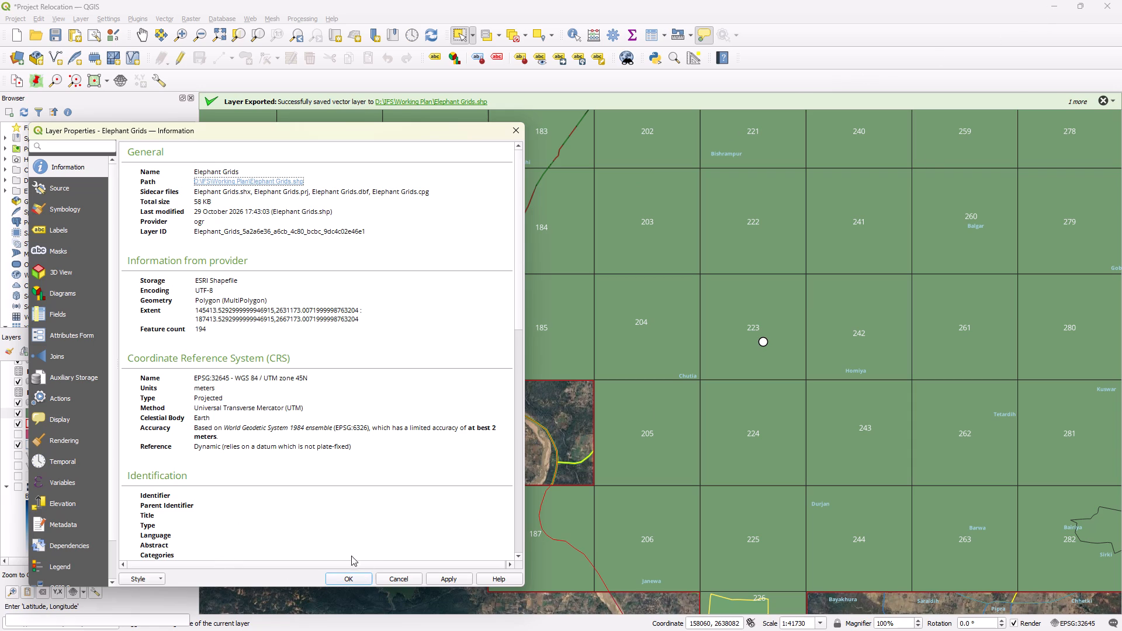
Accept and close the layer properties of the Elephant Grids layer without changing any settings.
click(357, 577)
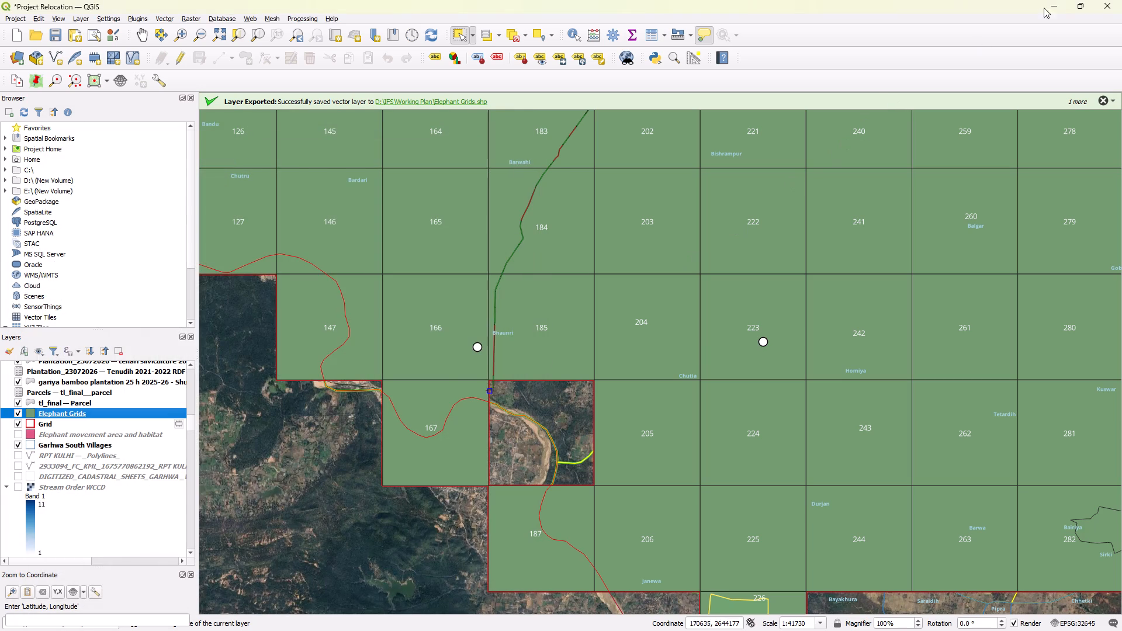